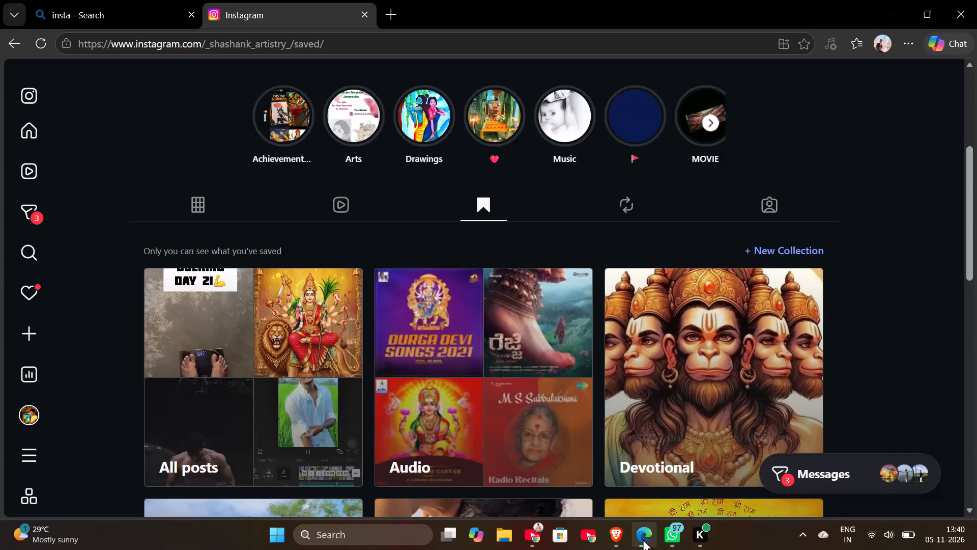
Open the Edits collection from the saved posts.
scroll(642, 526, down, 4)
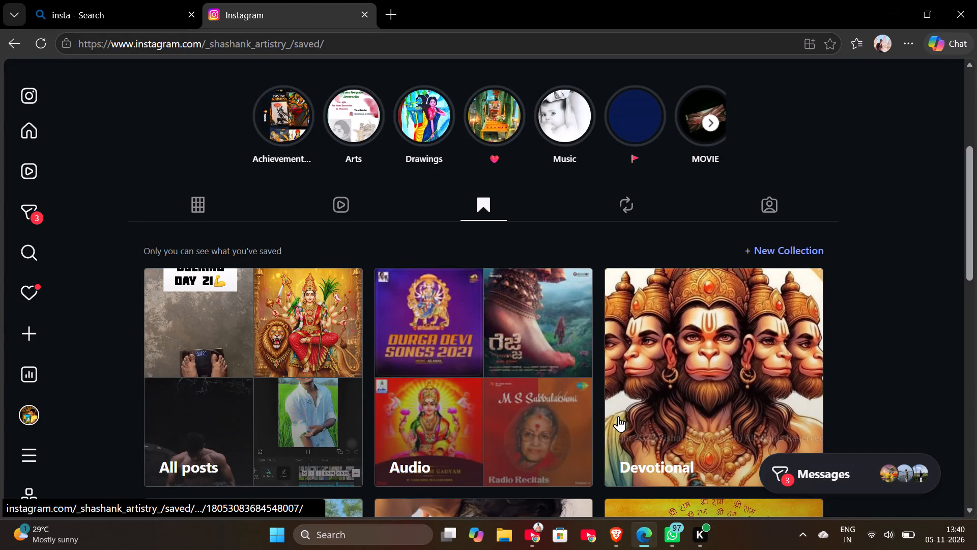
scroll(618, 416, down, 5)
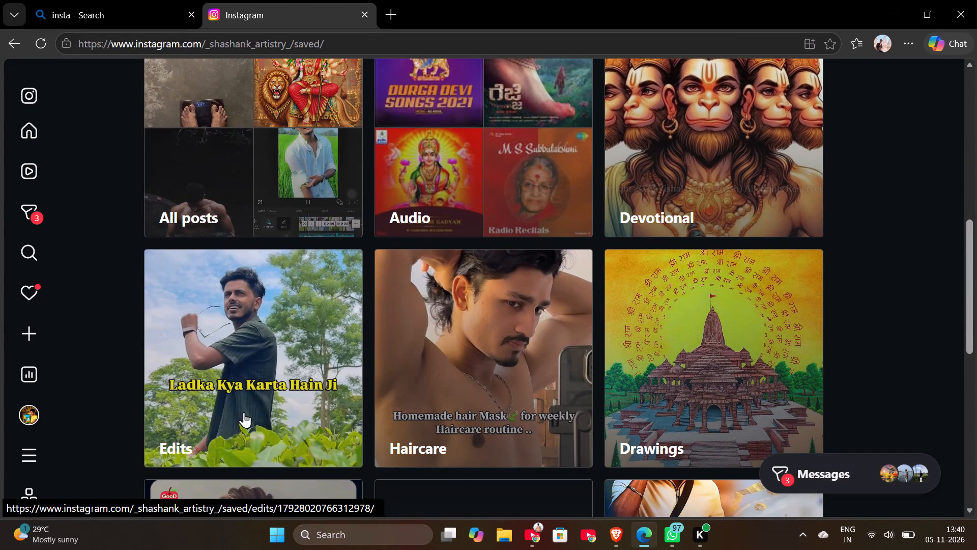
click(244, 412)
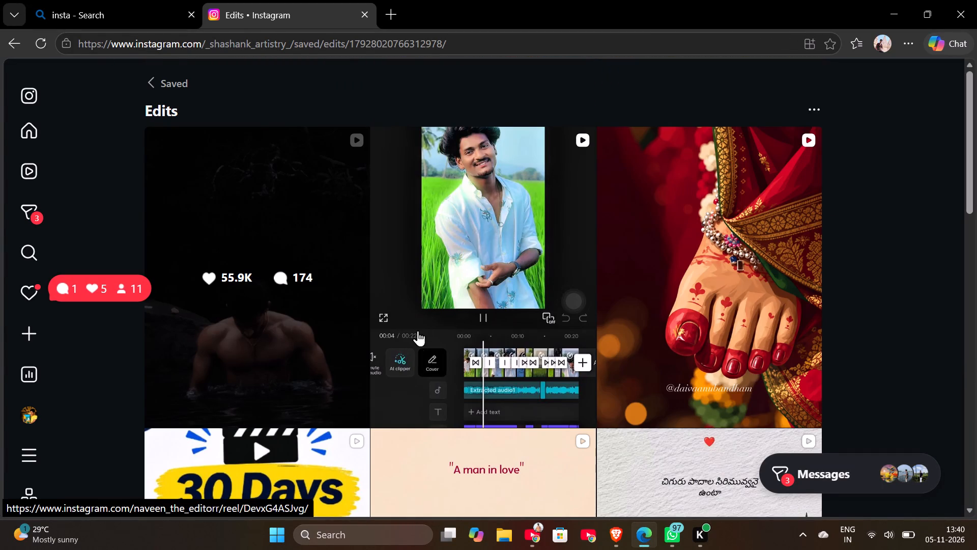
Browse the Edits collection and watch the "One soul" illustration reel of two feet with anklets, with sound on.
scroll(449, 273, down, 2)
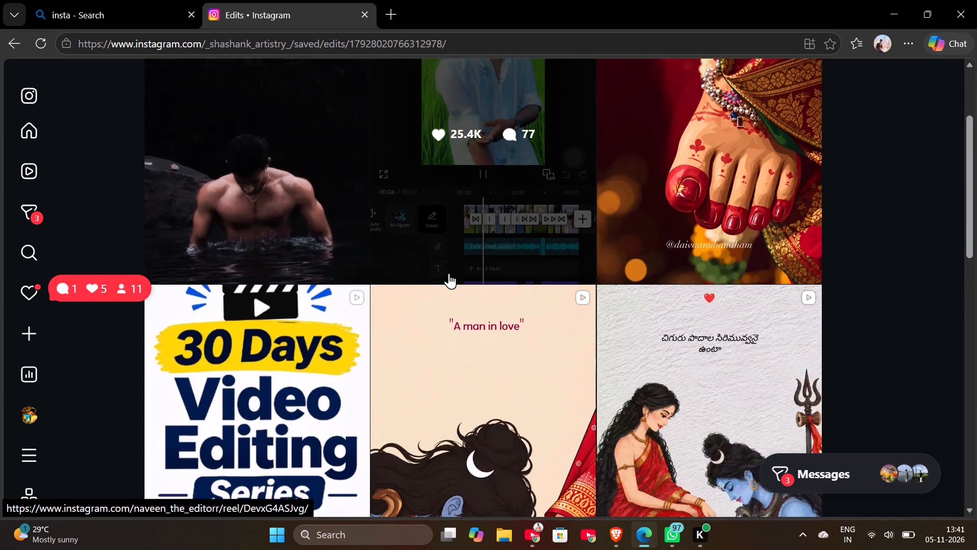
scroll(449, 273, down, 2)
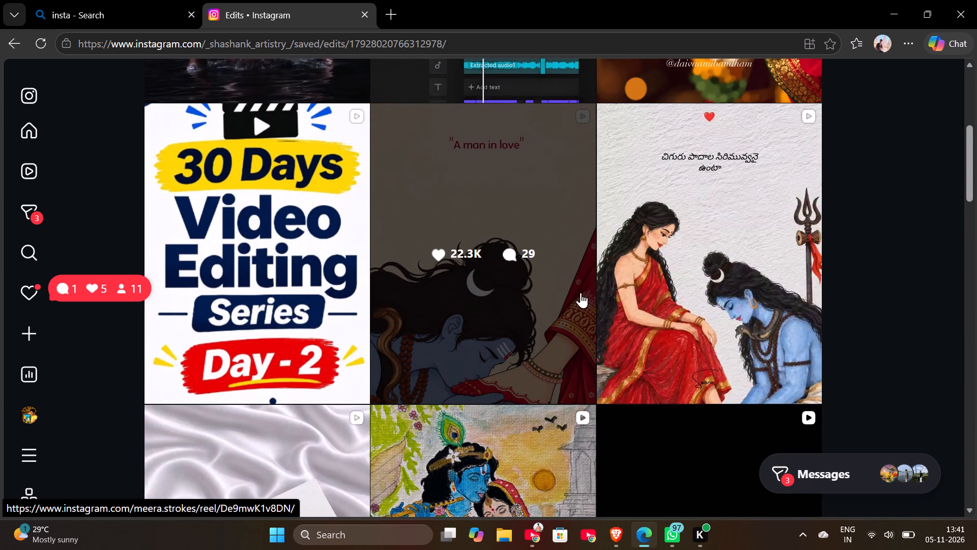
scroll(662, 296, down, 4)
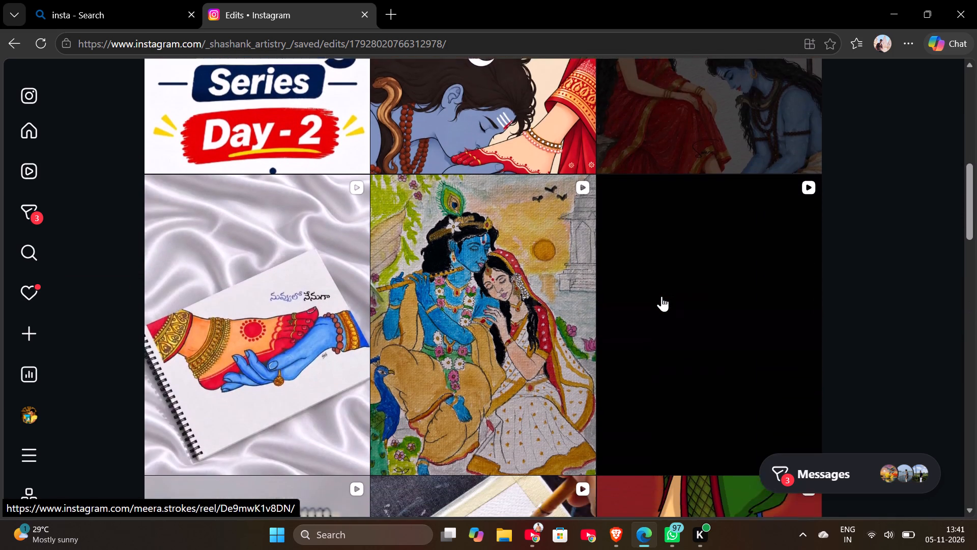
scroll(660, 296, down, 3)
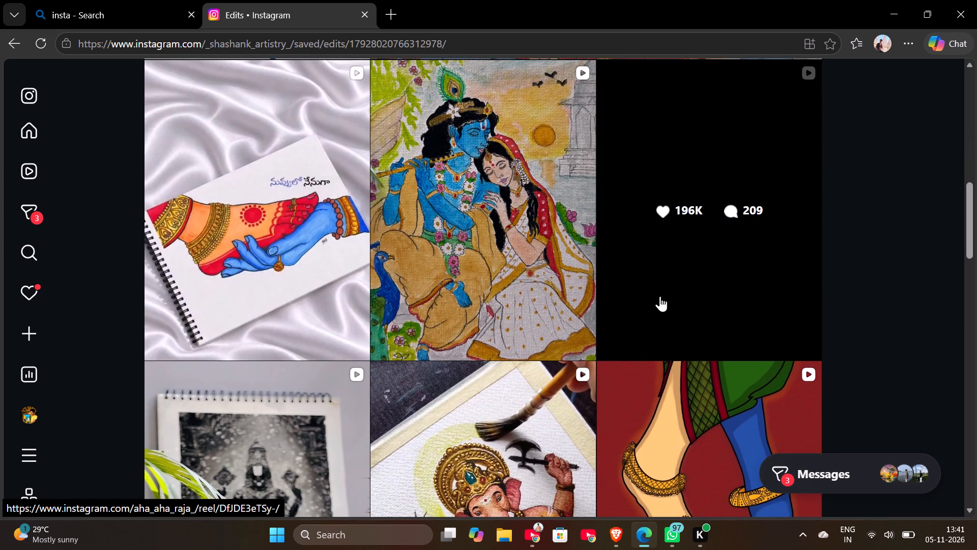
scroll(656, 296, down, 4)
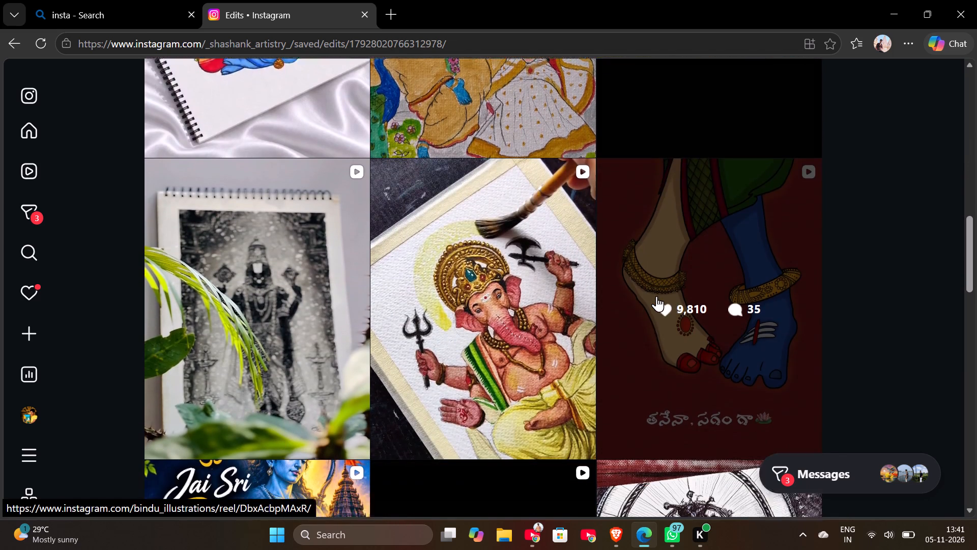
scroll(656, 296, down, 1)
click(656, 296)
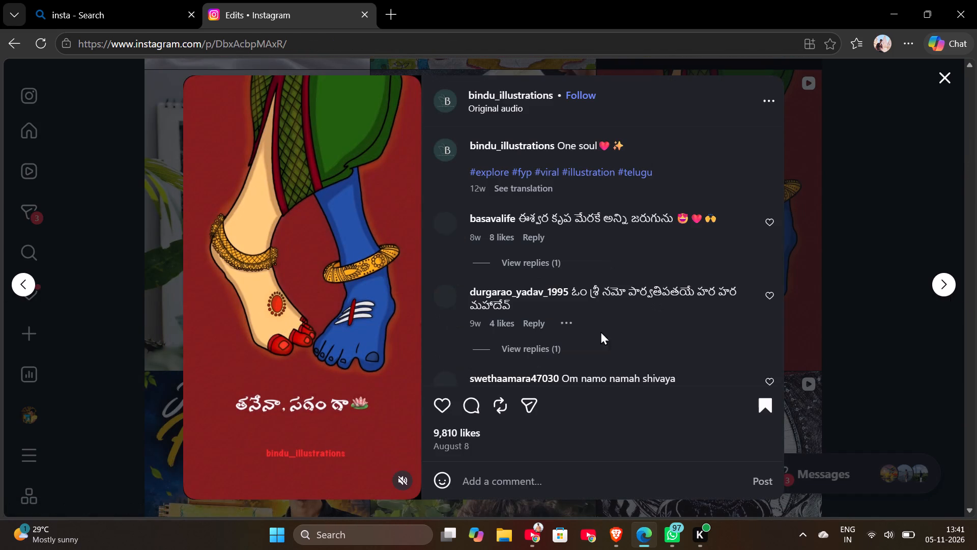
click(399, 483)
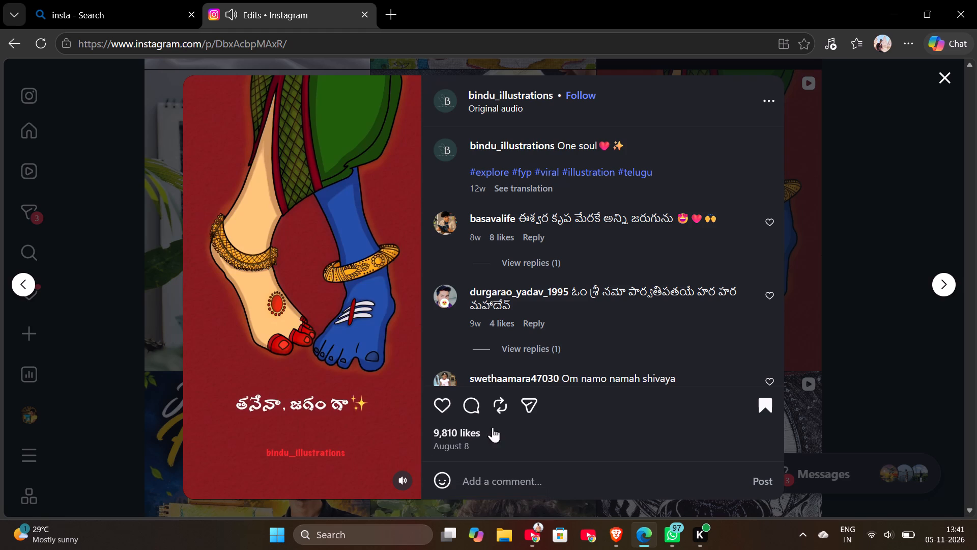
click(946, 83)
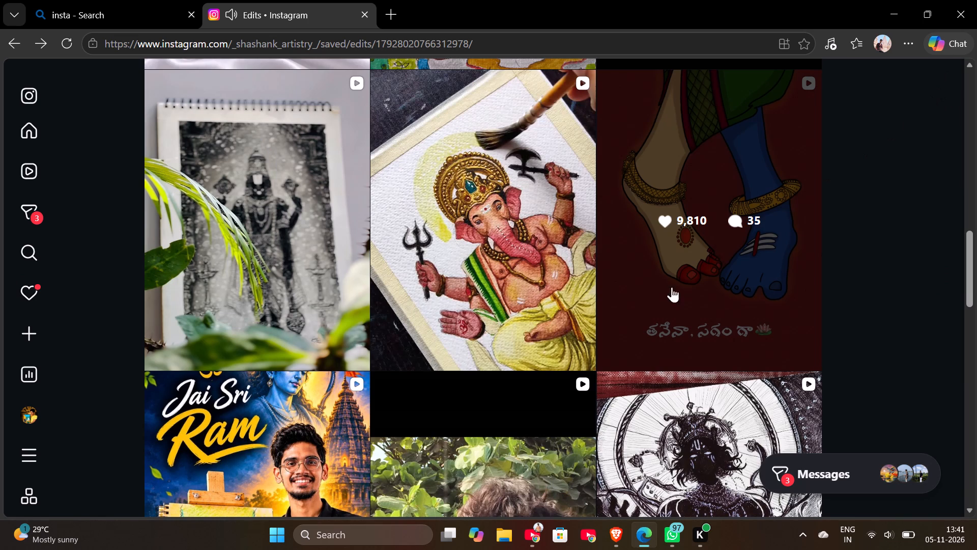
Find and watch the saved reel whose cover shows a painting of blue Shiva carrying a woman in orange.
scroll(643, 345, down, 10)
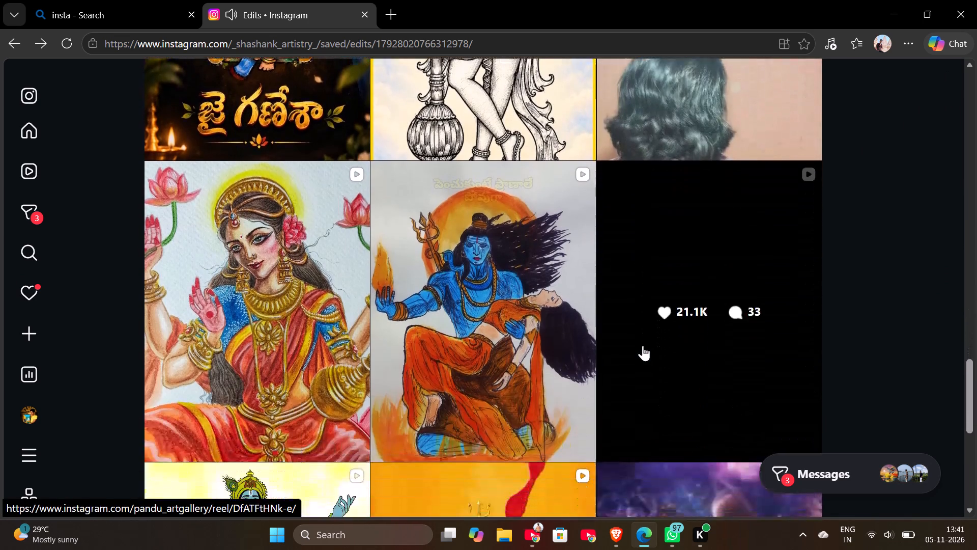
scroll(643, 345, up, 1)
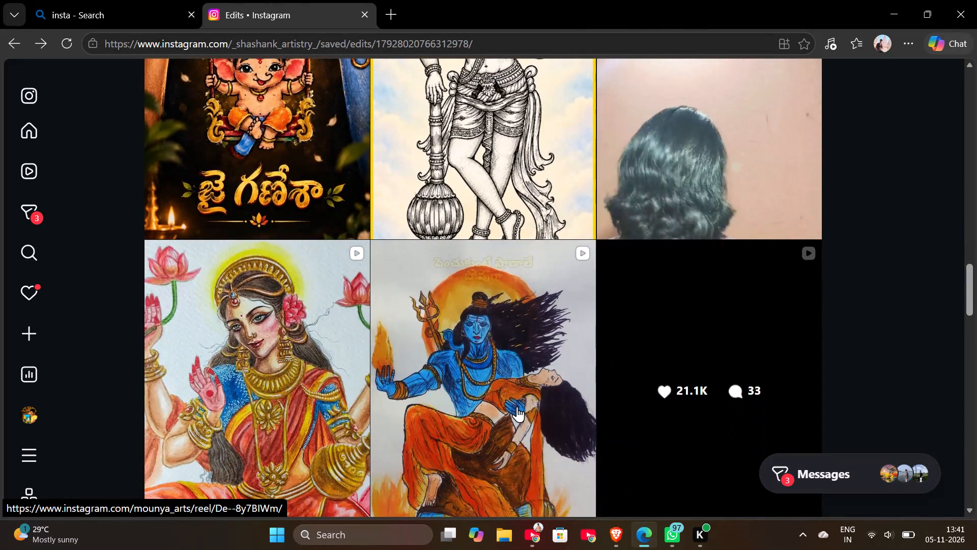
click(511, 409)
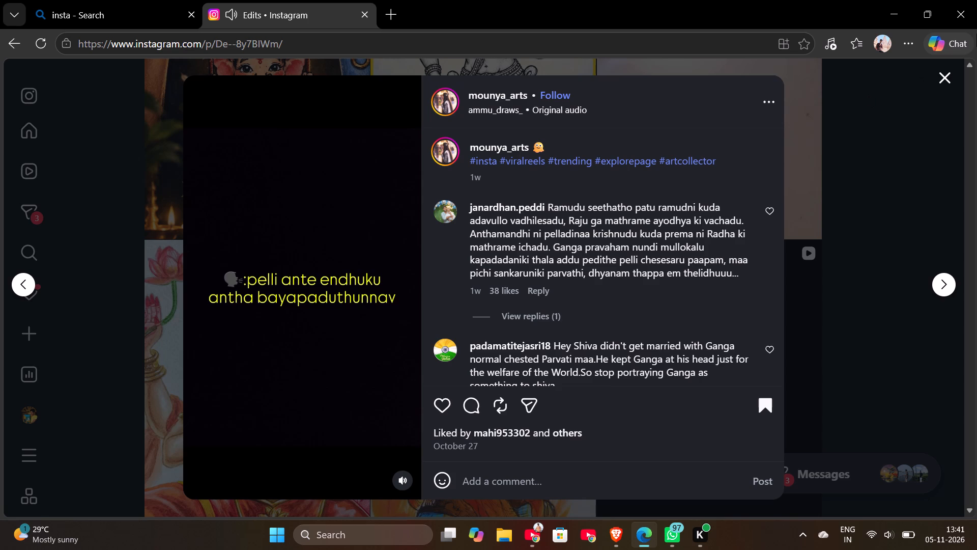
click(946, 80)
Watch the black-cover reel beside the Shiva painting, which features Lord Rama art.
click(708, 350)
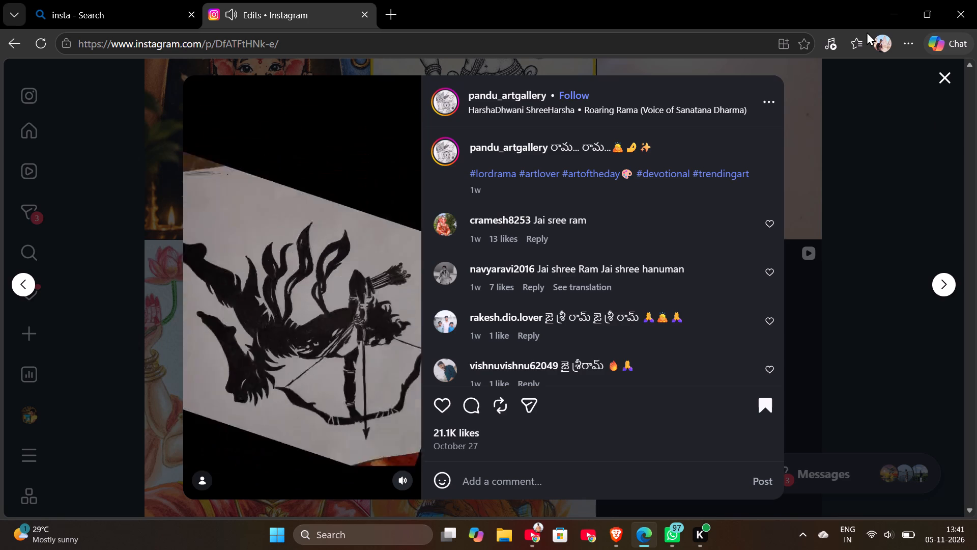
click(951, 79)
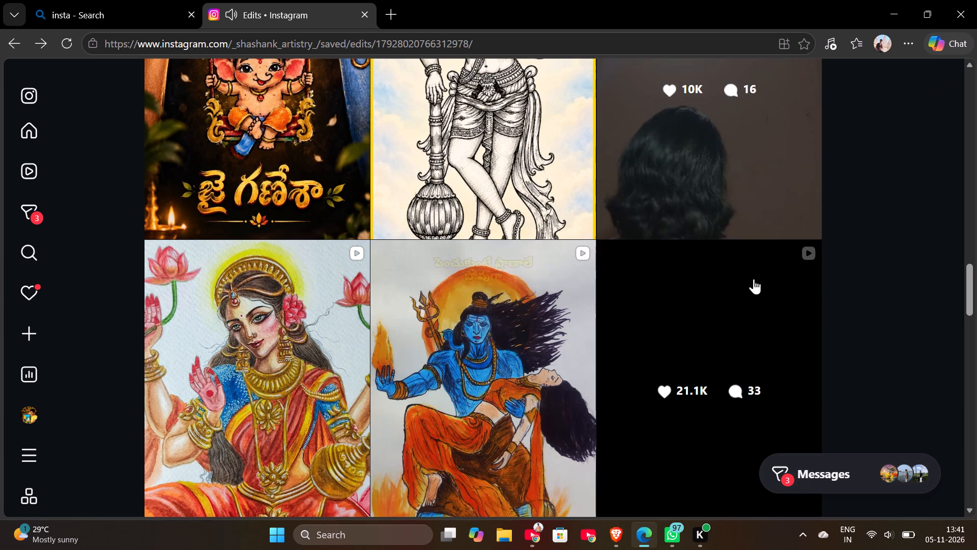
Open the Shiva-Parvati sketchbook reel further down the collection and go through the five saved reels after it.
scroll(714, 387, down, 8)
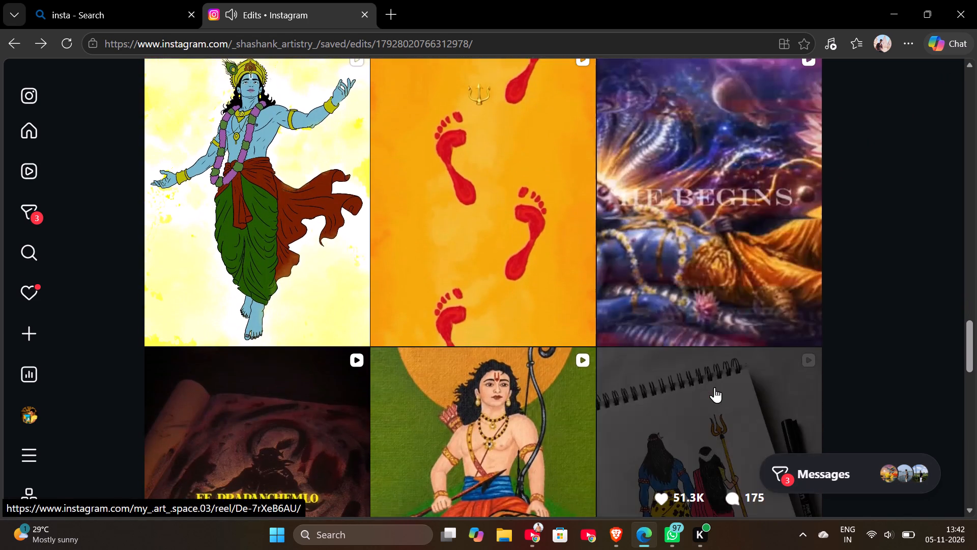
scroll(714, 387, down, 4)
click(719, 324)
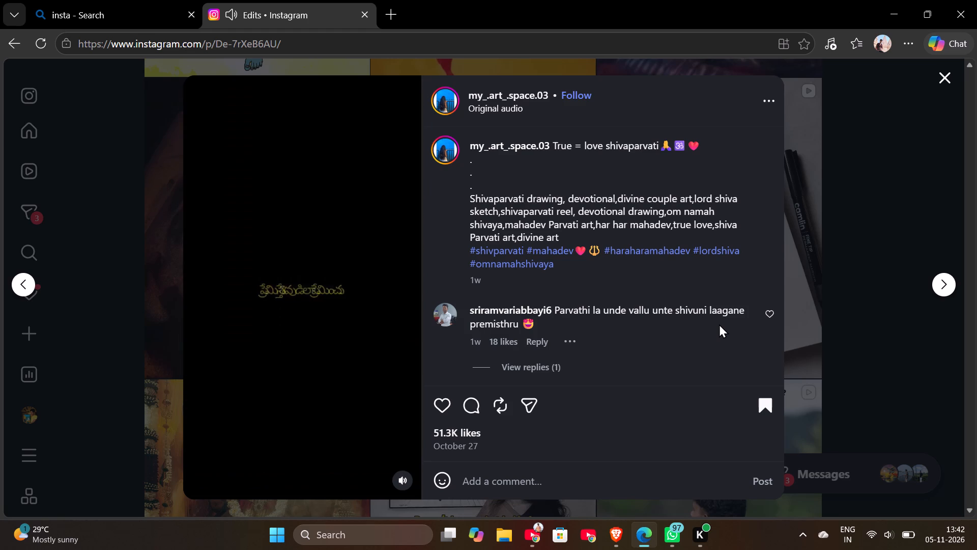
click(942, 290)
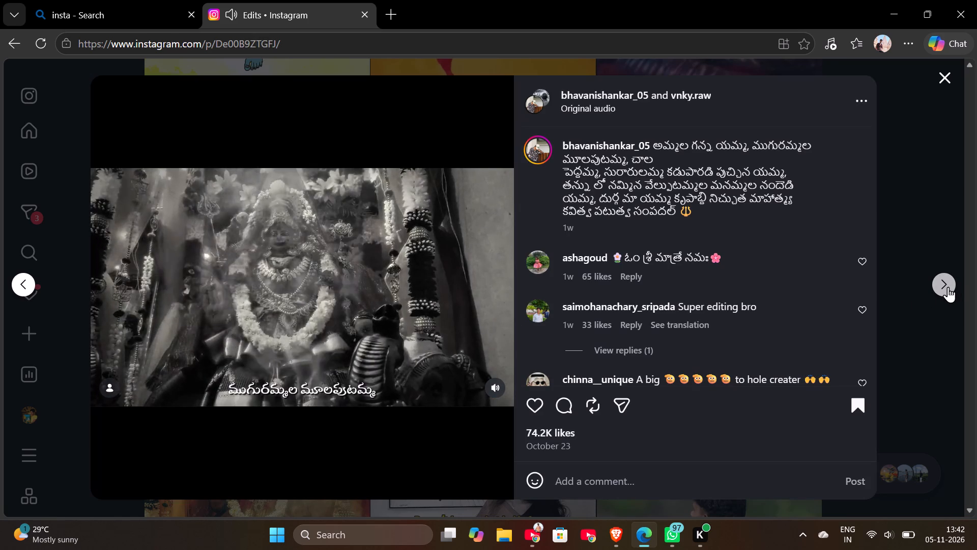
click(948, 287)
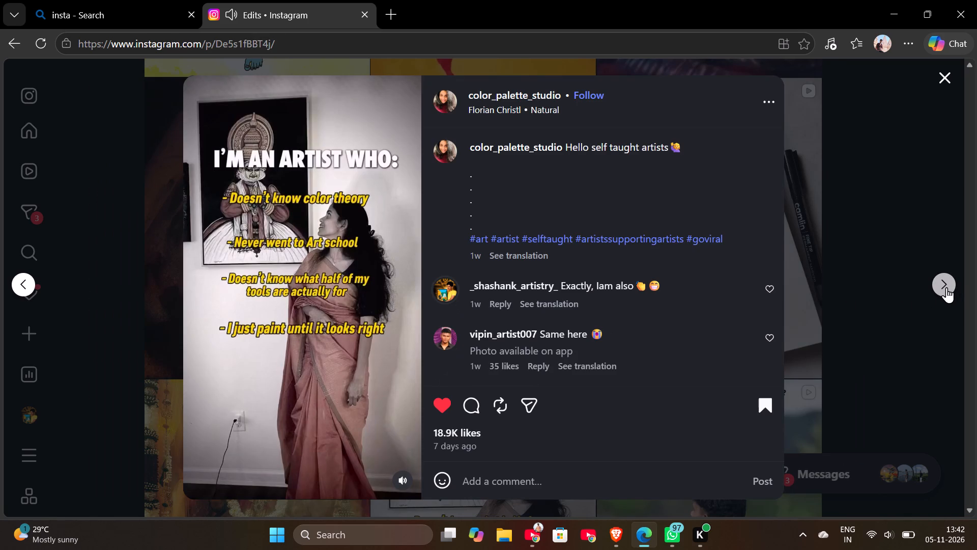
click(946, 287)
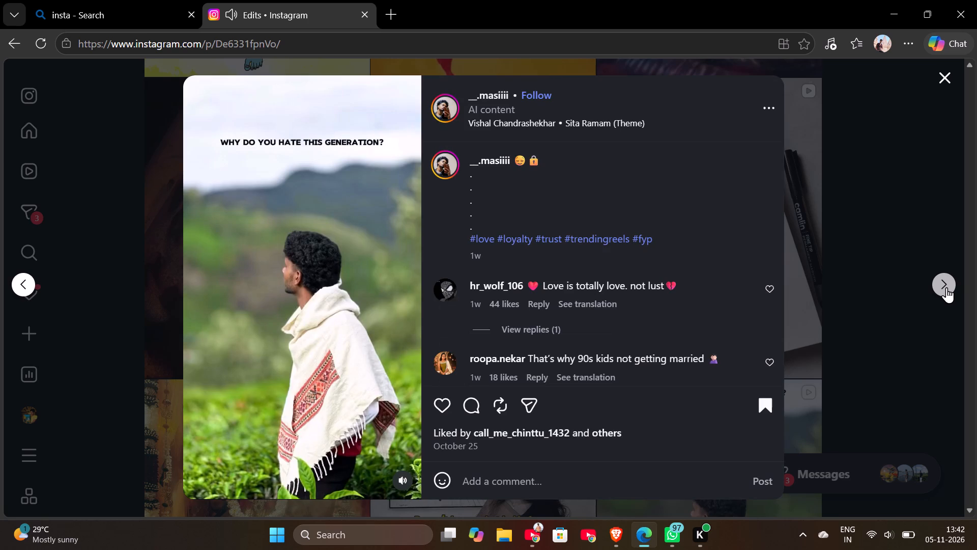
click(946, 287)
click(946, 287)
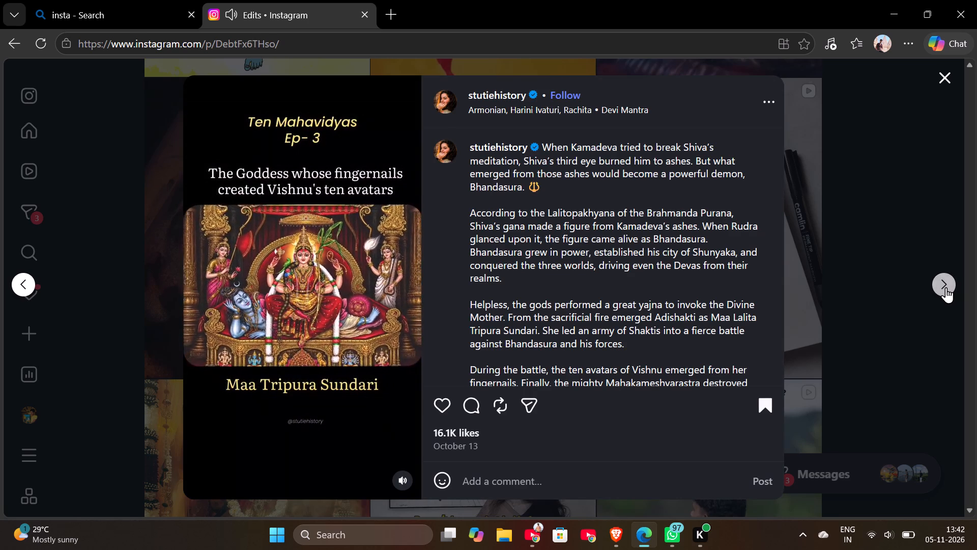
click(951, 78)
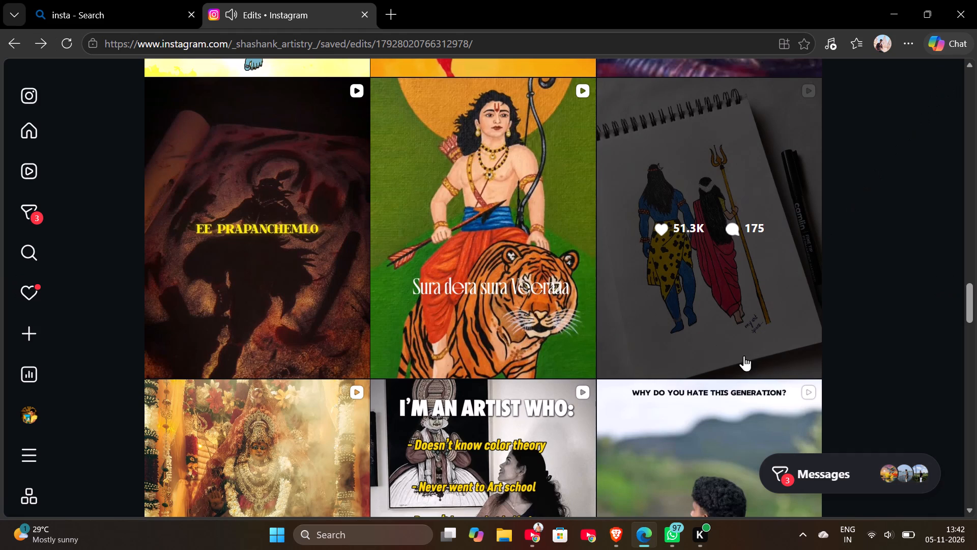
Open the Ardanareswari drawing reel with the "The beauty of being" cover in the Edits collection.
scroll(739, 363, down, 11)
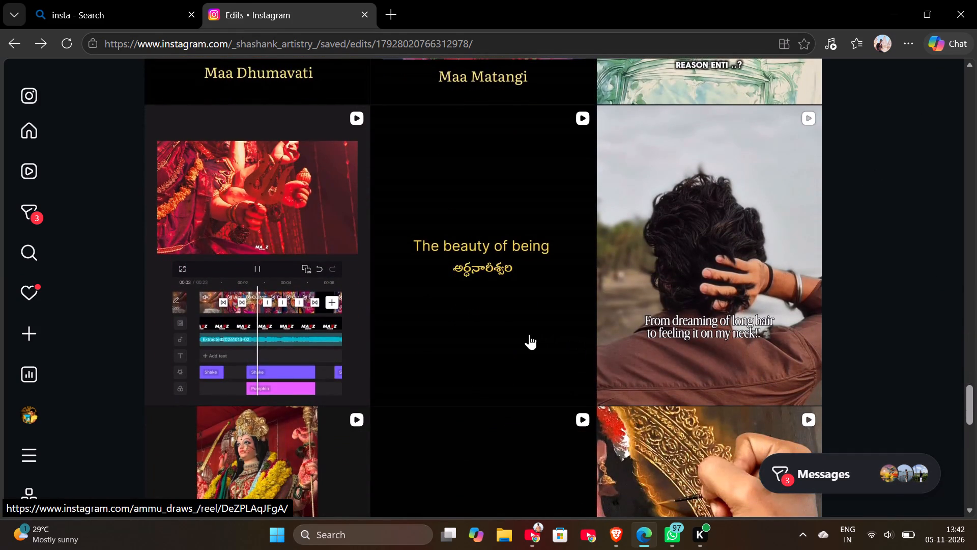
click(529, 334)
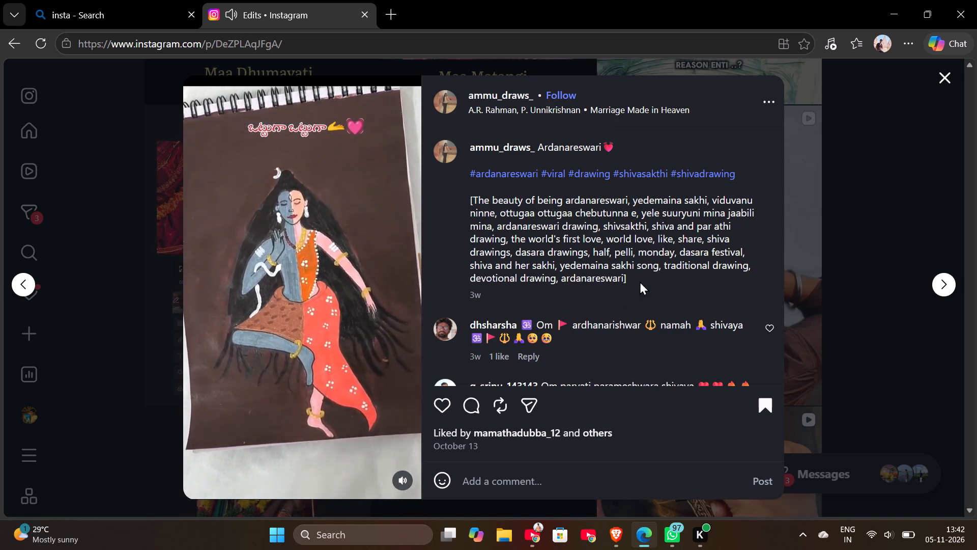
View the recipients available for sending the Ardanareswari reel, without sending it.
click(528, 406)
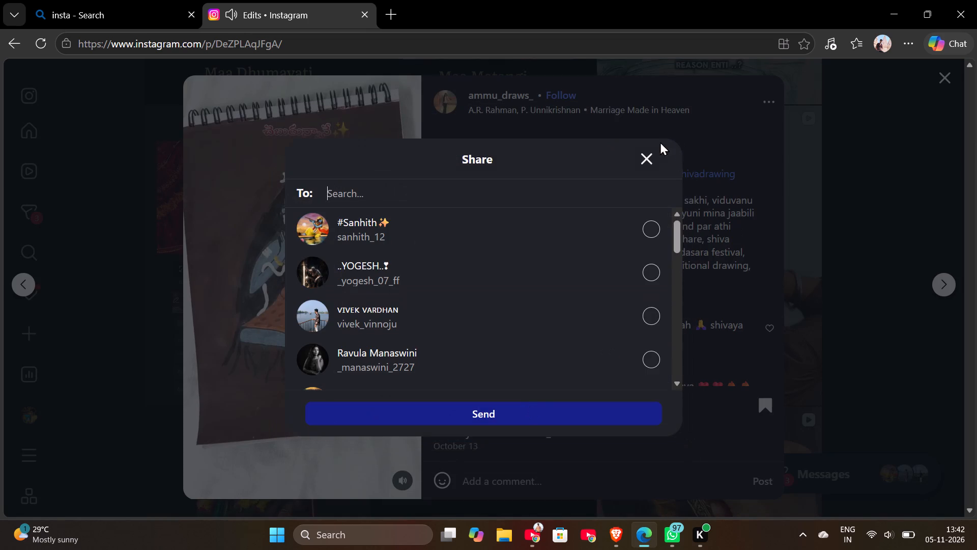
click(647, 161)
Examine the Ardanareswari reel's external sharing options, including the full list of system share apps, without sharing, and return to the collection.
click(768, 96)
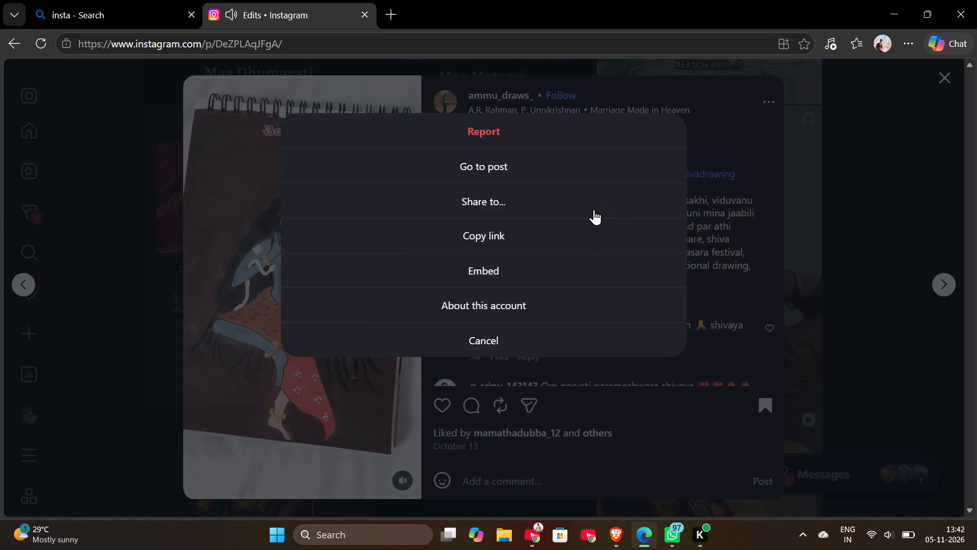
scroll(594, 209, down, 2)
click(594, 202)
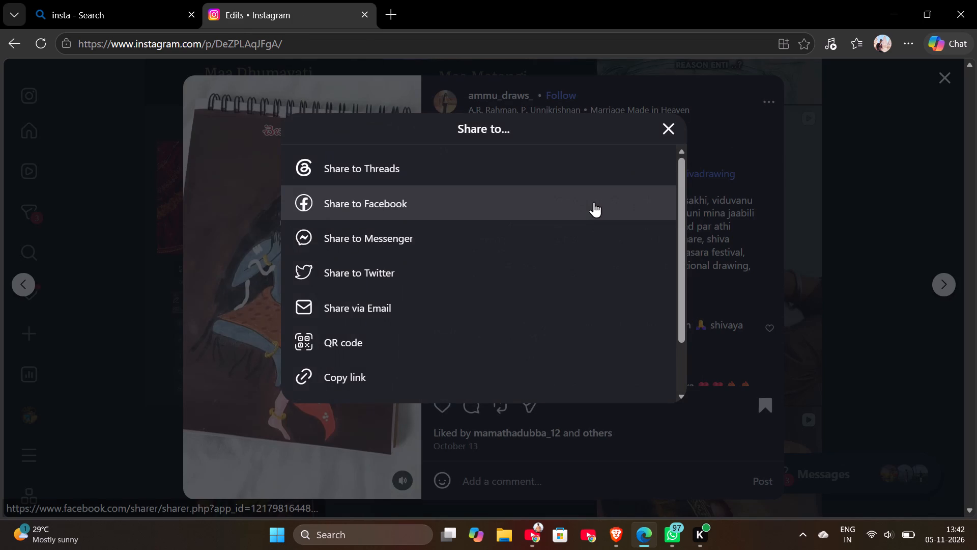
scroll(582, 253, down, 2)
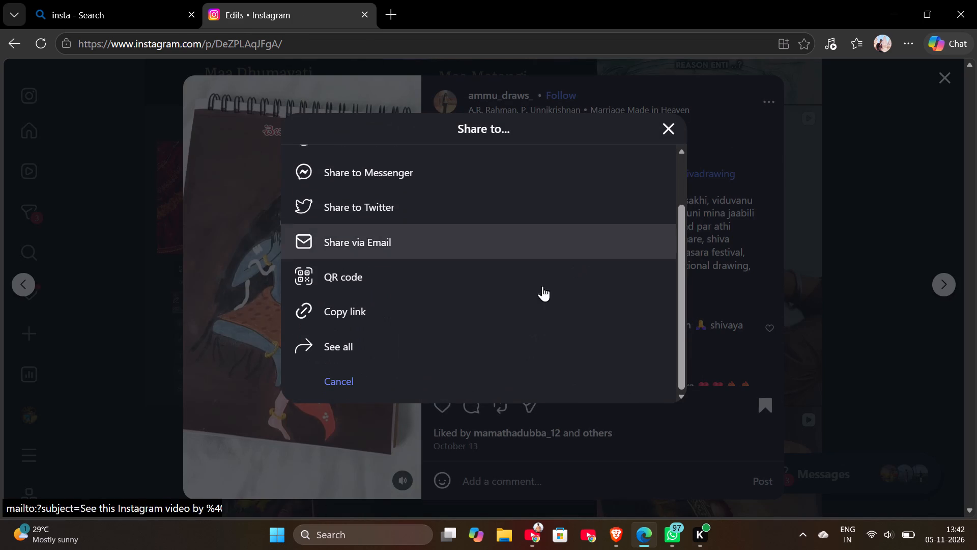
click(411, 338)
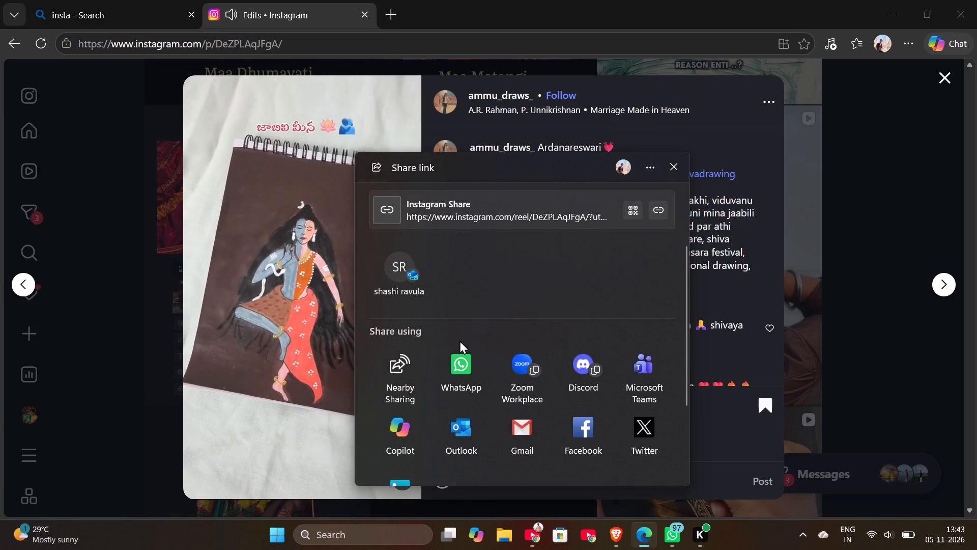
scroll(578, 292, down, 3)
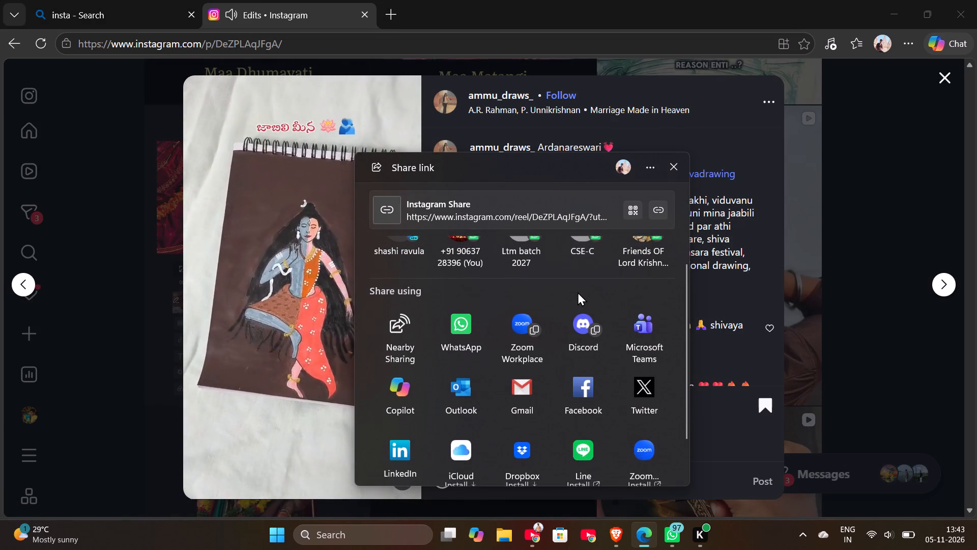
scroll(578, 292, down, 2)
scroll(578, 292, up, 5)
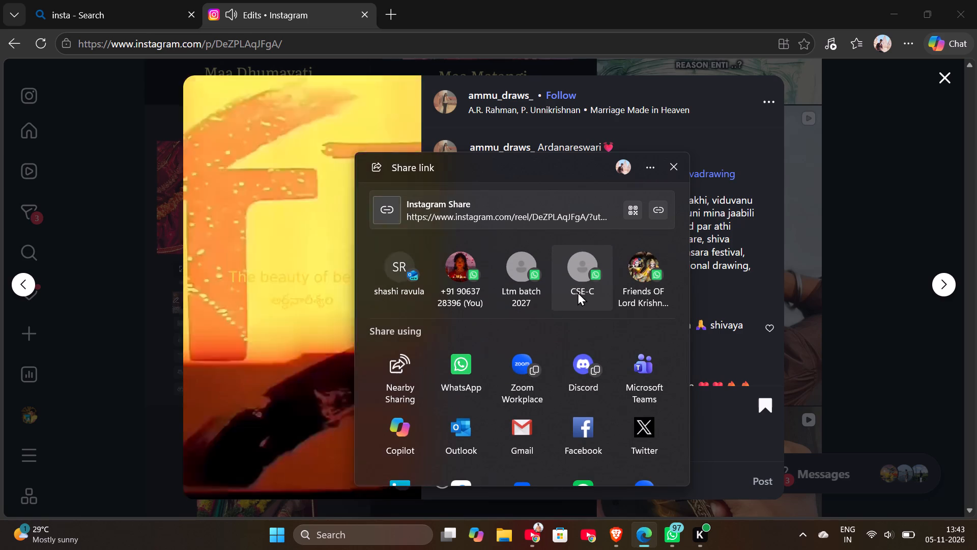
click(651, 170)
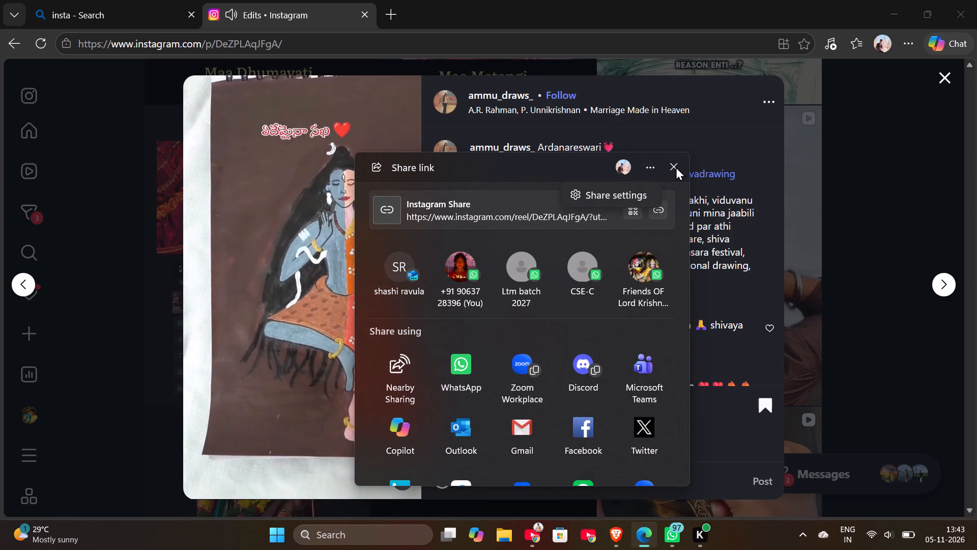
click(676, 167)
click(676, 167)
click(835, 113)
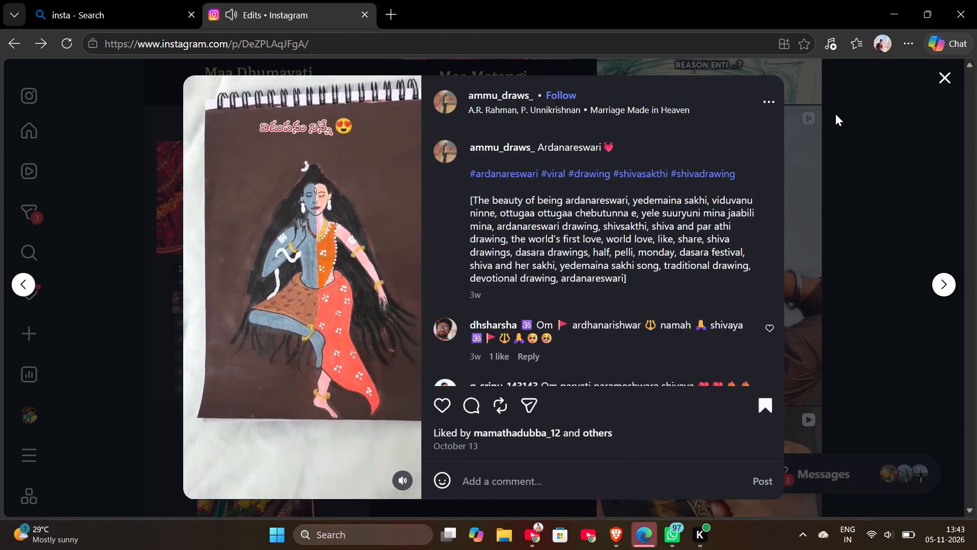
scroll(620, 353, down, 3)
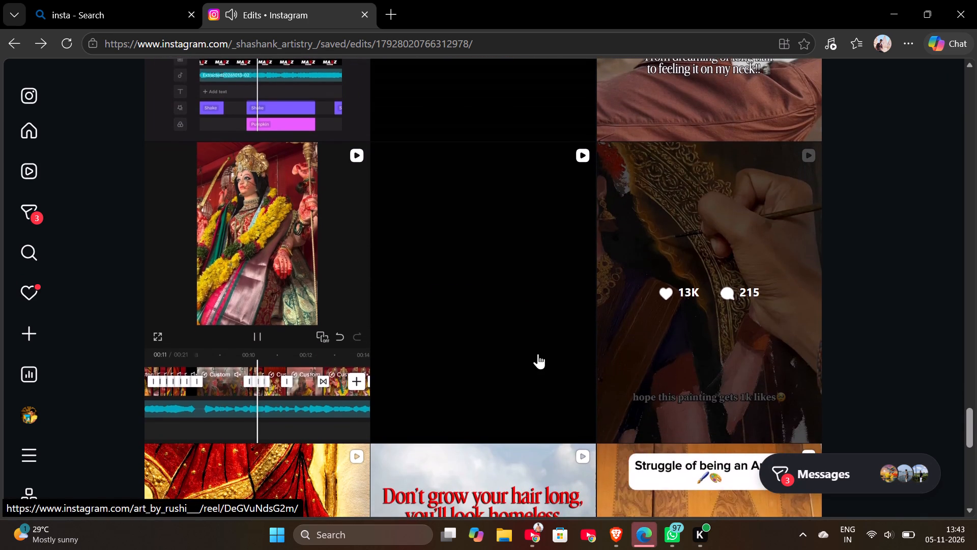
click(538, 353)
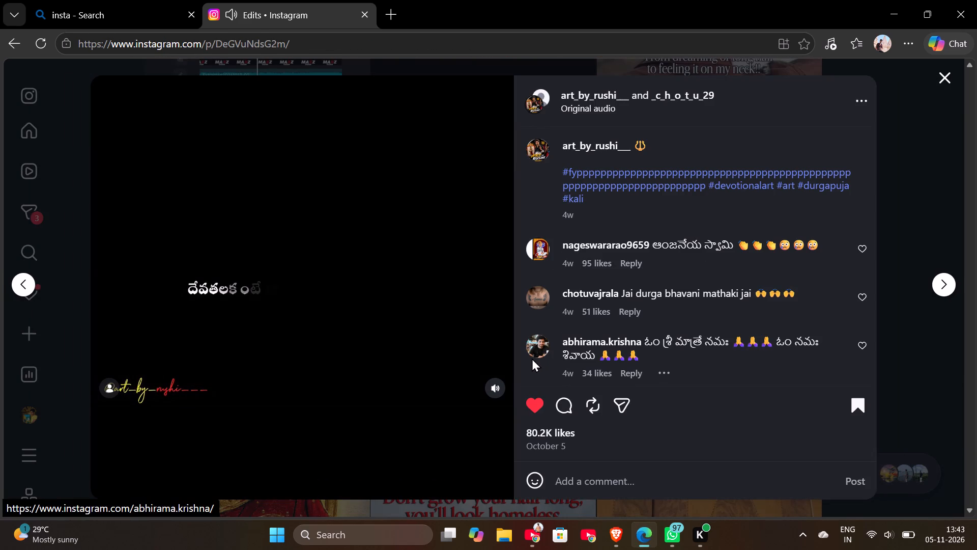
click(937, 80)
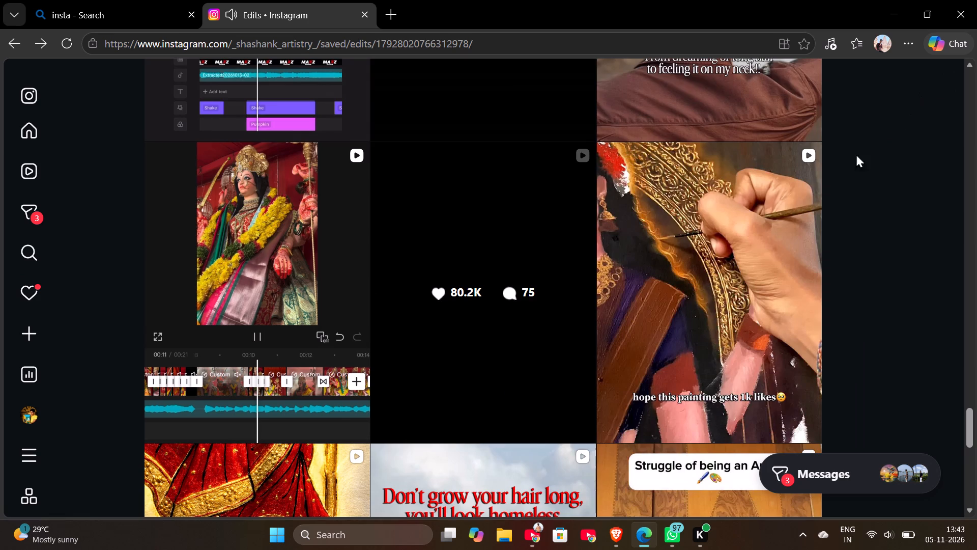
Open the artbydevi__ reel of Shiva and Parvati drawn from behind, further down the Edits collection, and like it.
scroll(653, 354, down, 4)
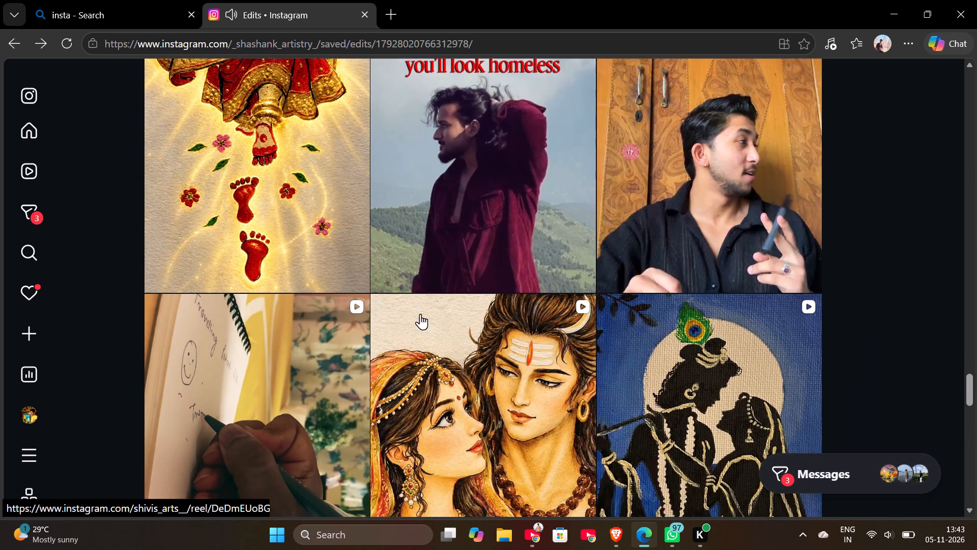
scroll(372, 306, down, 6)
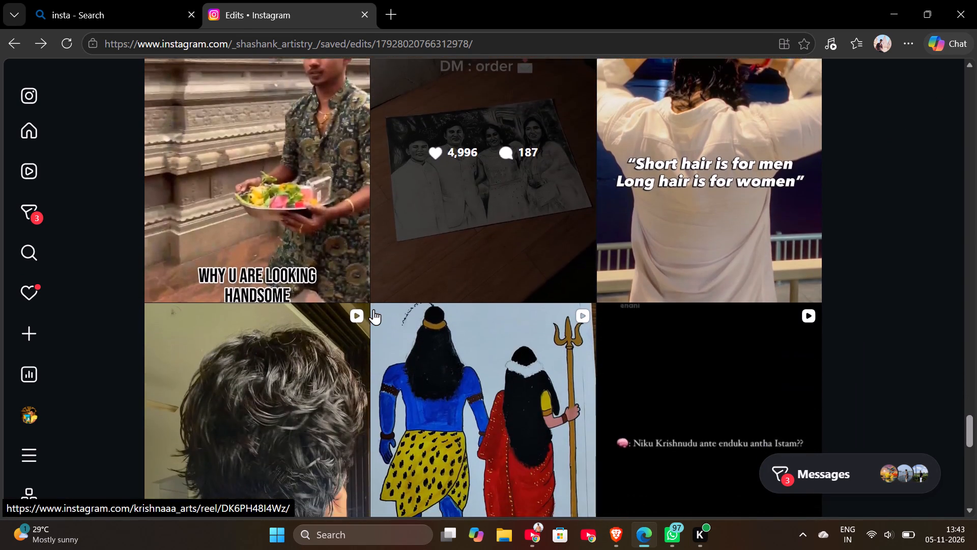
scroll(373, 309, down, 1)
click(443, 307)
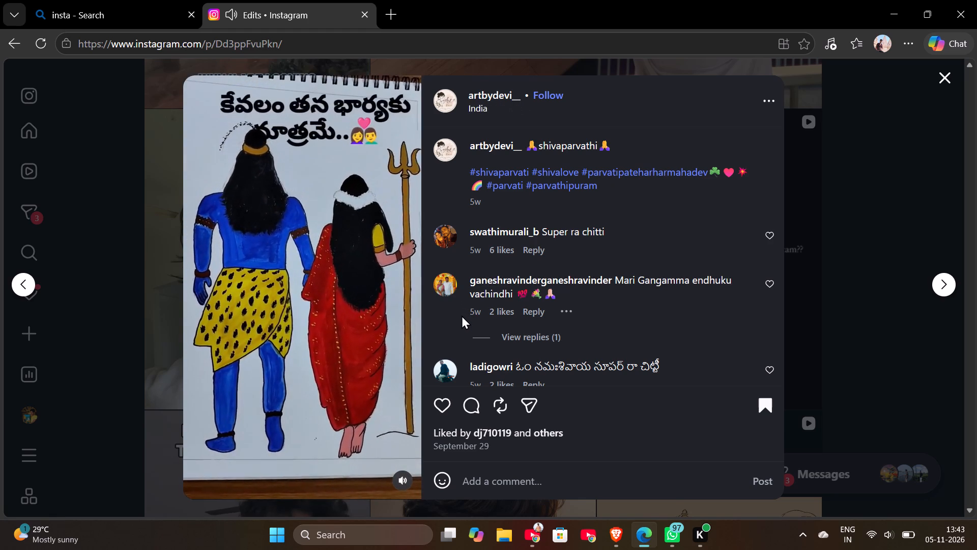
click(441, 402)
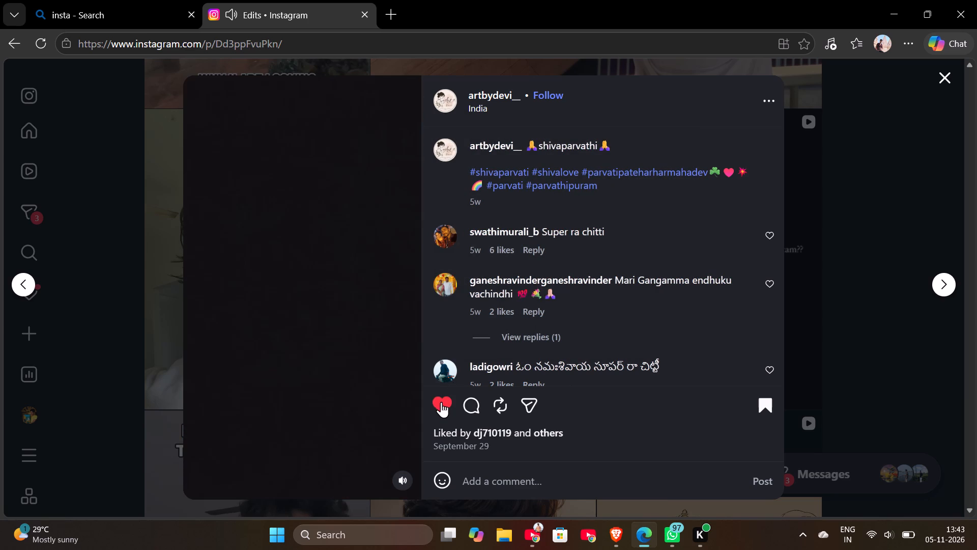
View the list of accounts that liked the Shiva and Parvati reel and close the list.
click(444, 430)
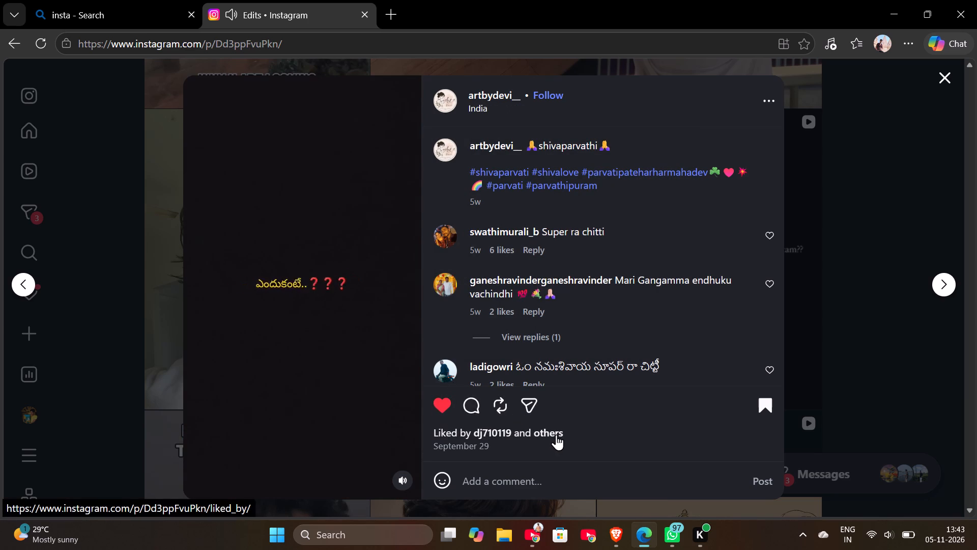
click(556, 434)
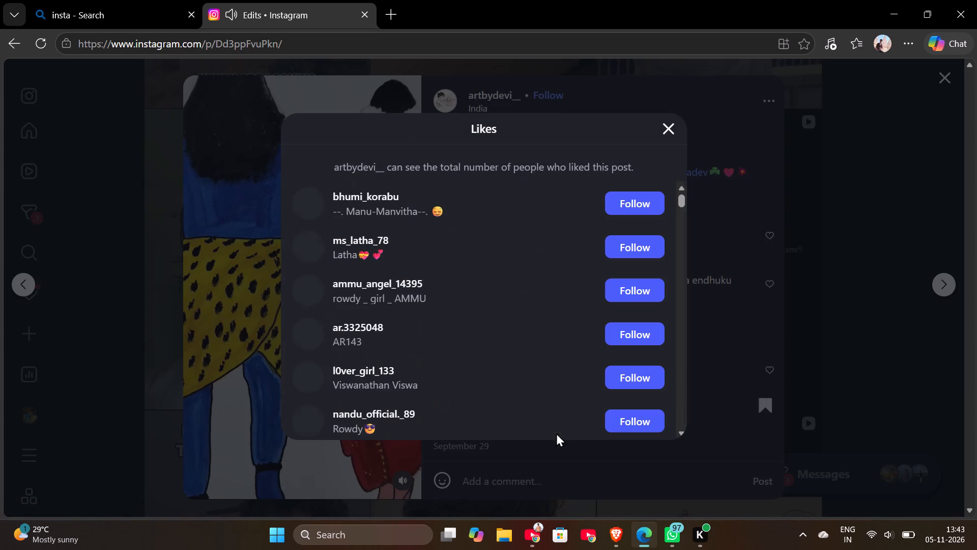
scroll(550, 328, up, 1)
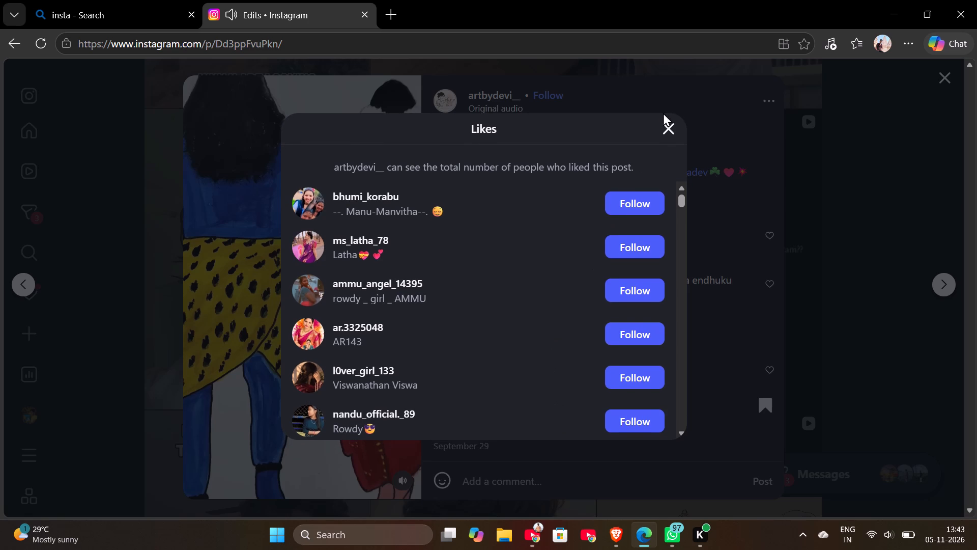
click(665, 125)
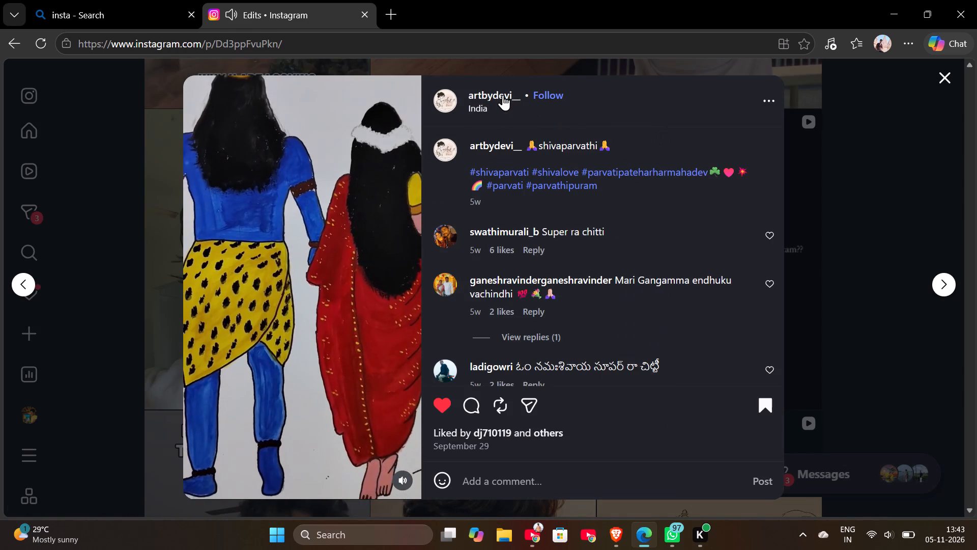
click(503, 95)
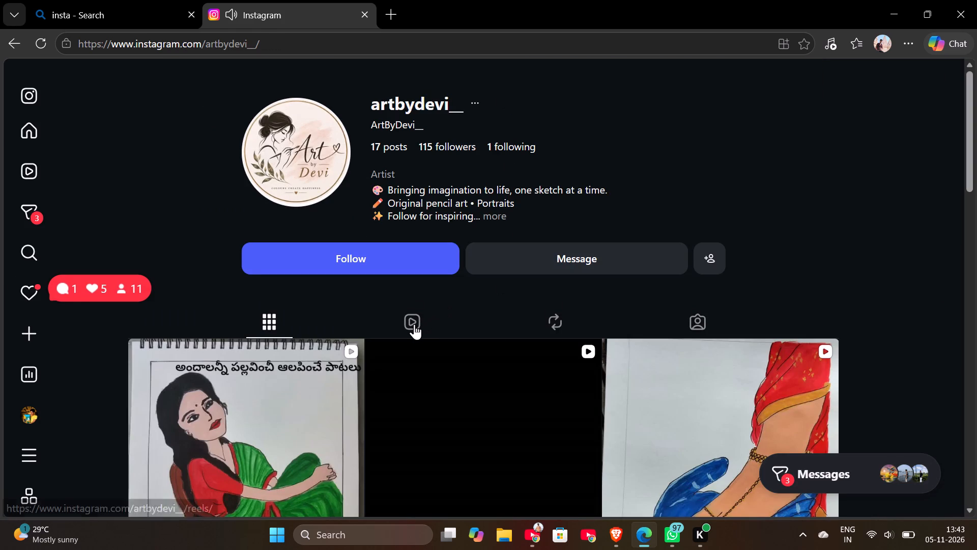
click(414, 324)
scroll(414, 324, down, 4)
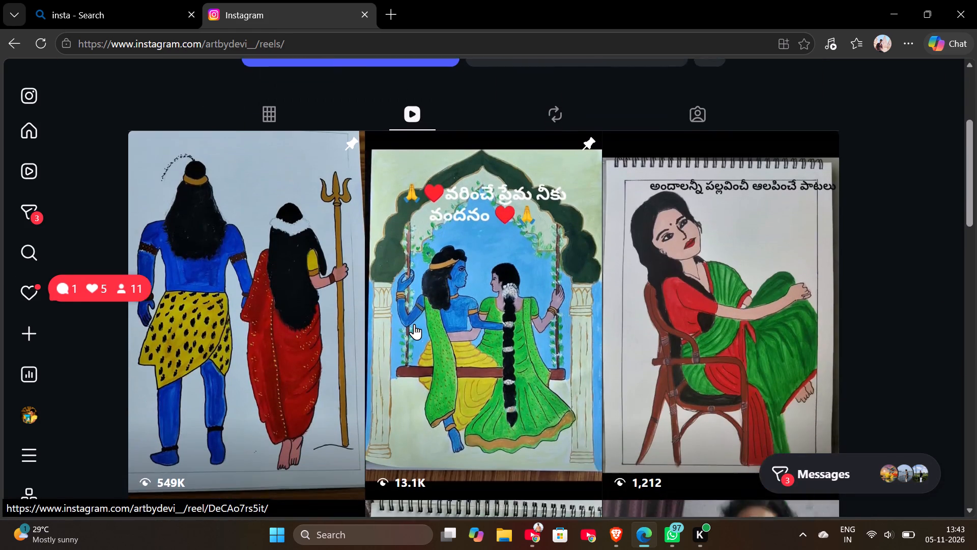
scroll(414, 324, down, 1)
scroll(367, 324, down, 1)
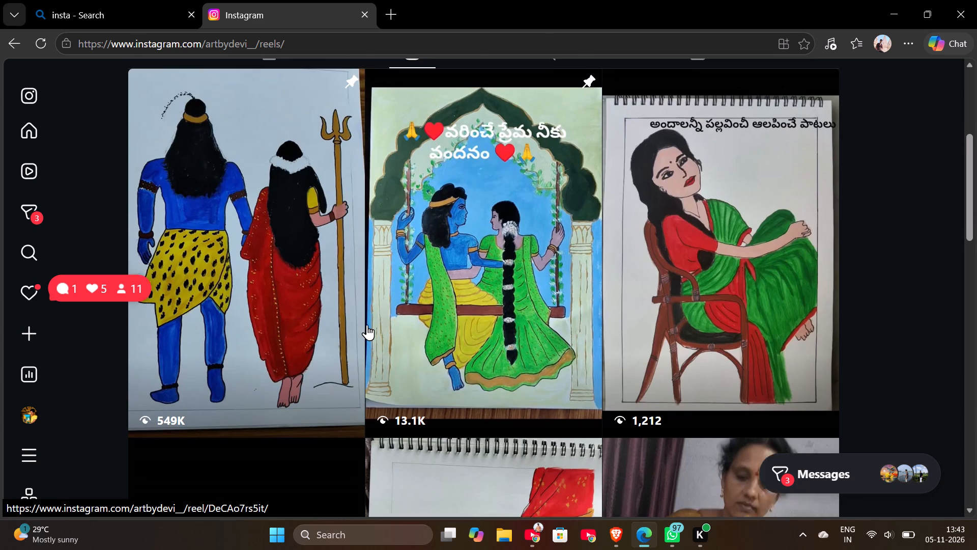
scroll(367, 324, down, 1)
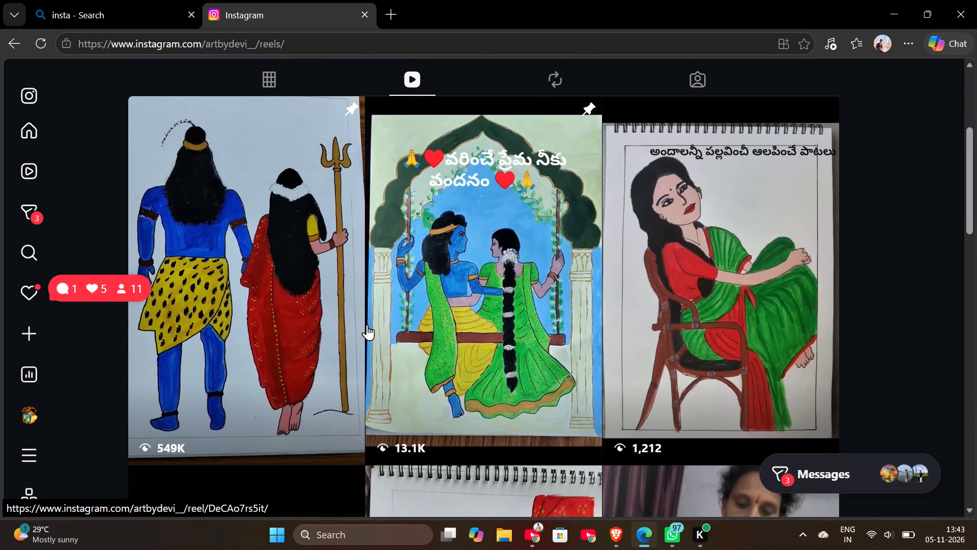
scroll(367, 324, down, 4)
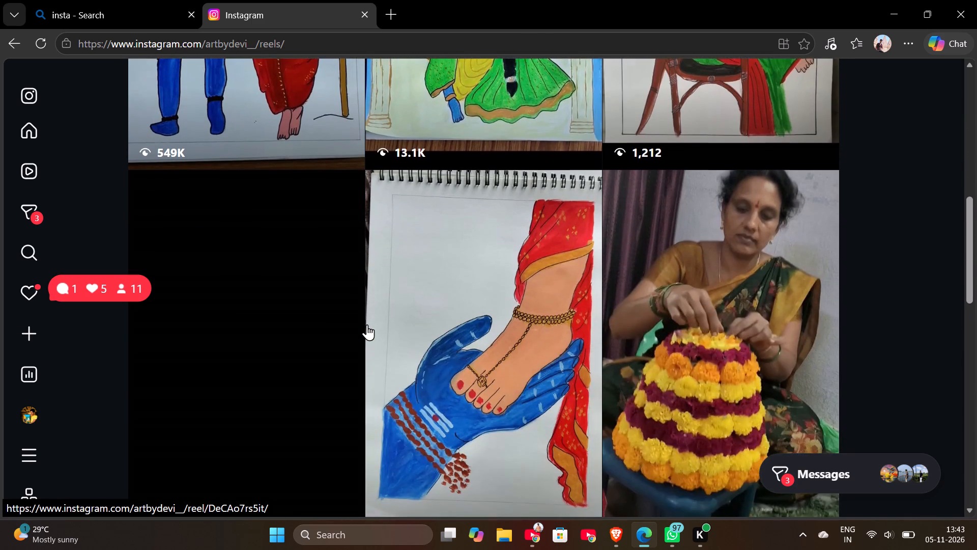
scroll(367, 324, down, 5)
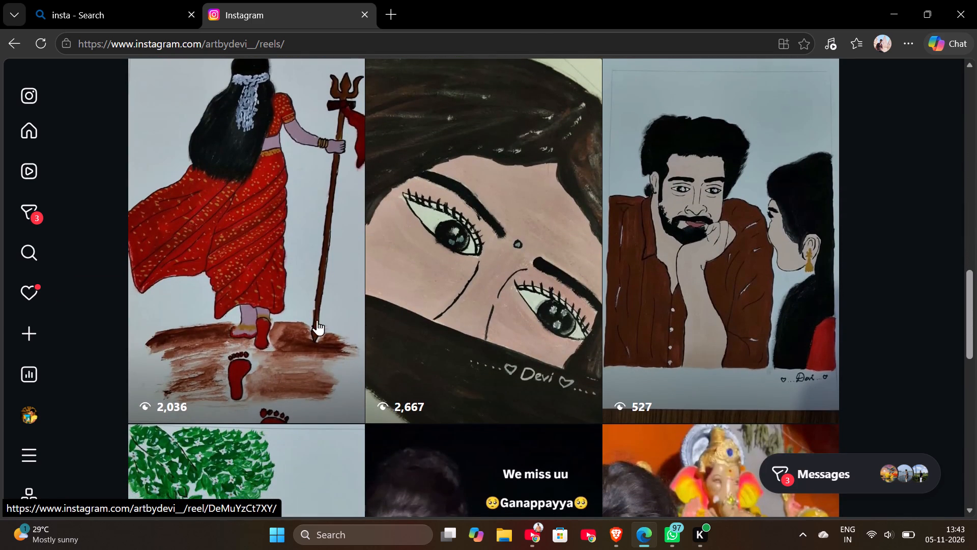
click(313, 319)
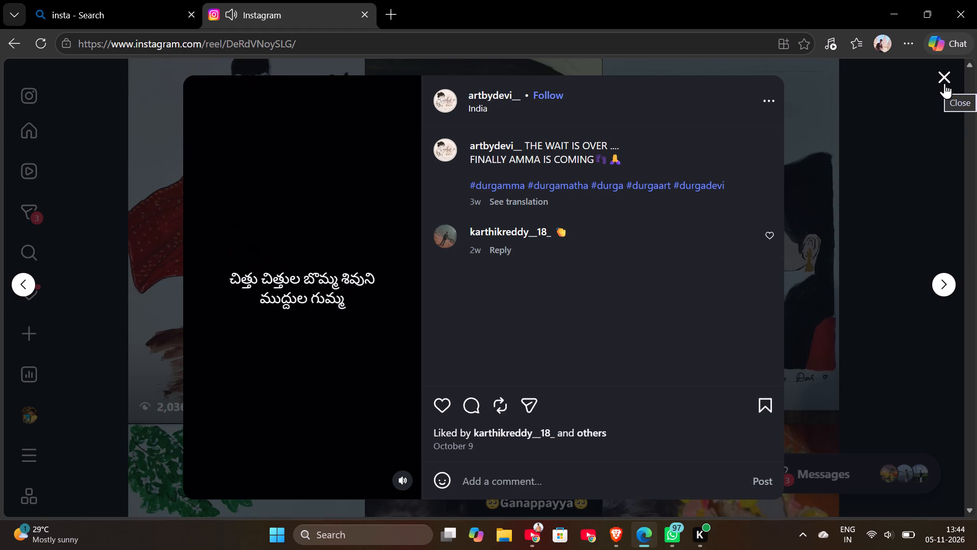
click(944, 83)
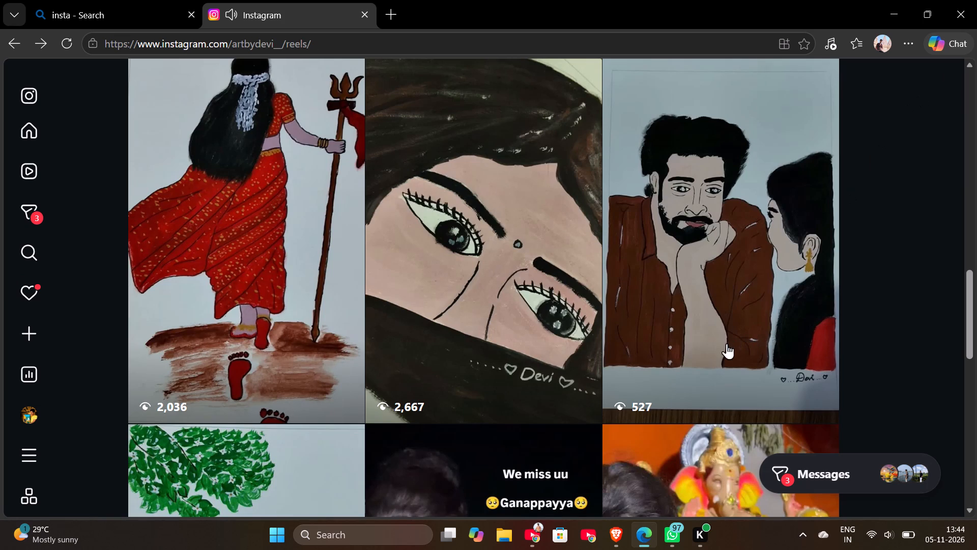
scroll(715, 347, down, 6)
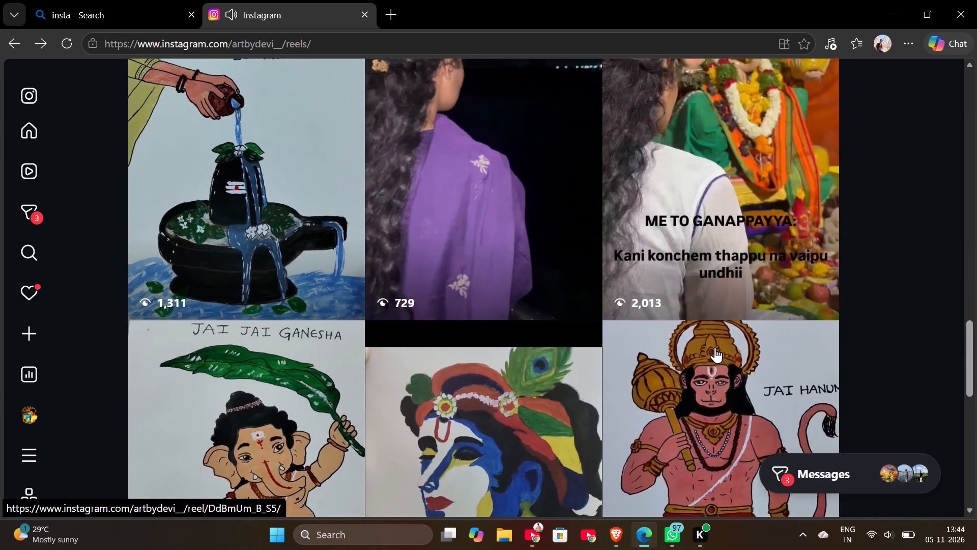
scroll(715, 347, down, 7)
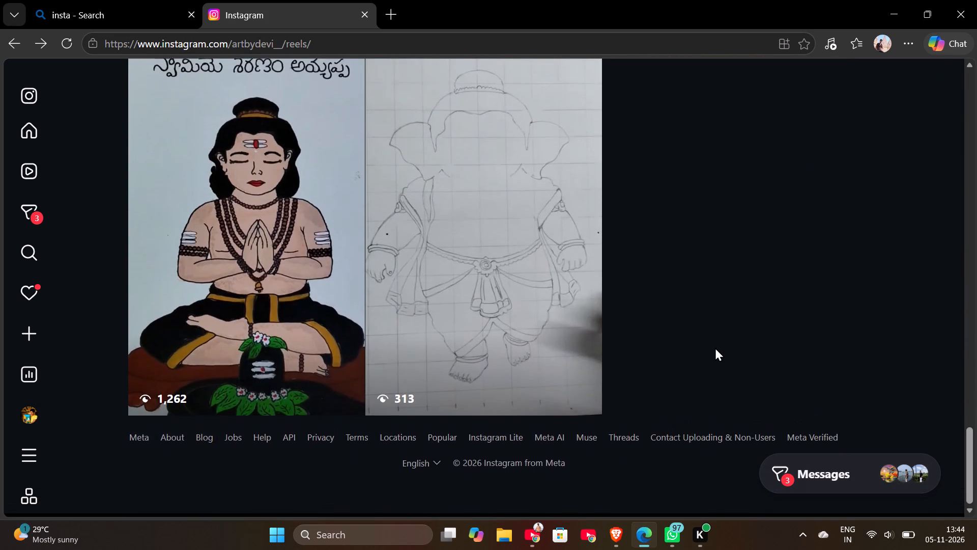
scroll(715, 347, up, 8)
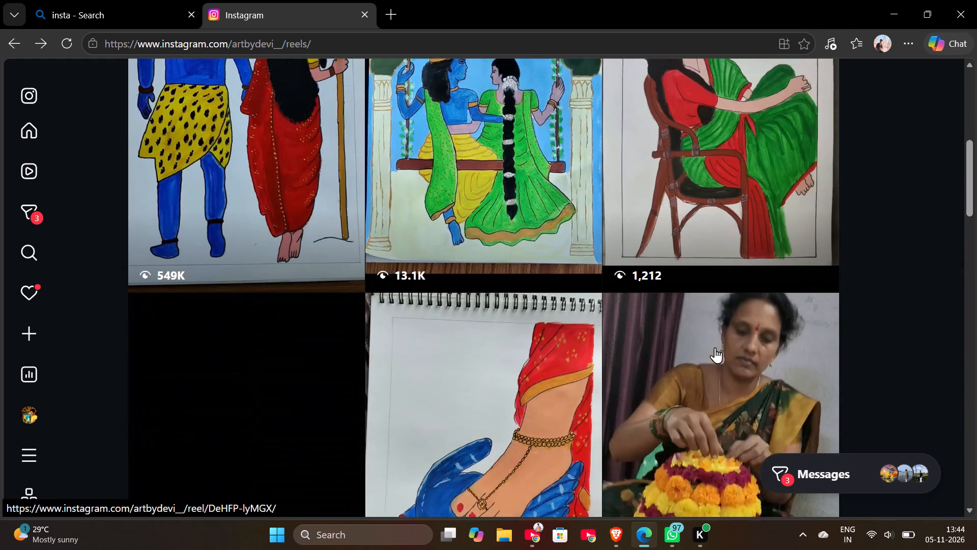
scroll(715, 347, up, 4)
Watch the black-cover Ranabali art reel in the second row and the Shivaparvathi reel after it, and return to the grid.
scroll(715, 347, down, 4)
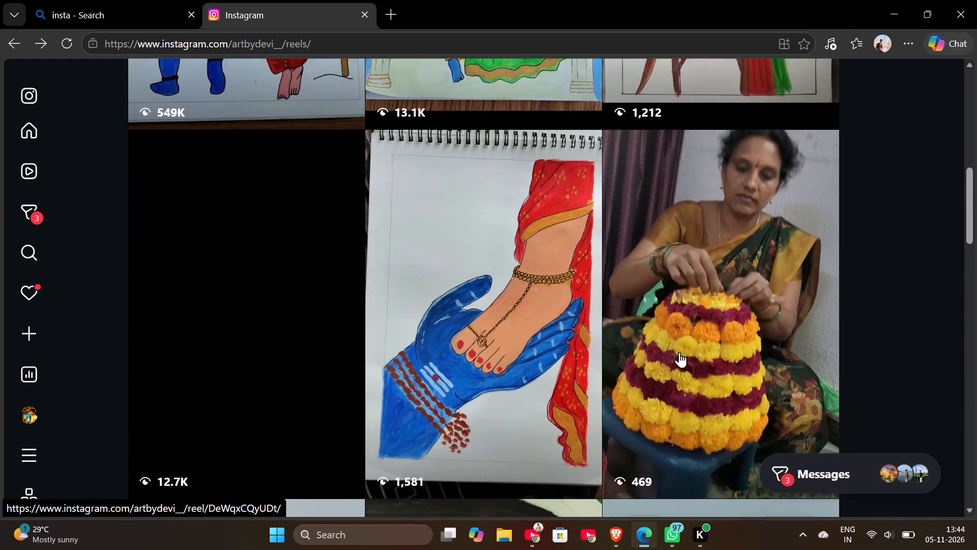
scroll(679, 352, down, 1)
click(328, 359)
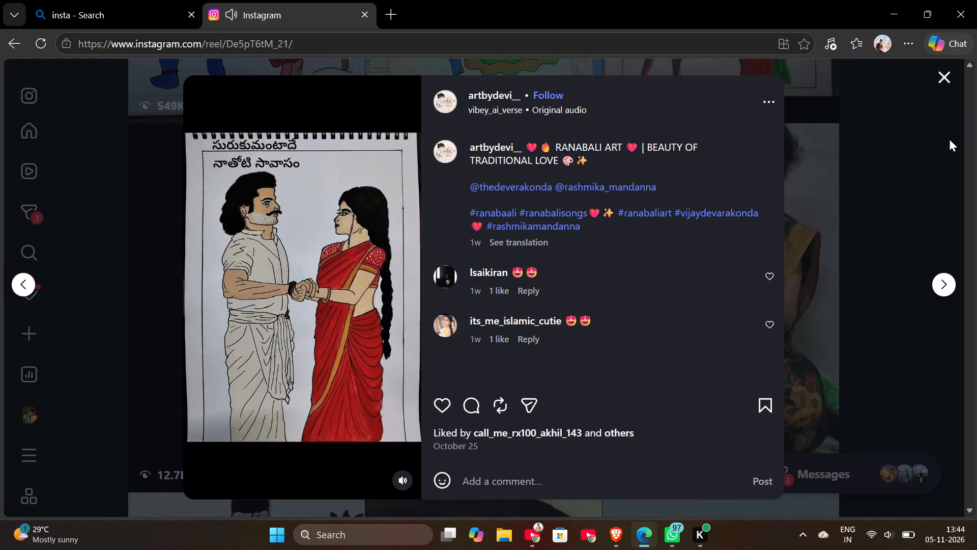
click(947, 281)
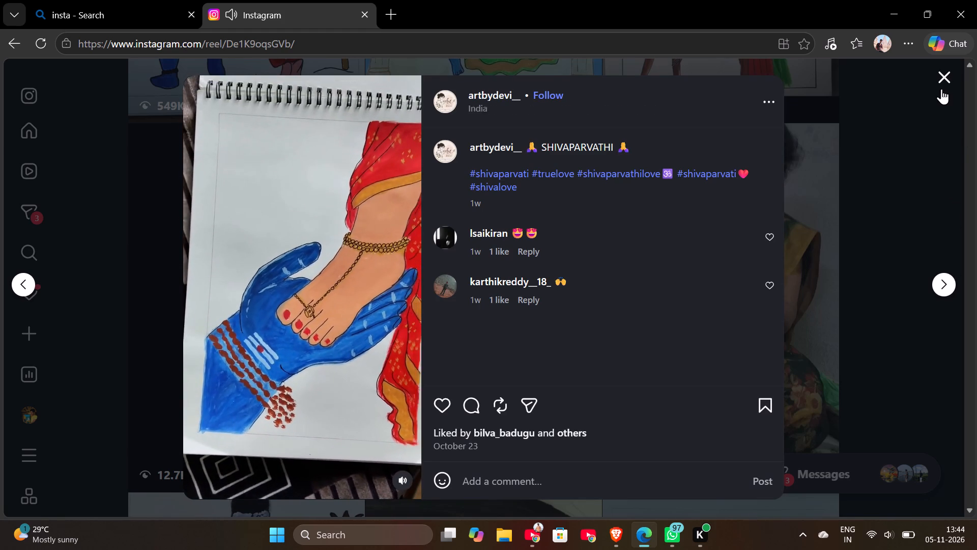
click(945, 81)
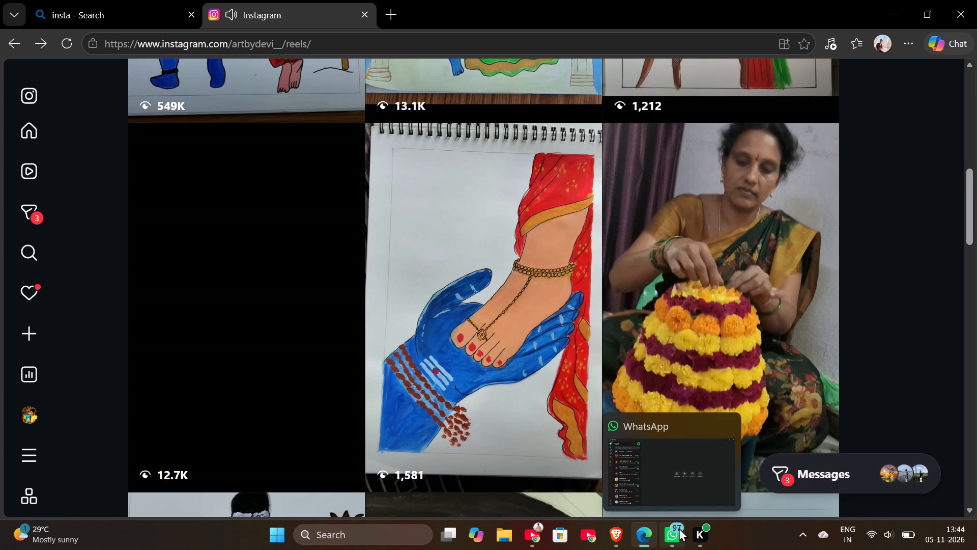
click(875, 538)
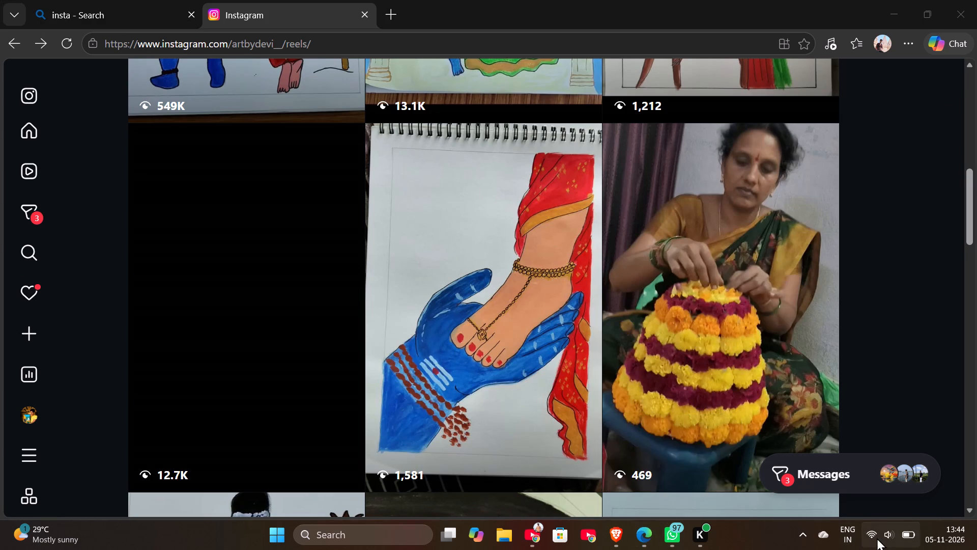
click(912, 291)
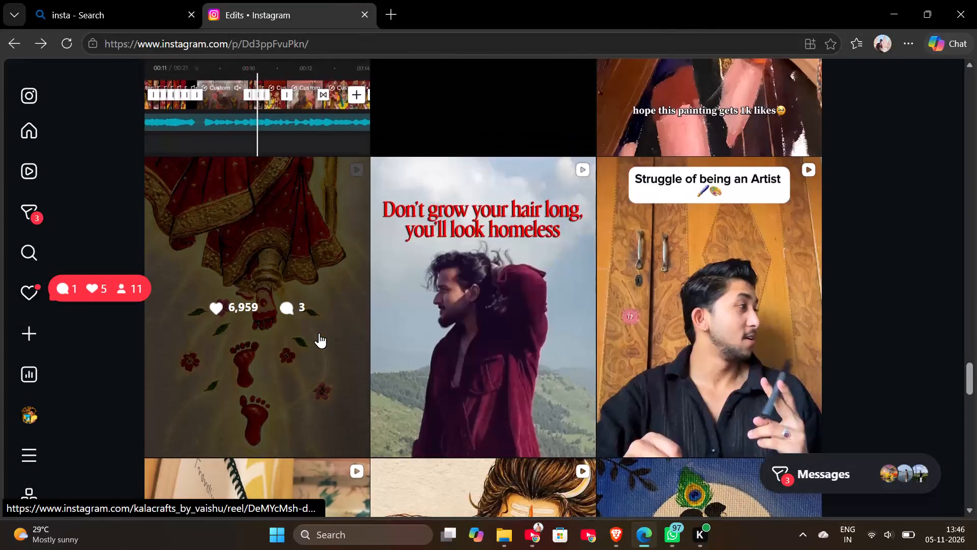
Watch the Shiva and Parvati pencil sketch reel further down the saved Edits collection and check its sharing options.
scroll(319, 333, down, 11)
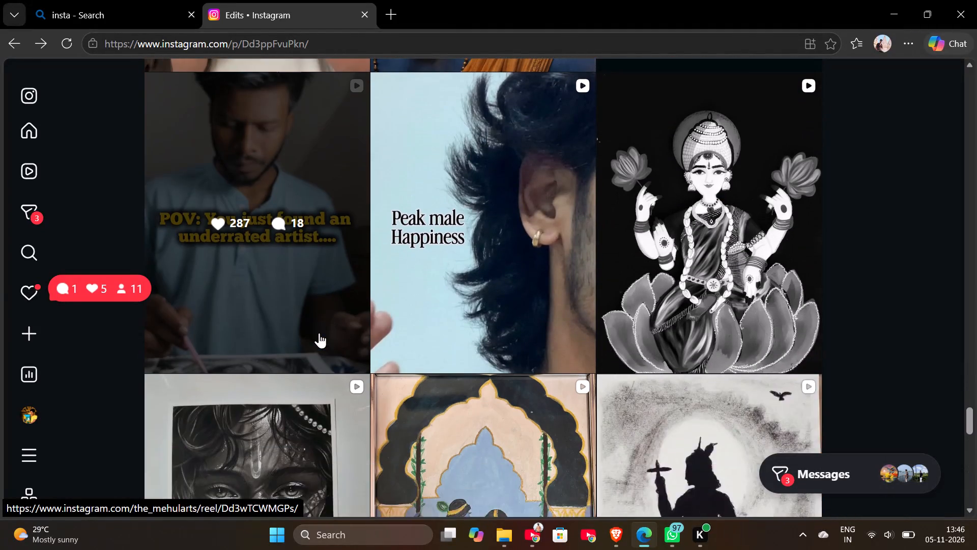
scroll(319, 333, down, 3)
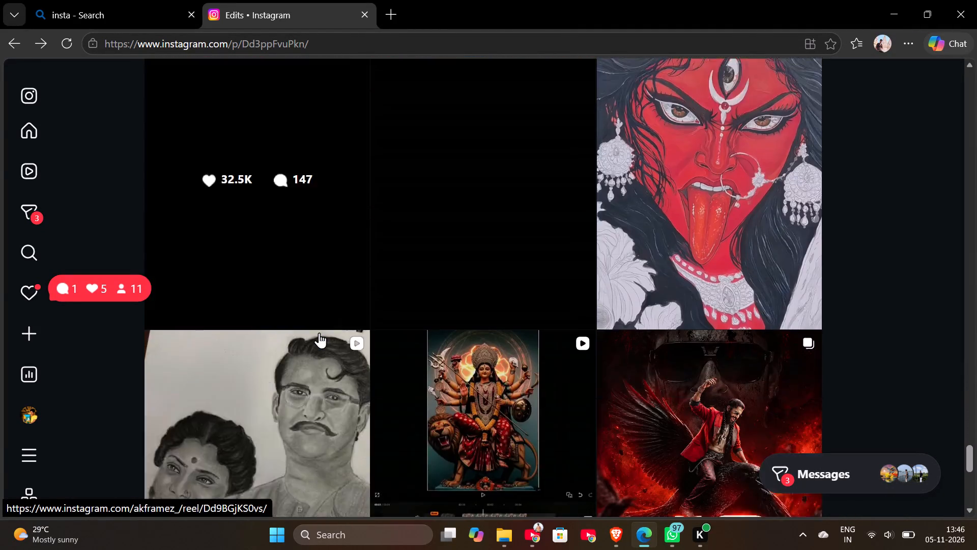
click(426, 372)
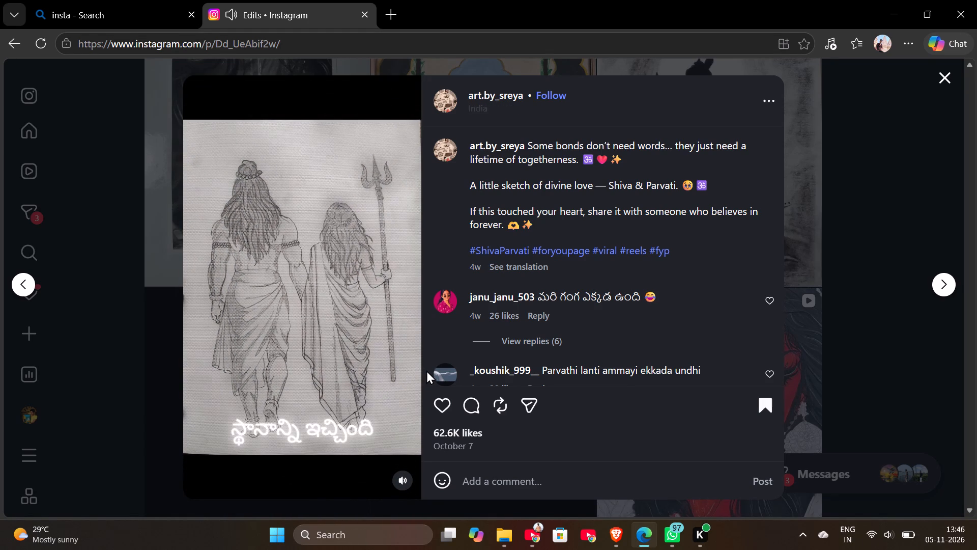
click(526, 402)
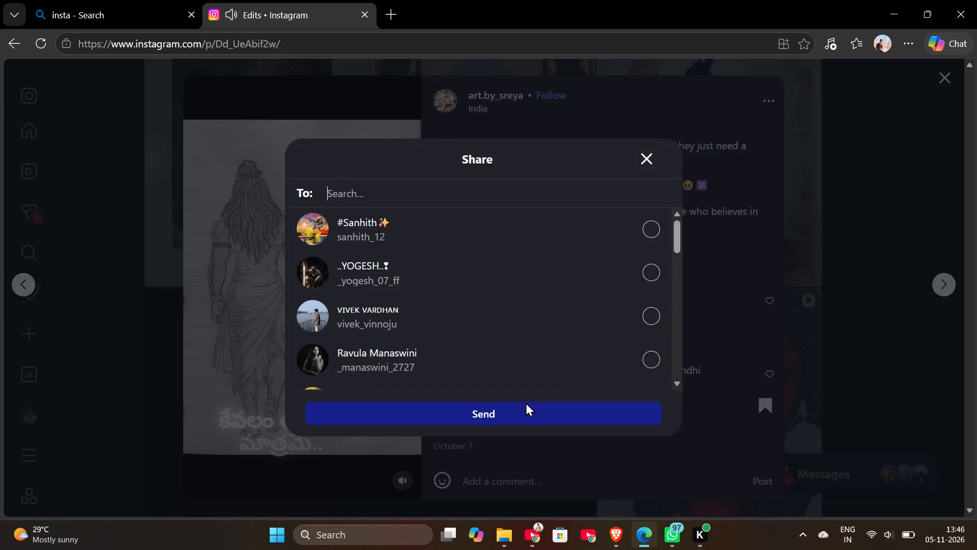
click(652, 160)
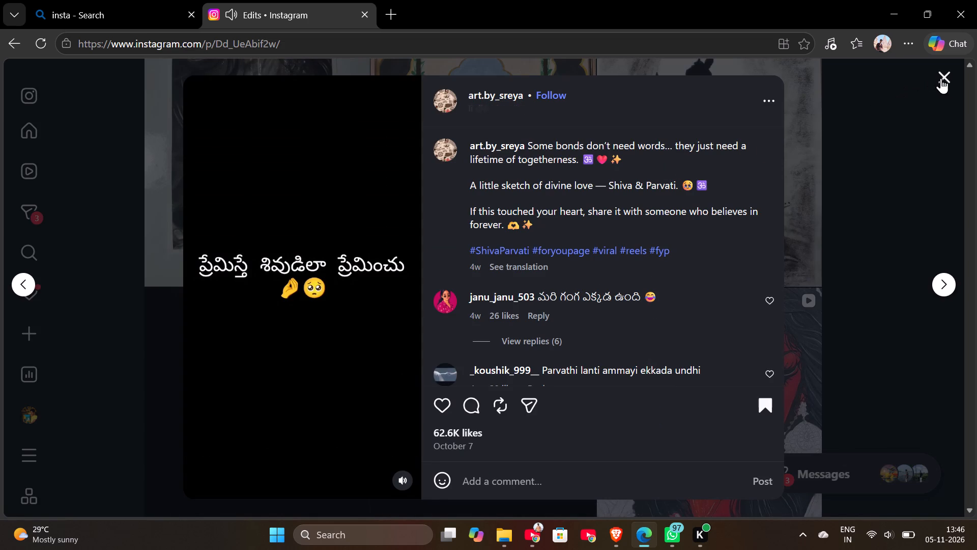
click(943, 78)
Watch the Kanaka Durga reel with glowing Telugu text, examining its on-screen text and editing style.
click(329, 421)
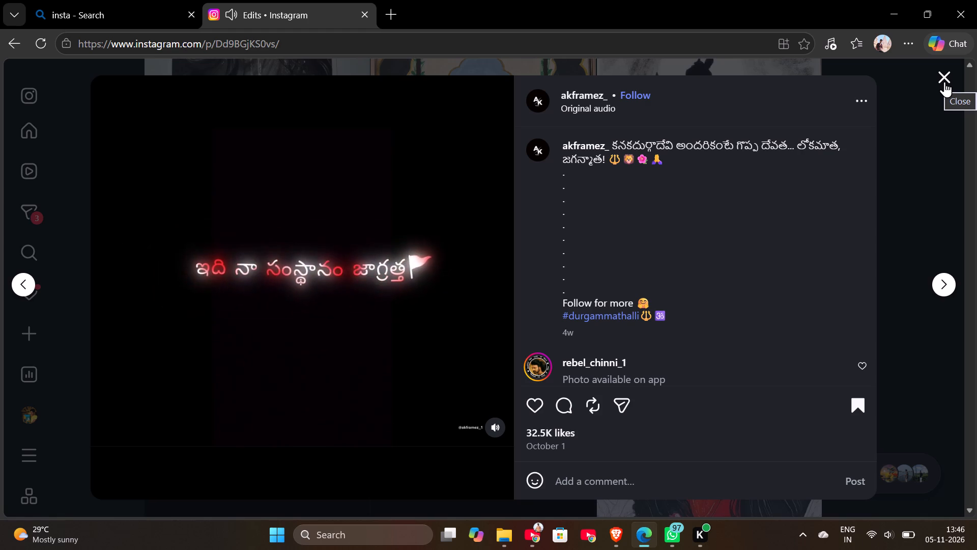
click(944, 81)
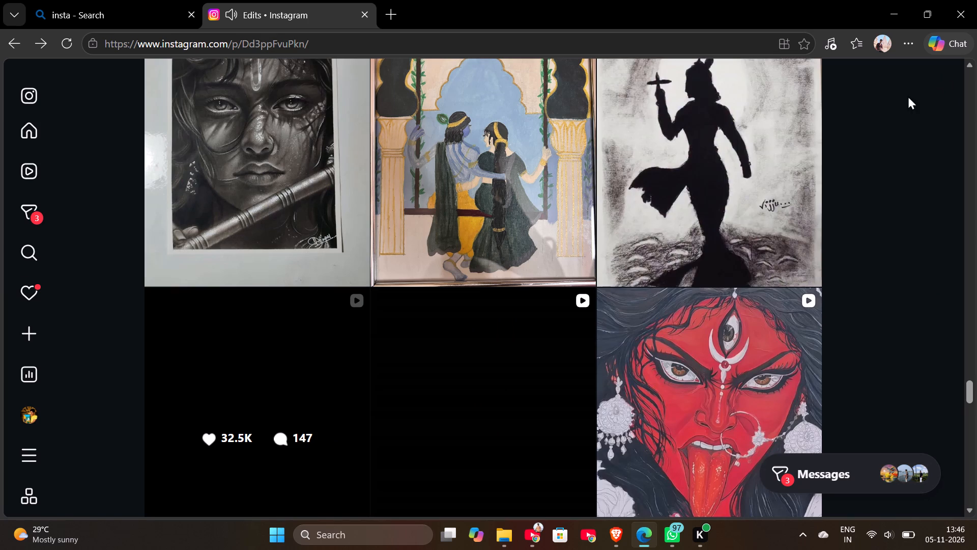
Find and watch the saved Navaratri reel of Devi's red skirt and footprints drawn on a spiral sketchbook.
scroll(629, 347, down, 6)
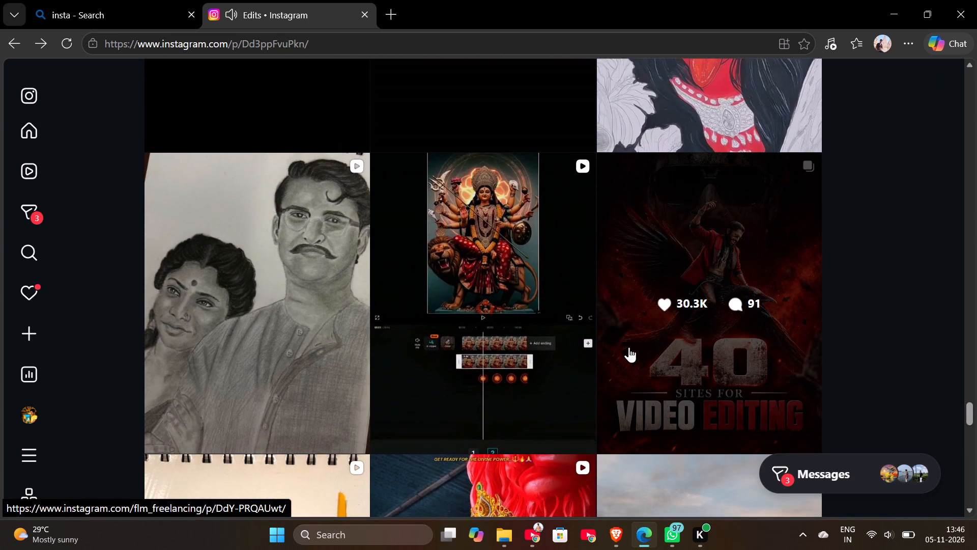
scroll(629, 347, down, 7)
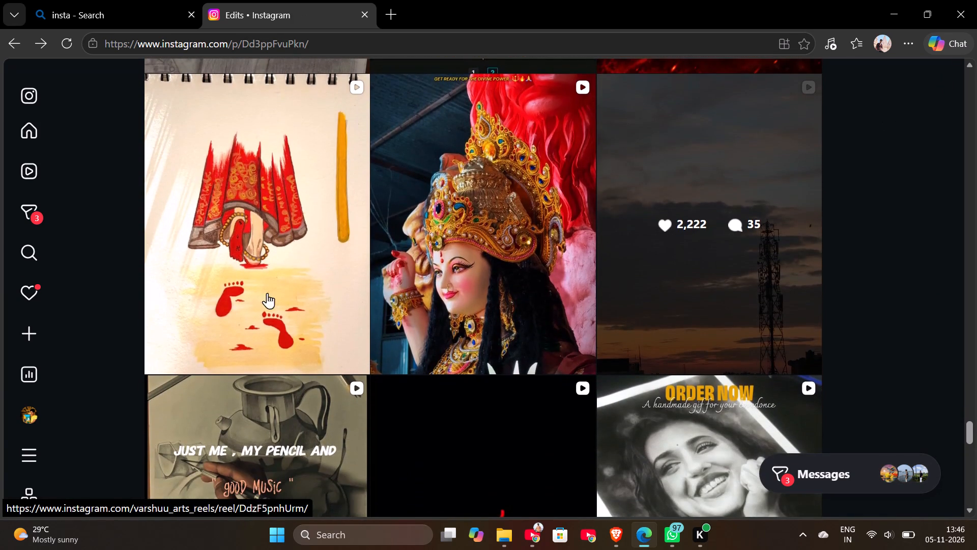
click(250, 292)
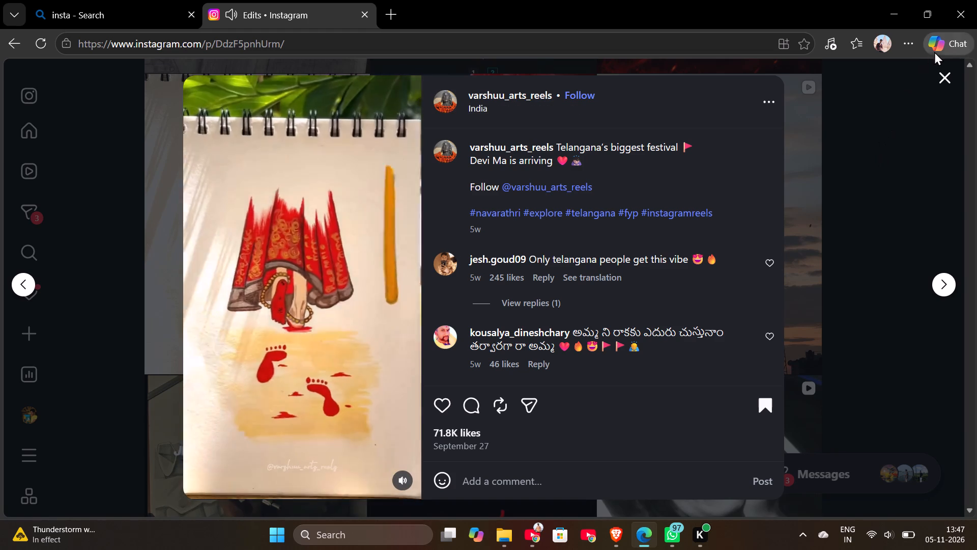
click(946, 73)
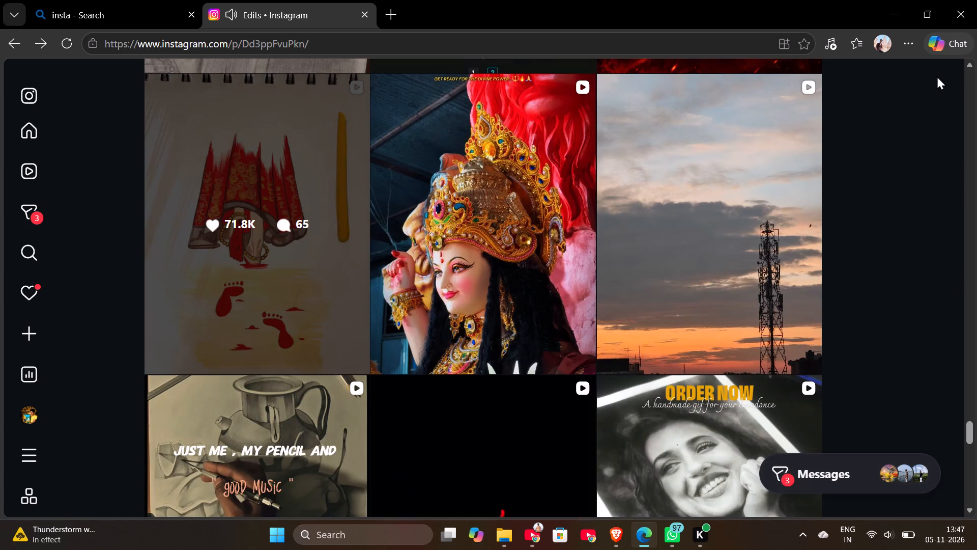
Watch the saved reel of the half Shiva, half Shakti Ardhanareeswara sketchbook drawing.
scroll(516, 433, down, 2)
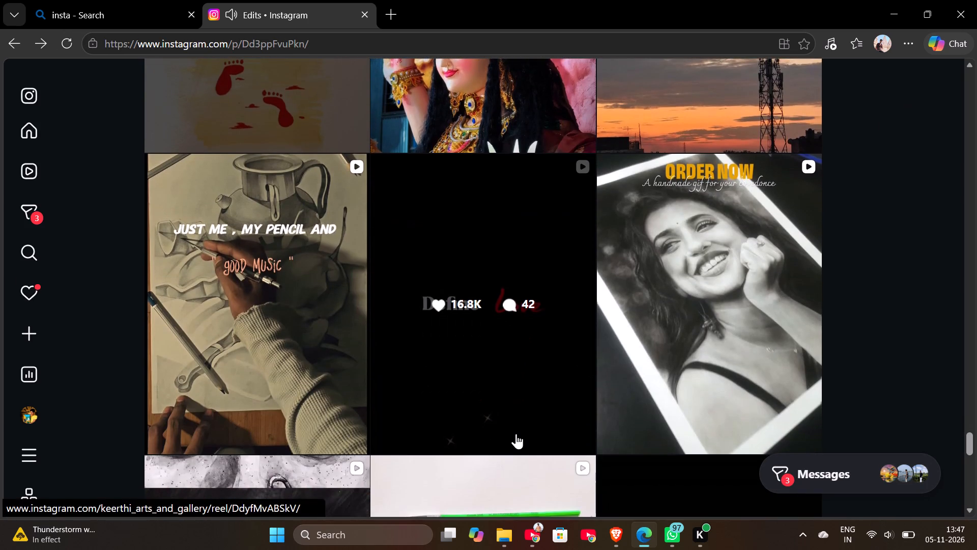
click(516, 428)
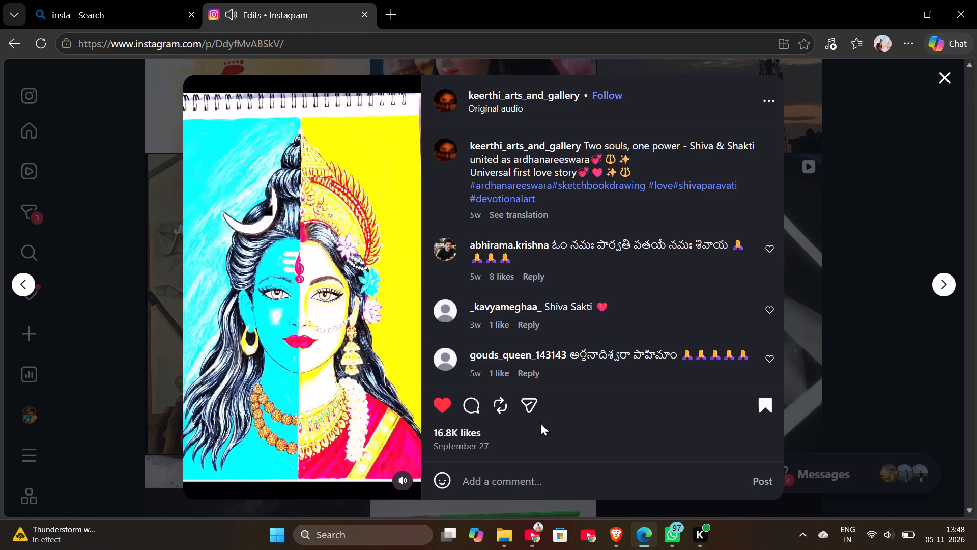
click(850, 238)
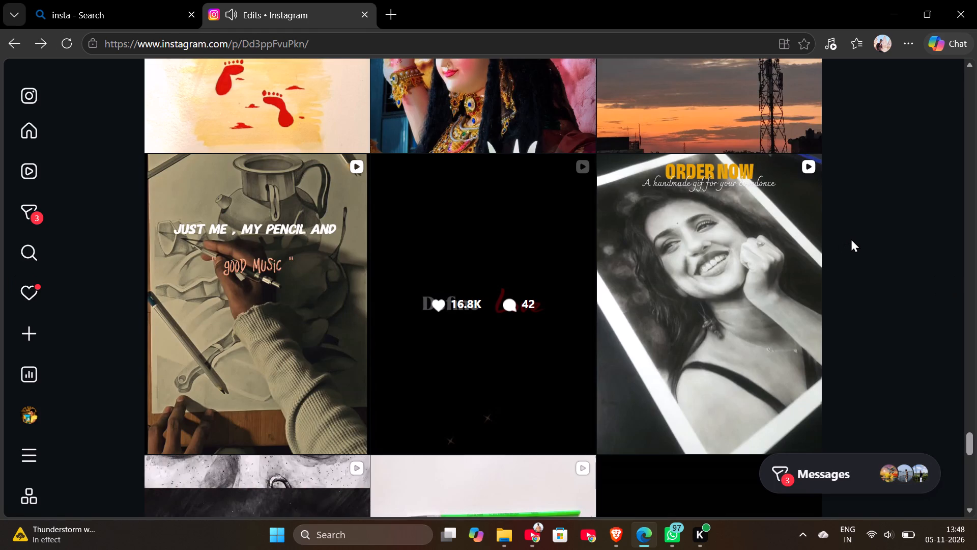
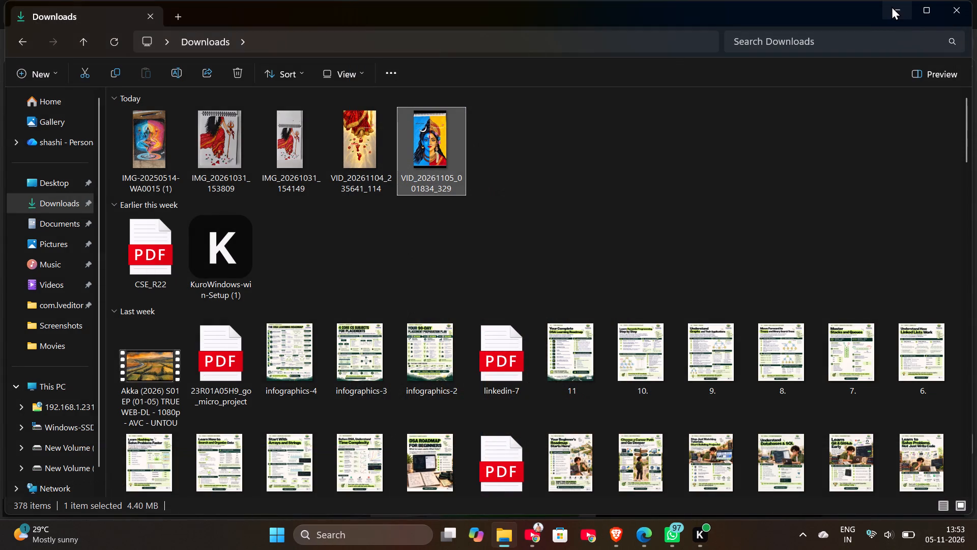
click(892, 6)
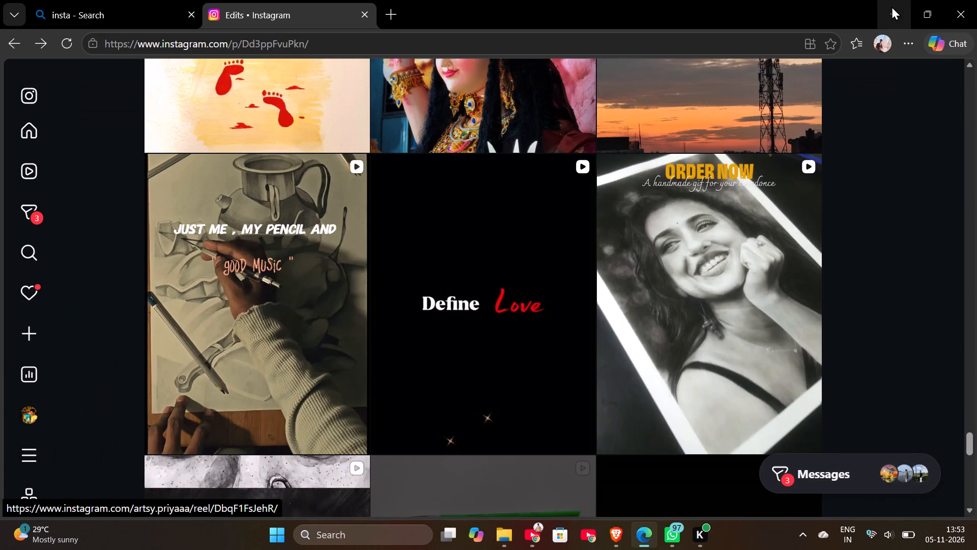
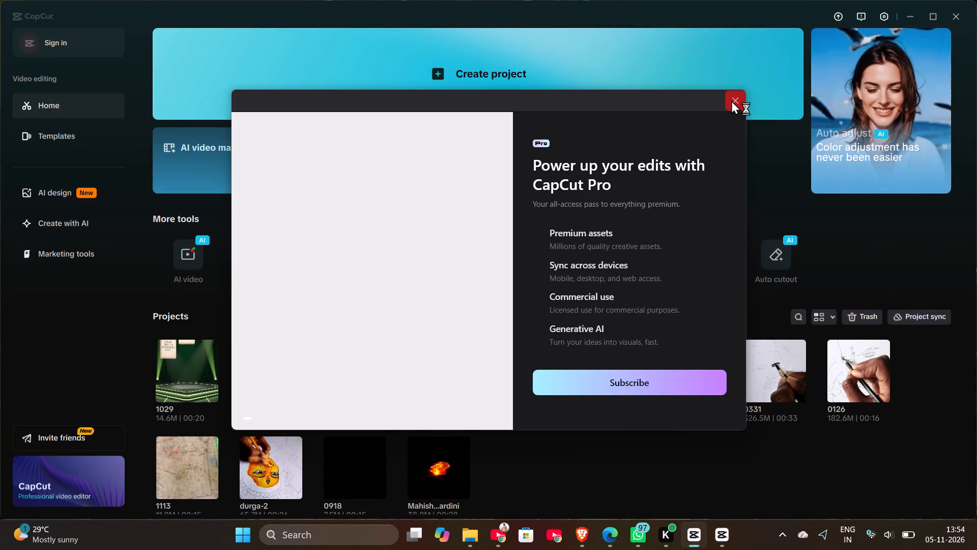
Dismiss the CapCut Pro subscription offer and create a new video project.
click(731, 100)
click(567, 63)
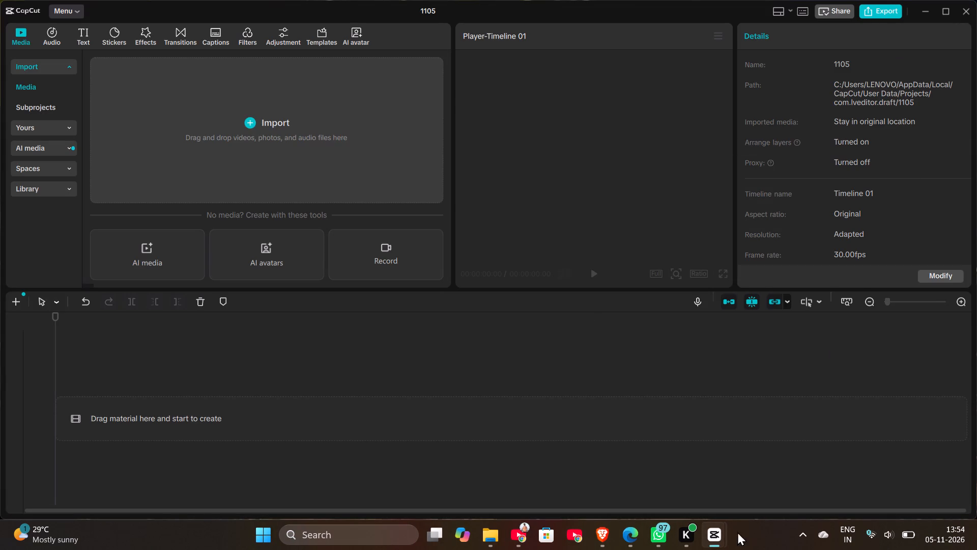
click(654, 489)
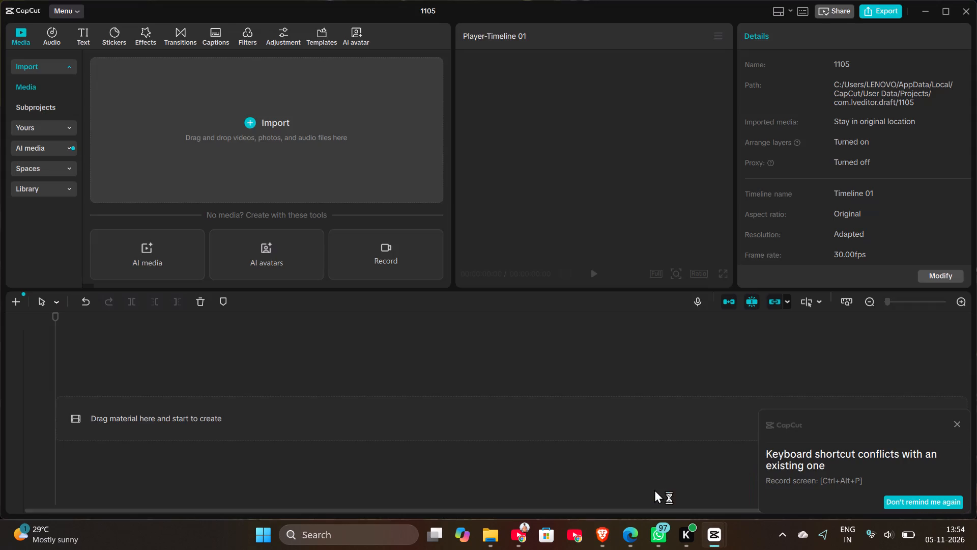
click(660, 478)
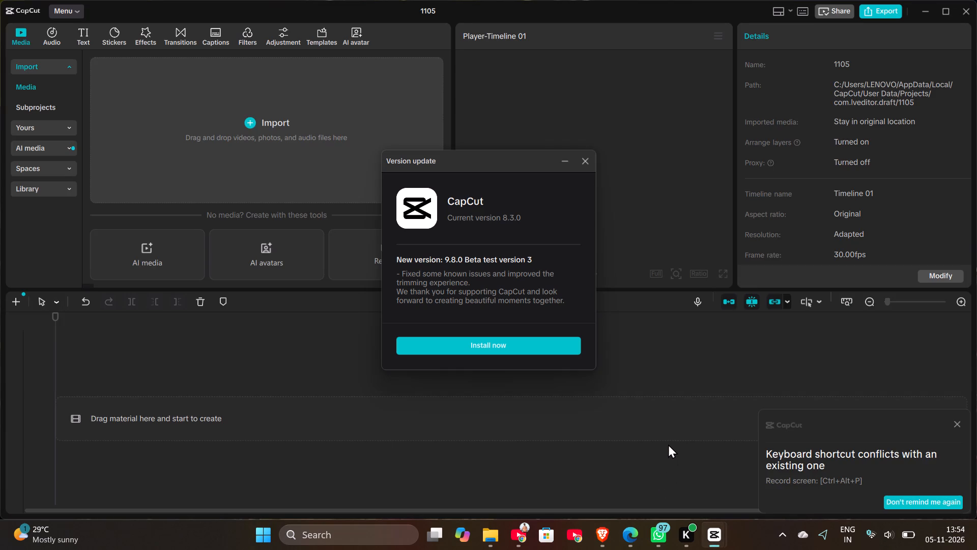
Start installing the offered CapCut update, 9.8.0 Beta test version 3.
click(537, 343)
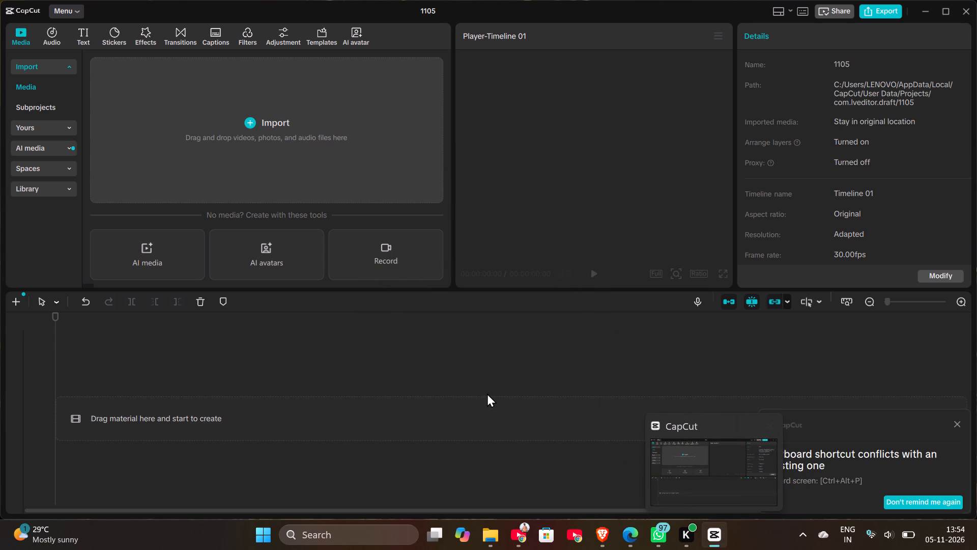
Import the Shiva painting image IMG-20250514-WA0015 (1).jpg from Downloads and add it to the timeline.
click(286, 129)
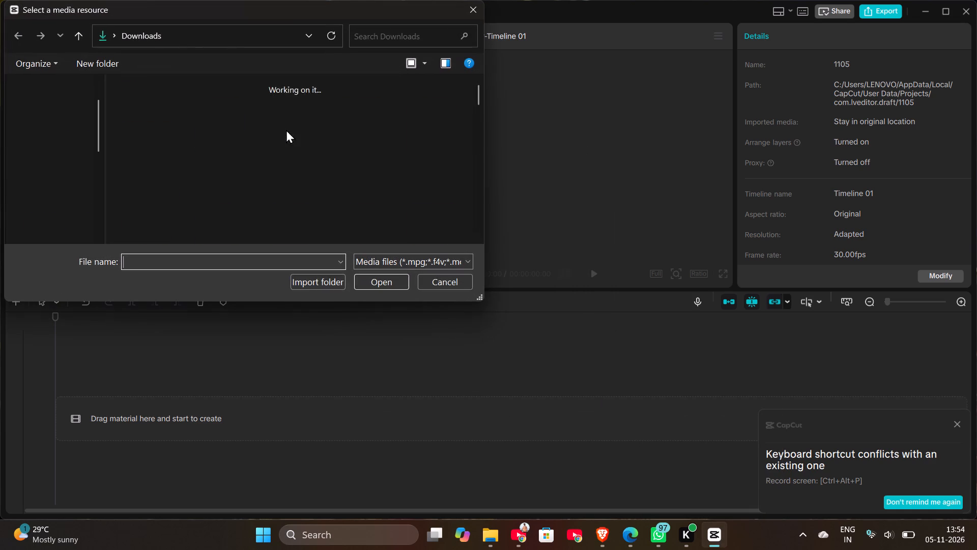
double_click(233, 133)
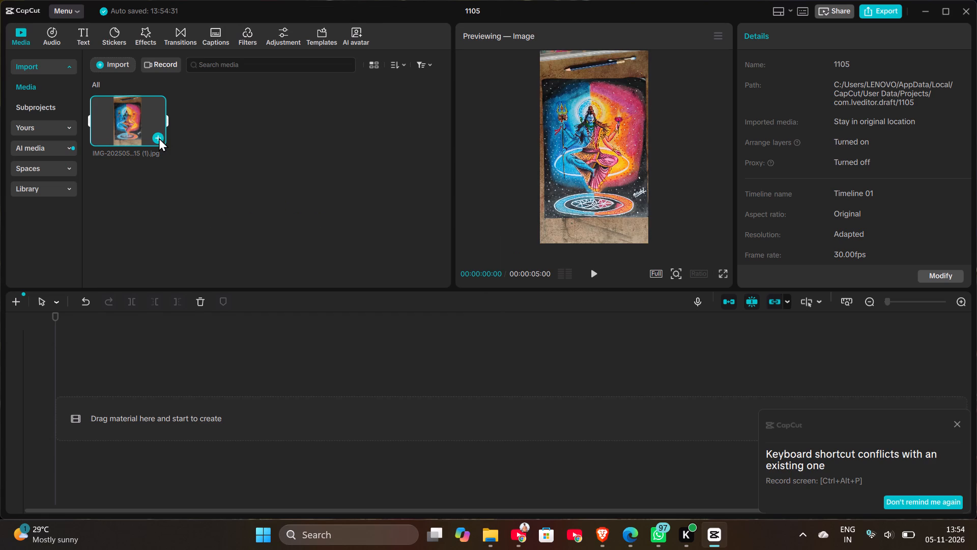
click(155, 139)
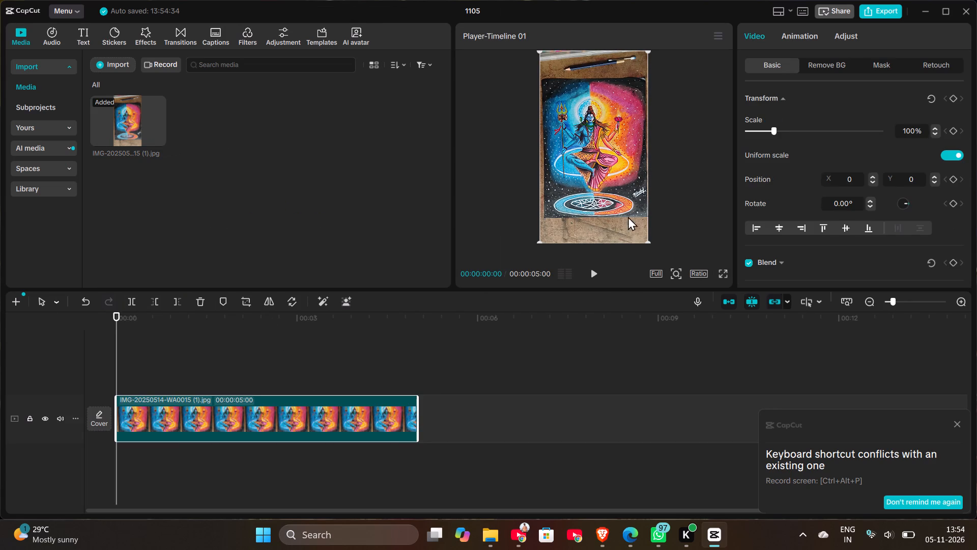
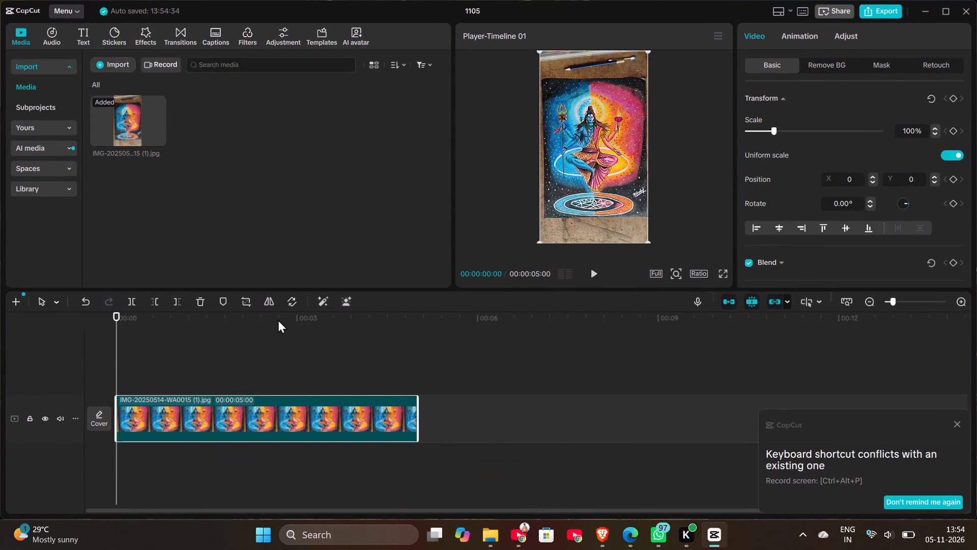
Crop the painting photo freely on all four sides to remove the table, pencil and paper margins around the artwork.
click(245, 307)
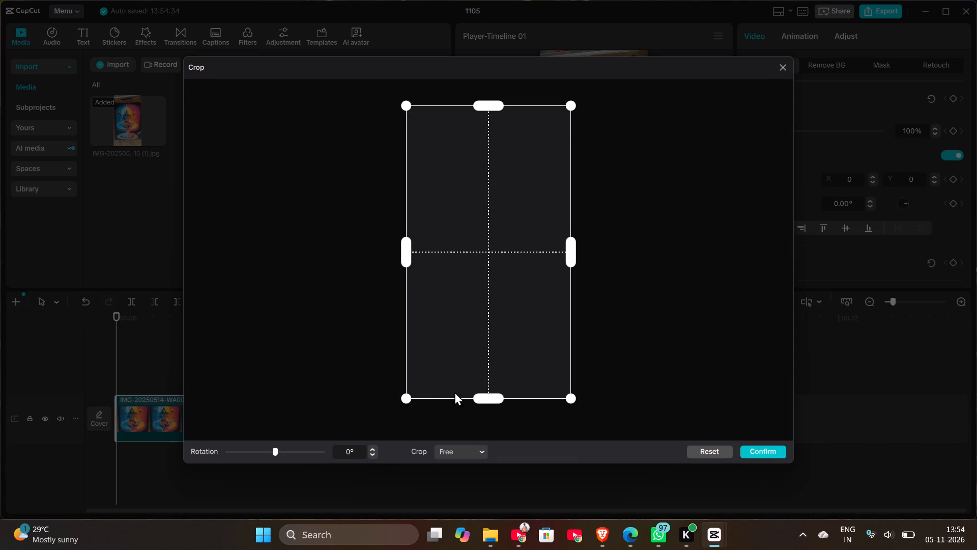
drag(492, 400, 504, 357)
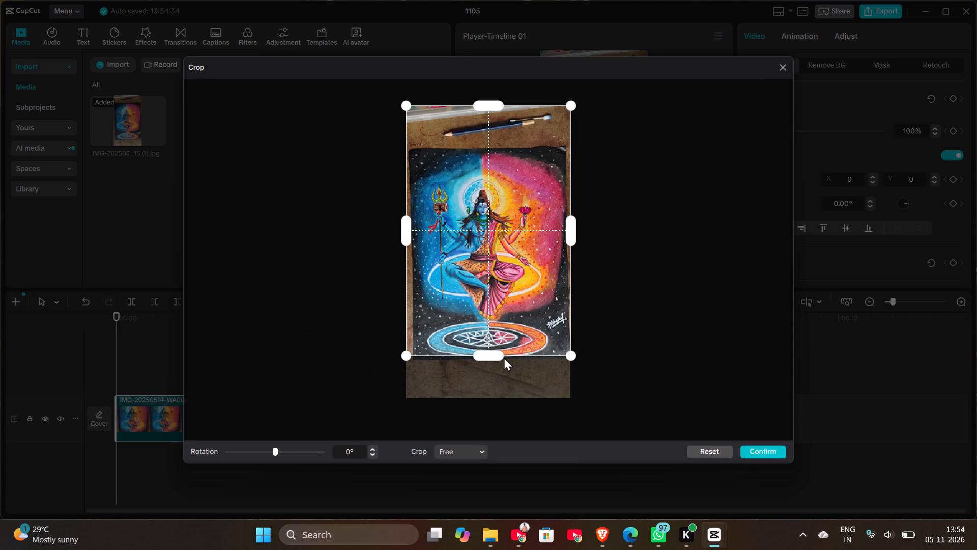
drag(504, 357, 504, 358)
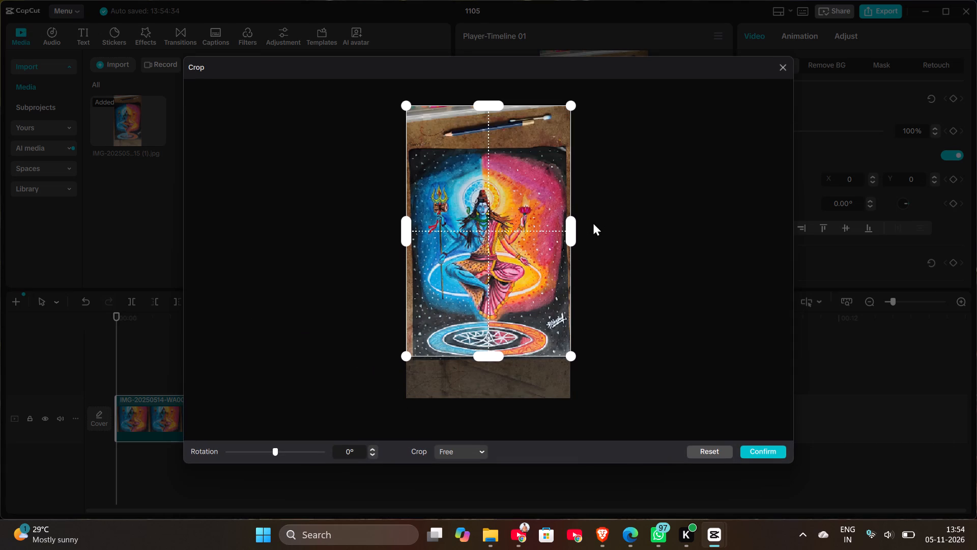
drag(570, 230, 567, 240)
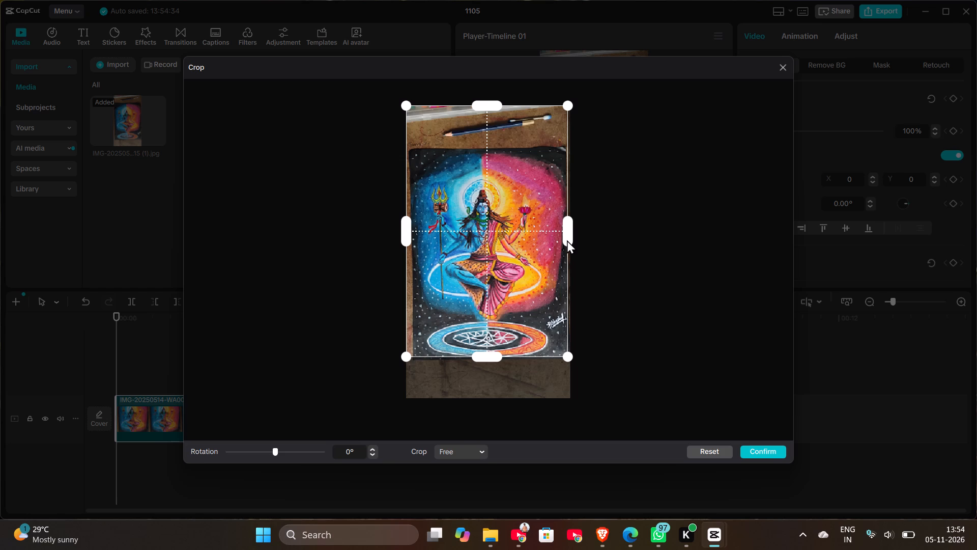
drag(567, 240, 567, 241)
drag(489, 108, 489, 142)
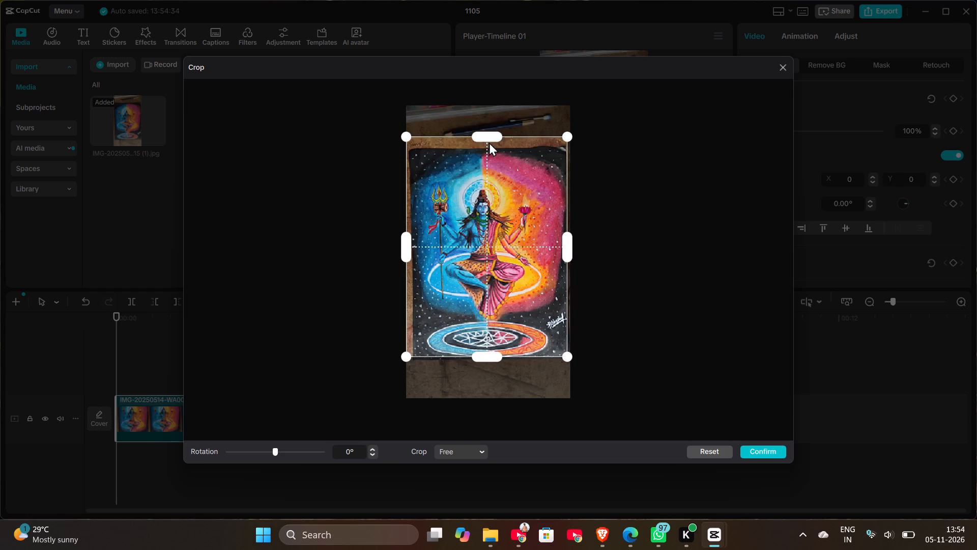
drag(489, 142, 490, 153)
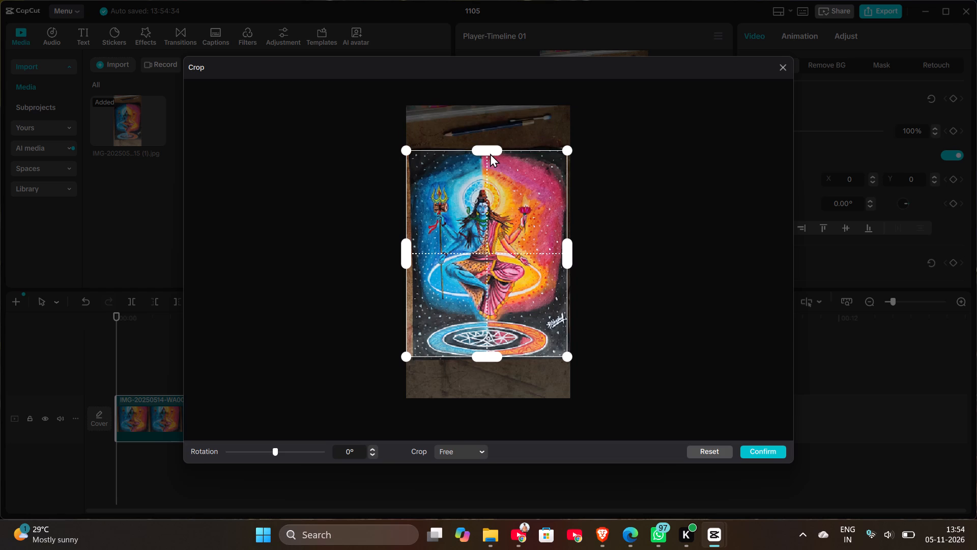
drag(490, 153, 490, 152)
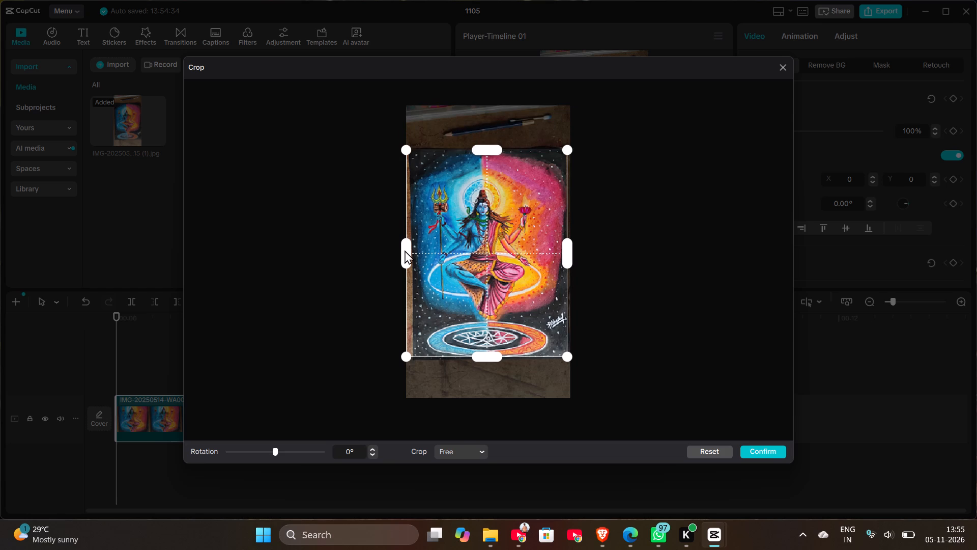
drag(405, 250, 414, 252)
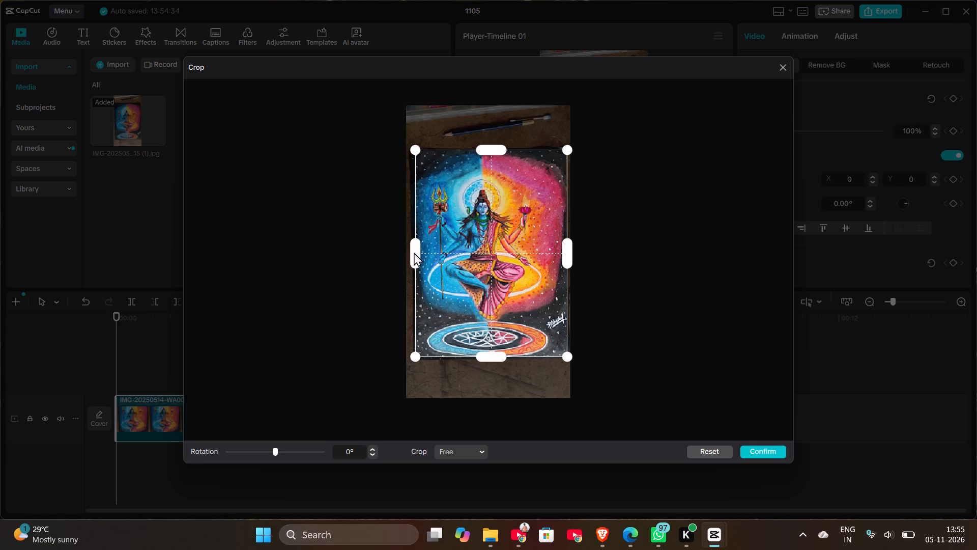
drag(414, 252, 411, 258)
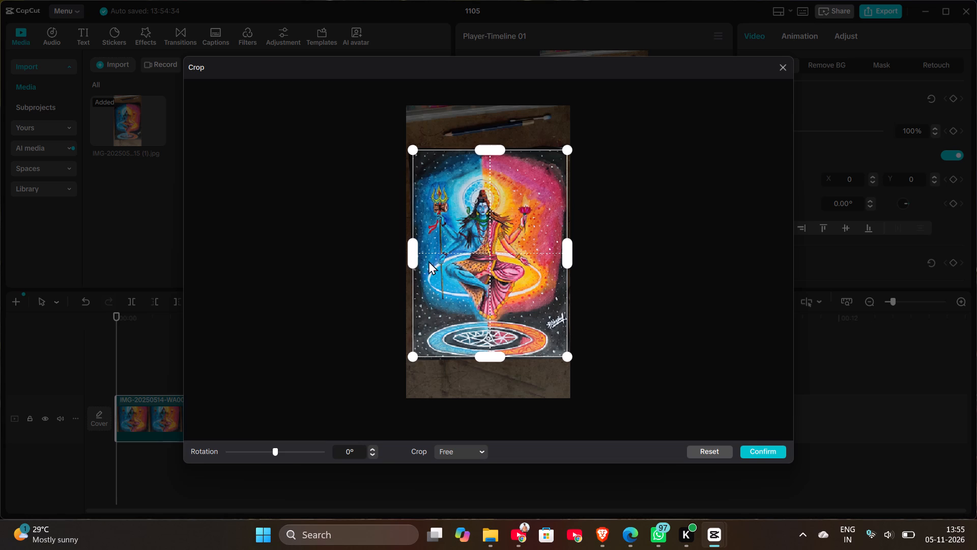
click(764, 455)
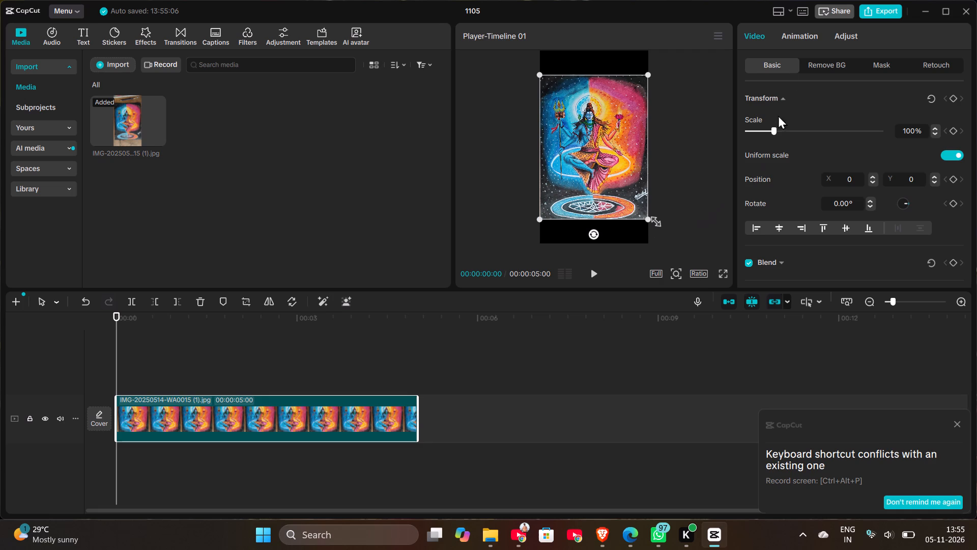
Set the painting clip's saturation to 17 in the basic colour adjustments.
click(846, 31)
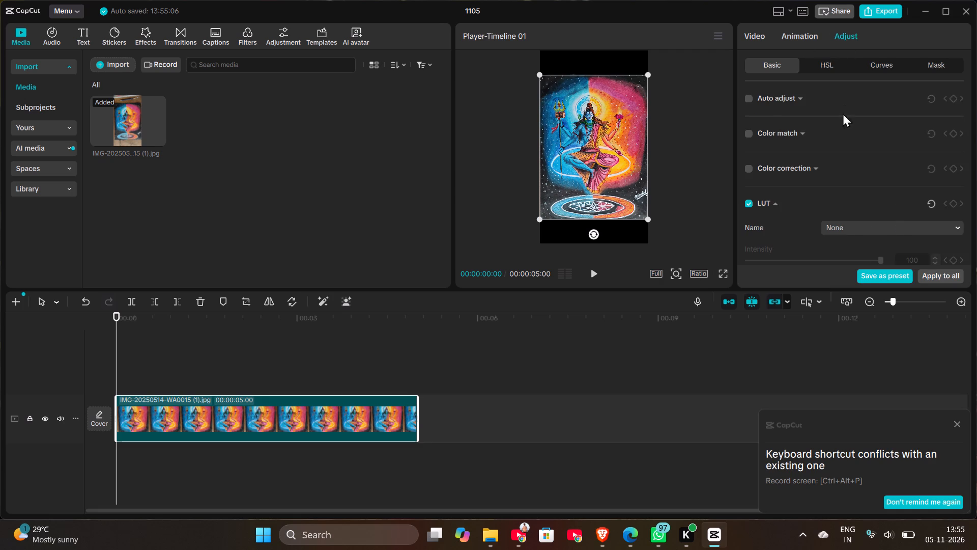
ctrl+scroll(722, 201, up, 6)
ctrl+scroll(722, 201, down, 5)
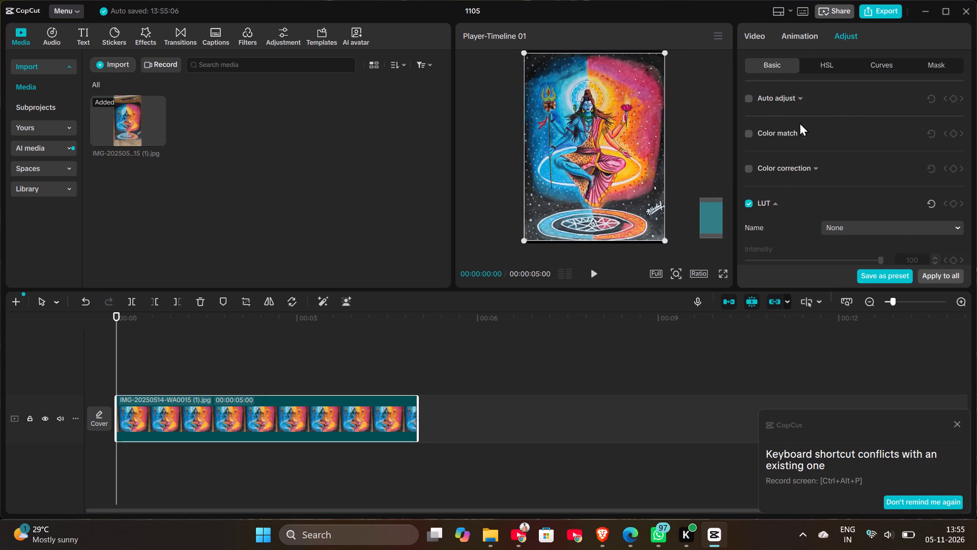
scroll(828, 159, down, 6)
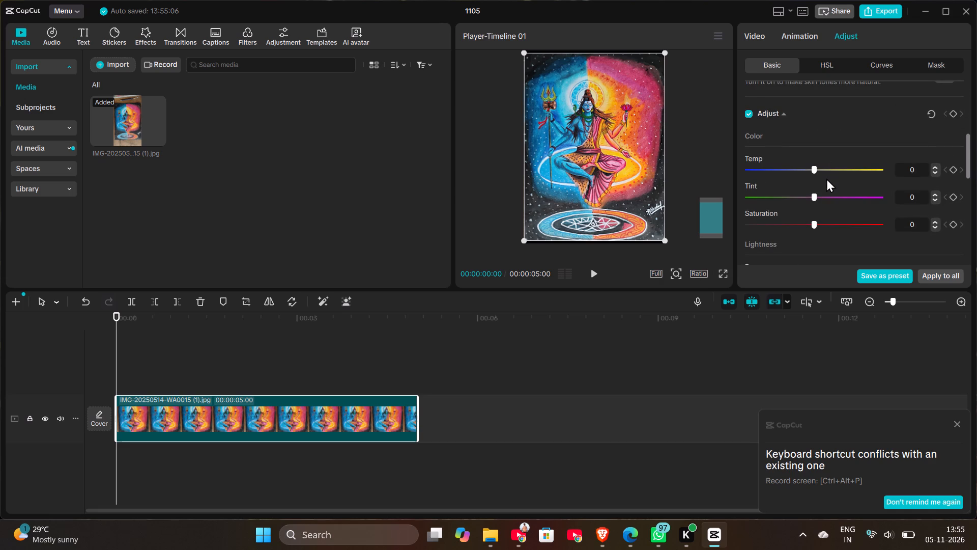
click(822, 223)
click(834, 223)
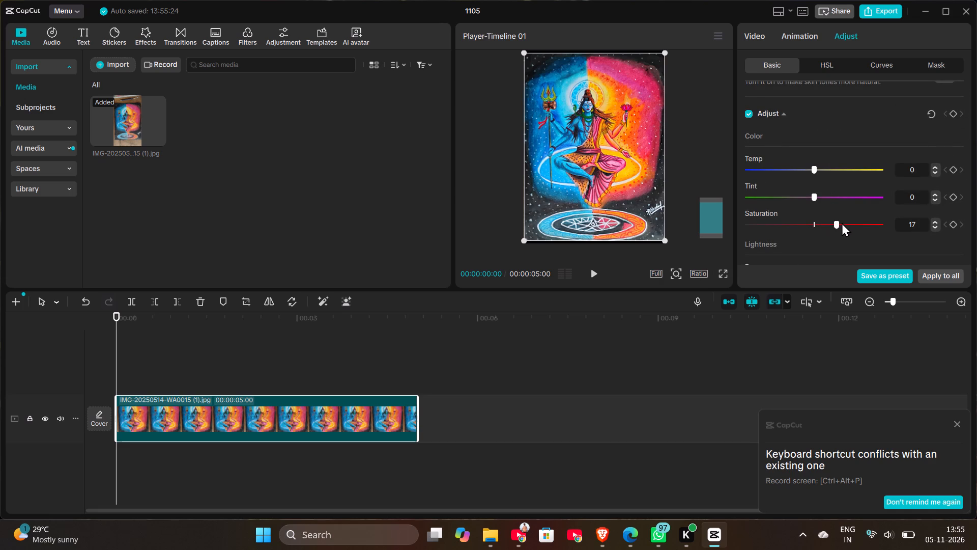
Set the painting clip's contrast to 17.
scroll(834, 226, down, 3)
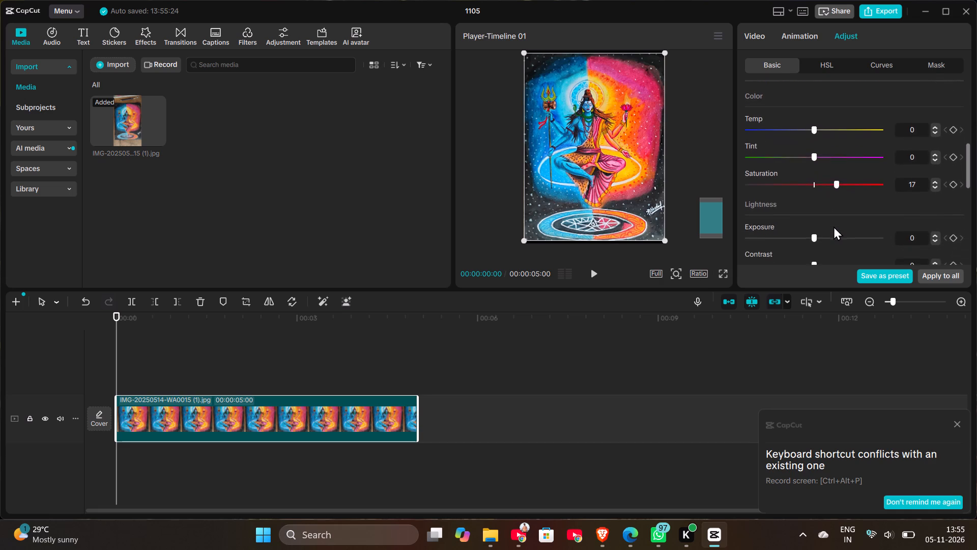
scroll(832, 230, down, 1)
click(835, 231)
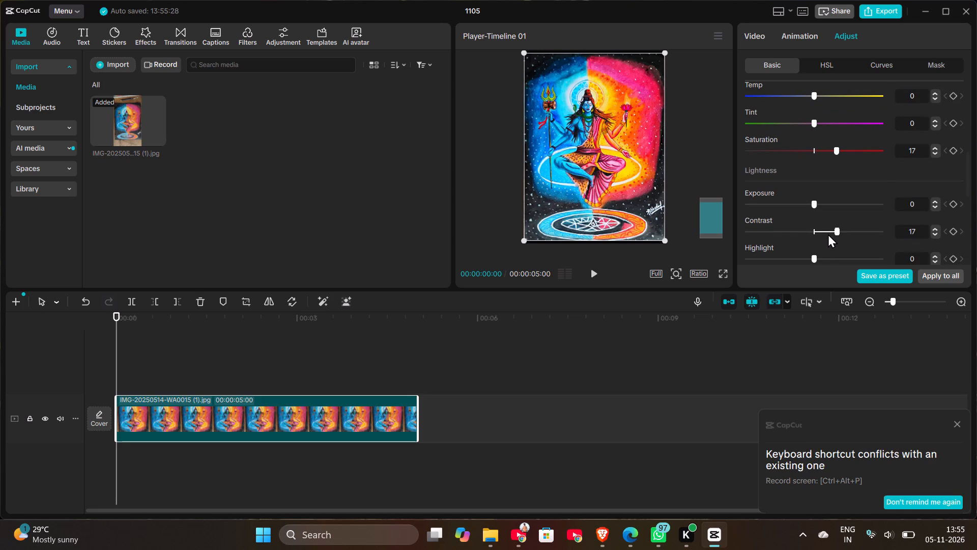
click(828, 234)
click(835, 232)
Set the painting clip's highlight to 9 and its shadow to -9.
scroll(835, 232, down, 3)
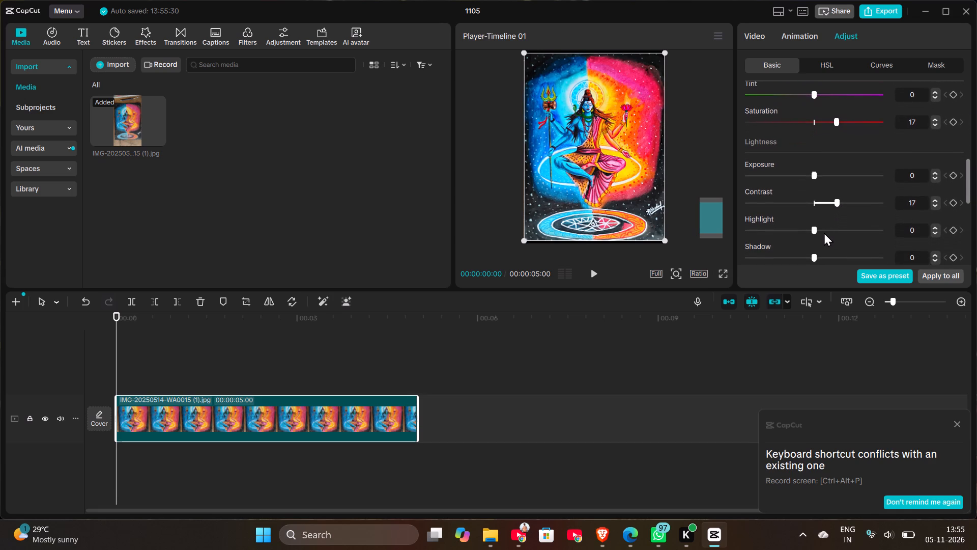
click(824, 232)
scroll(824, 232, down, 1)
click(804, 233)
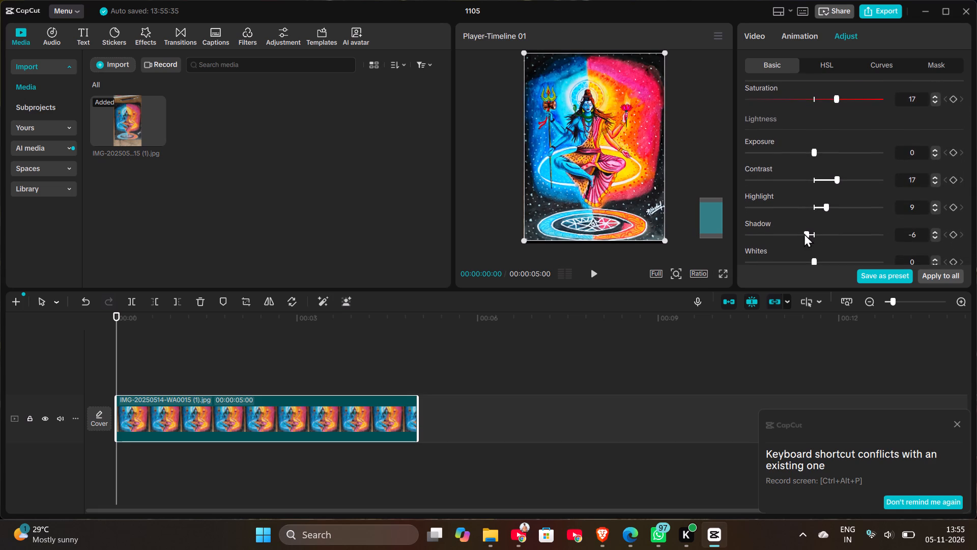
scroll(804, 233, down, 1)
click(800, 221)
scroll(816, 227, down, 1)
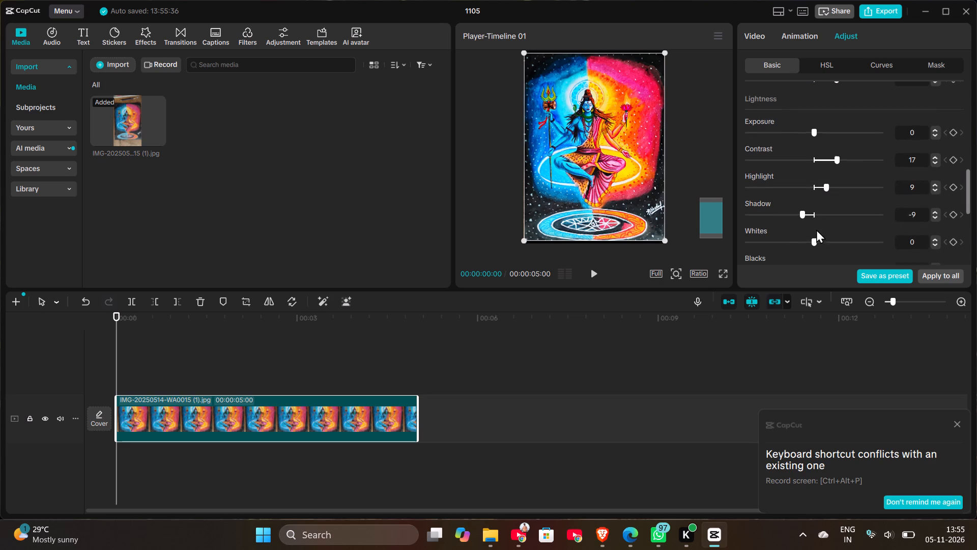
Set the painting clip's blacks to -5 and its whites to 3.
scroll(816, 229, down, 1)
click(797, 250)
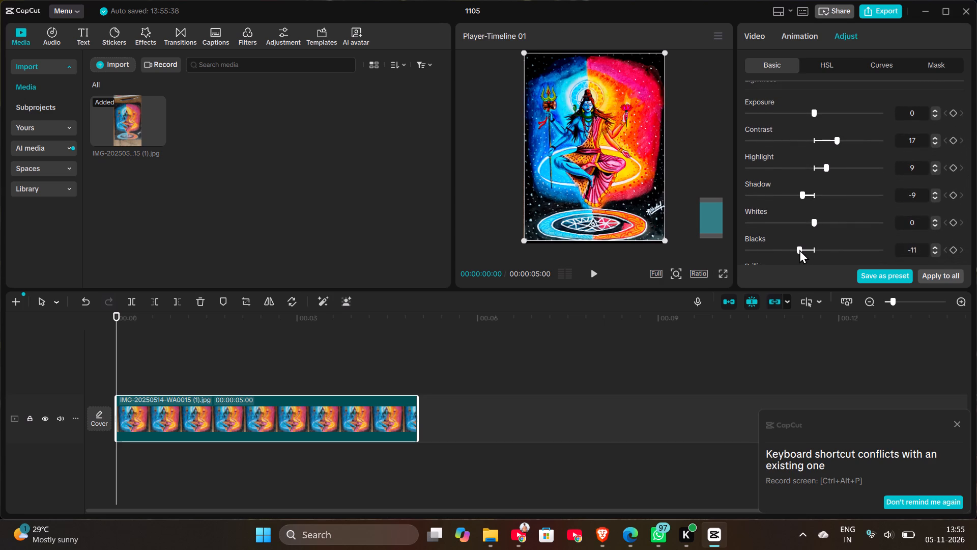
click(799, 250)
click(804, 250)
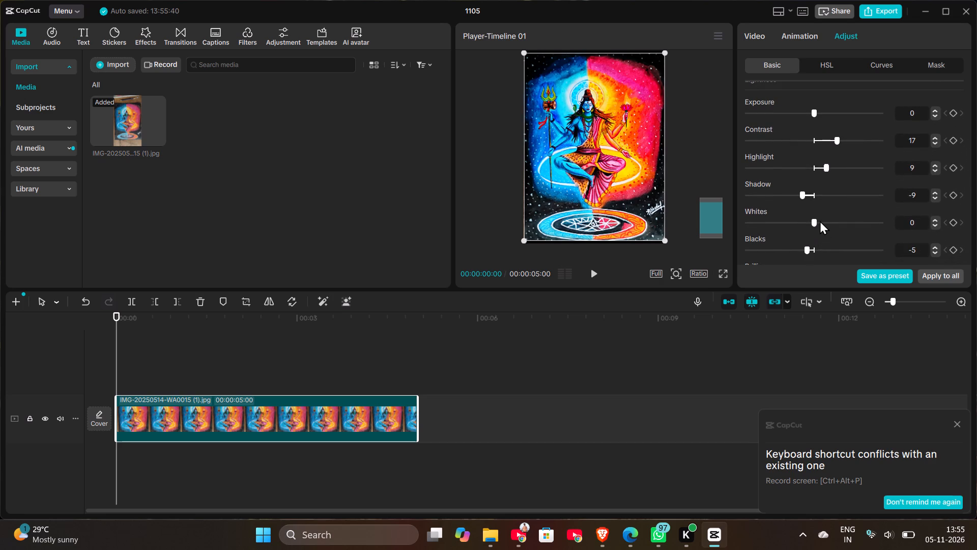
click(820, 221)
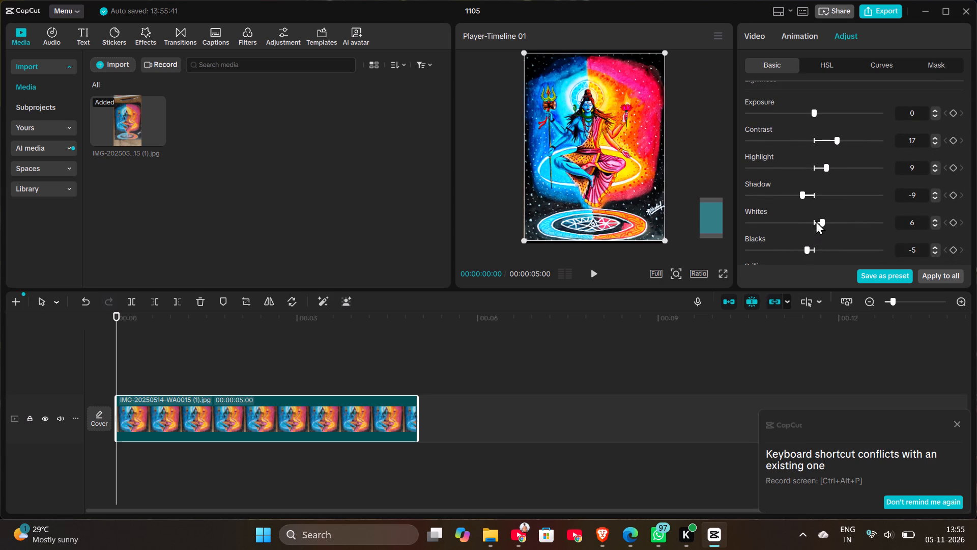
click(816, 221)
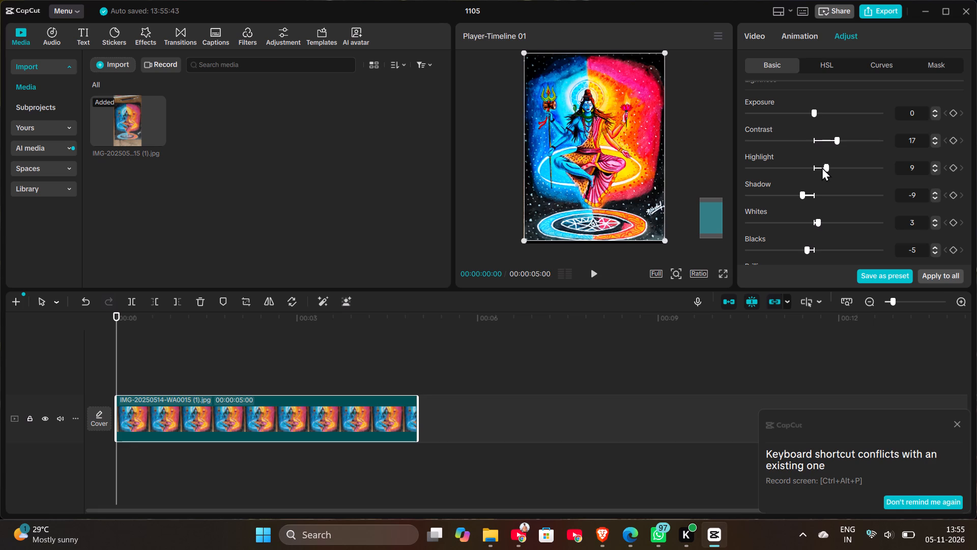
Reduce the painting clip's highlight to 5.
click(818, 167)
Set the painting clip's sharpen effect to 25 and its clarity to 21.
scroll(819, 232, down, 6)
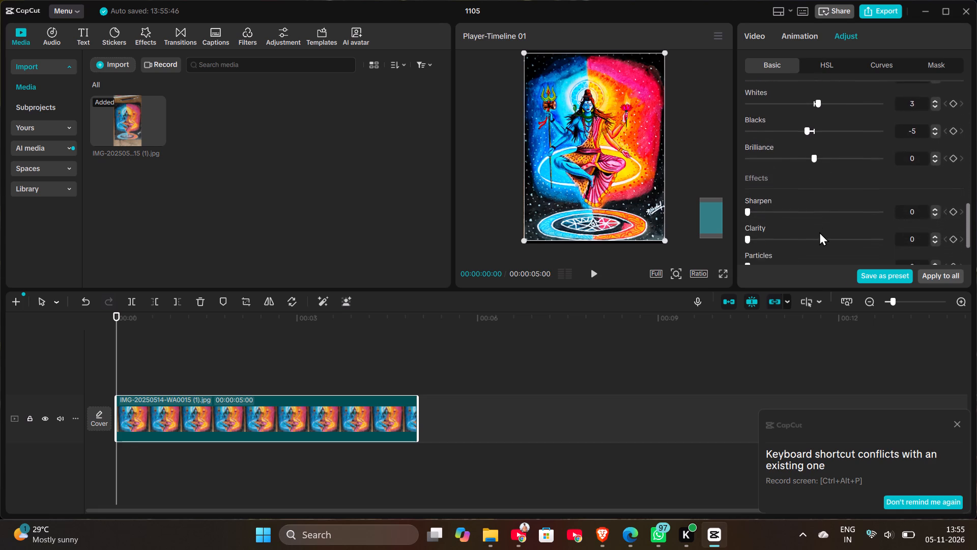
click(781, 212)
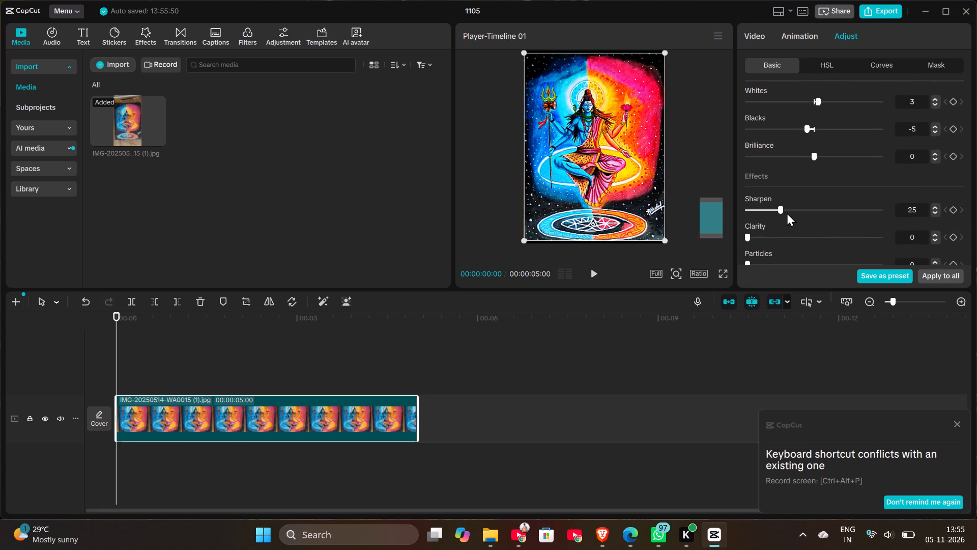
click(773, 236)
scroll(789, 224, down, 5)
Reduce the painting clip's sharpen to 13 and lower its clarity, checking the image in full-screen preview.
click(724, 272)
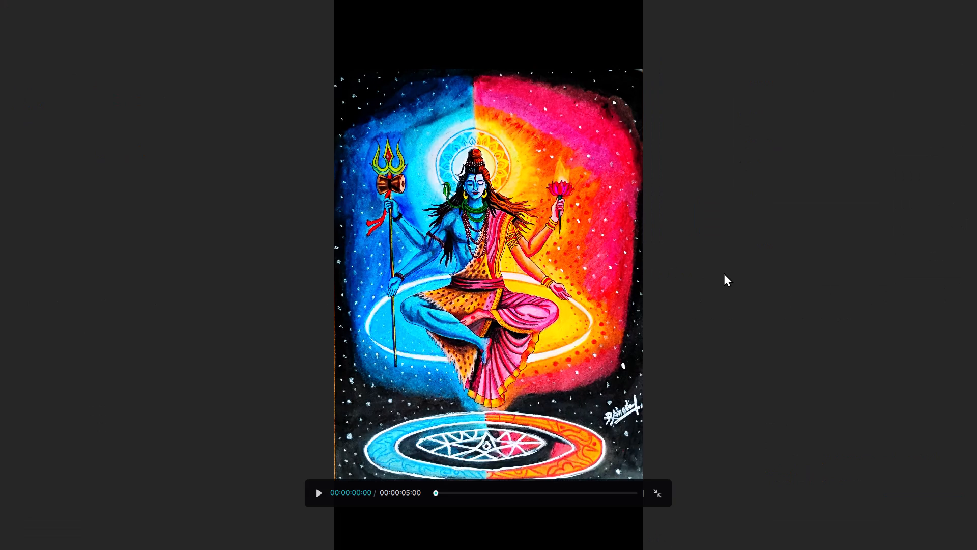
ctrl+scroll(635, 300, up, 6)
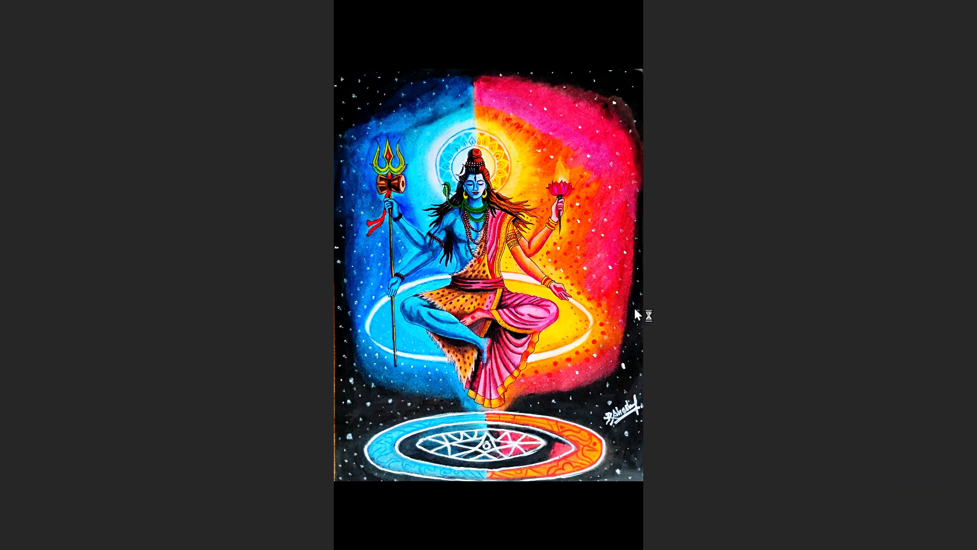
click(633, 342)
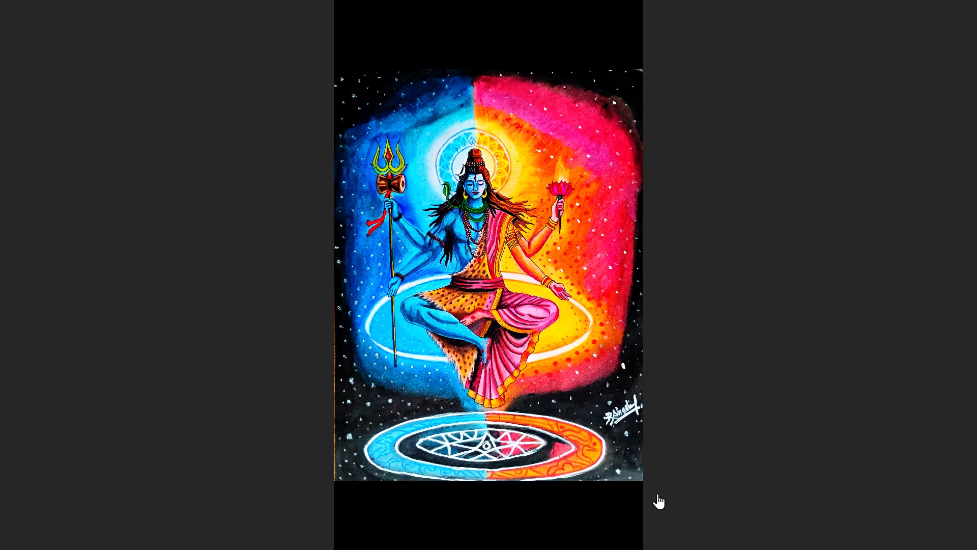
click(657, 493)
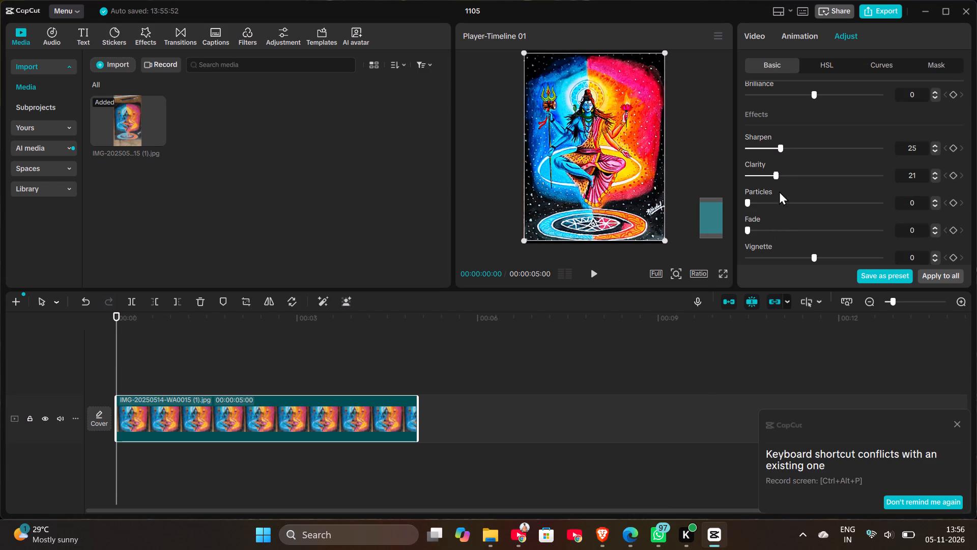
click(764, 144)
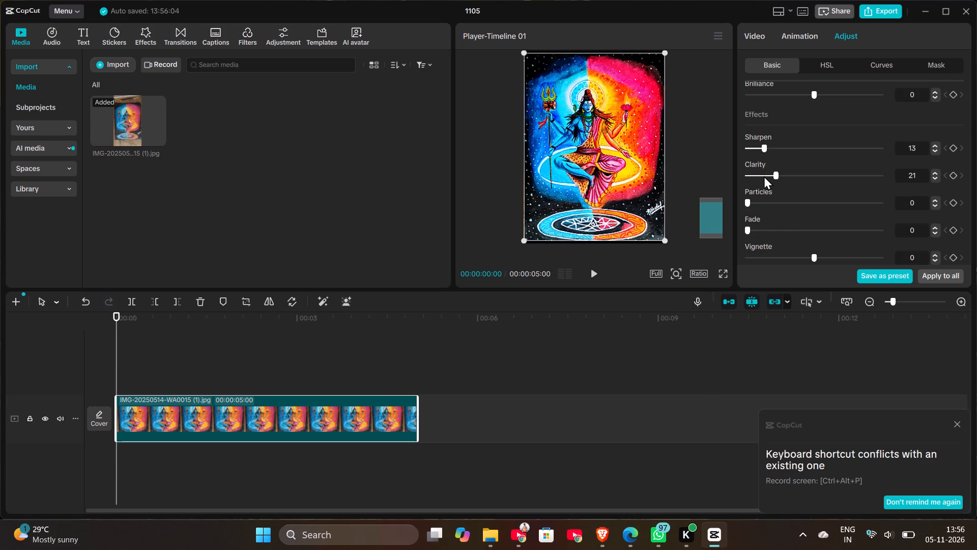
click(764, 179)
click(723, 278)
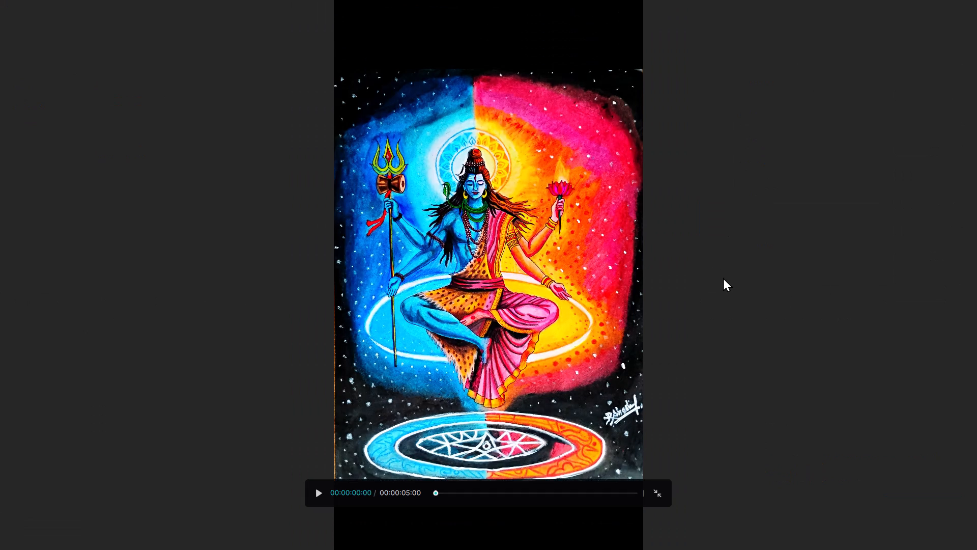
Set the painting clip's shadow to -8.
click(658, 491)
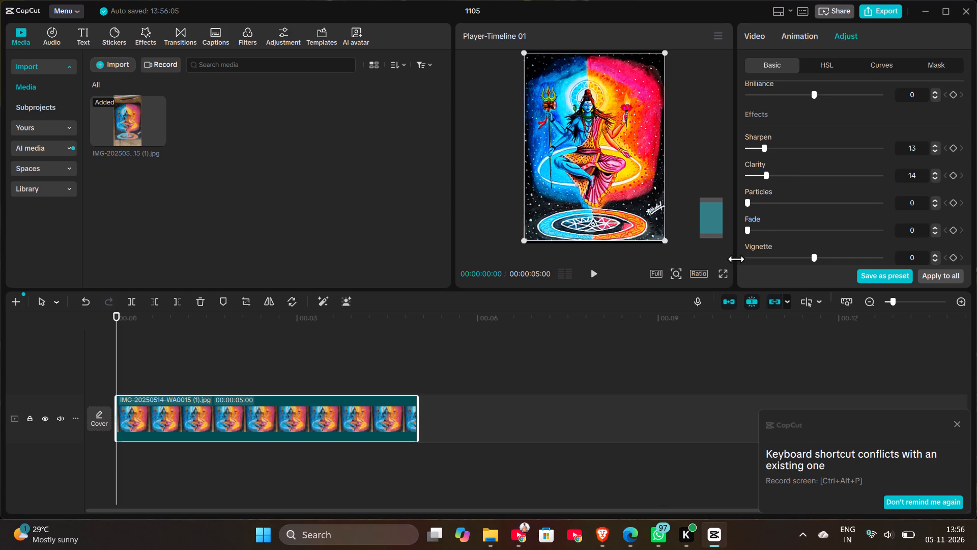
scroll(792, 160, up, 6)
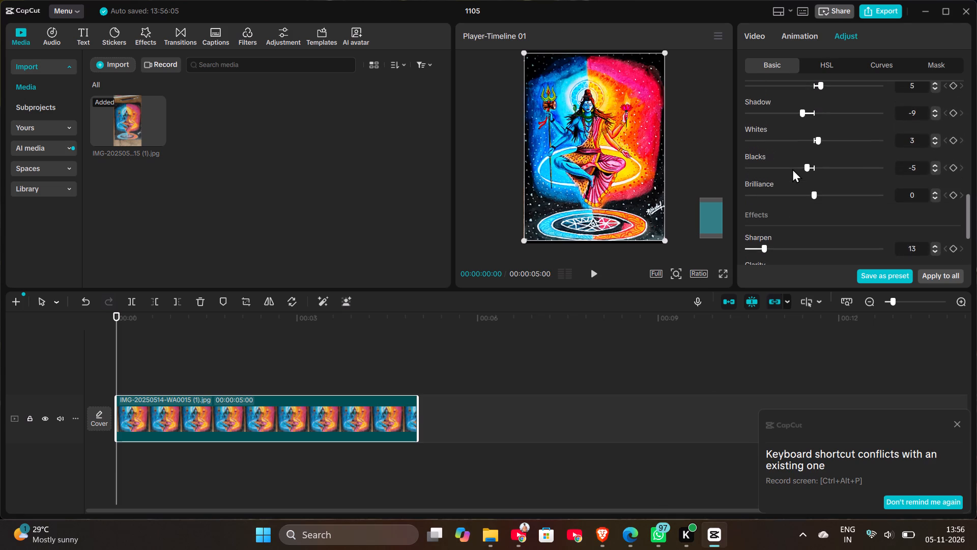
scroll(792, 169, up, 1)
click(807, 111)
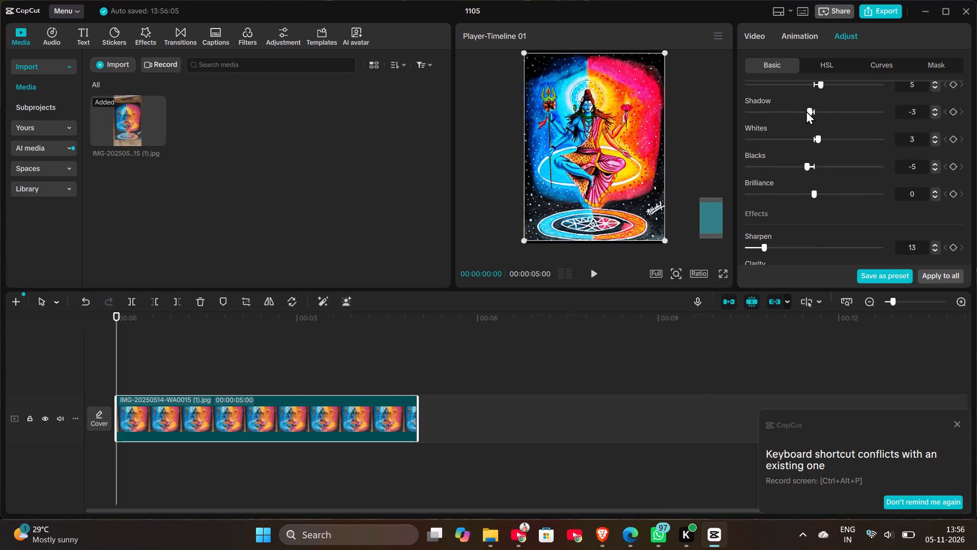
click(801, 112)
Lower the painting clip's contrast to 8 and check the image in full-screen preview.
scroll(813, 111, up, 5)
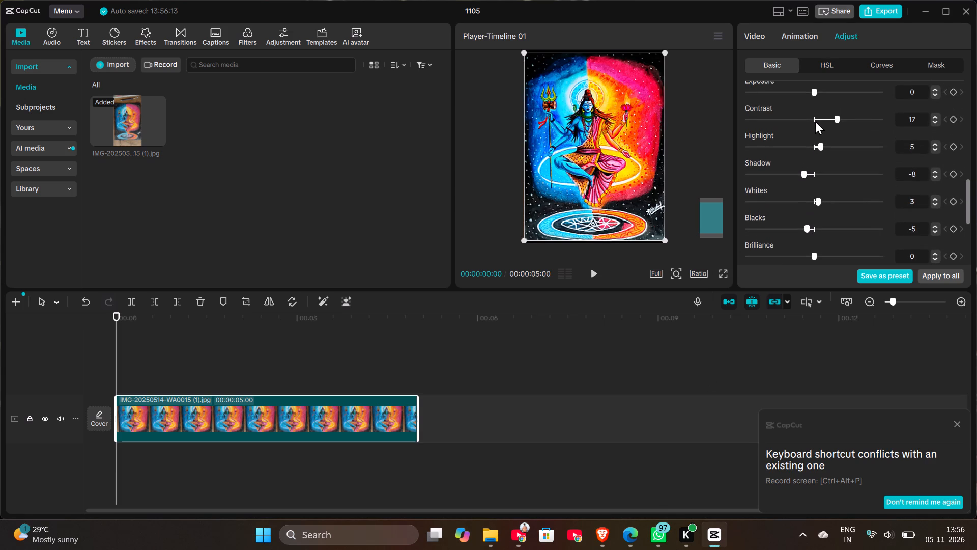
click(823, 121)
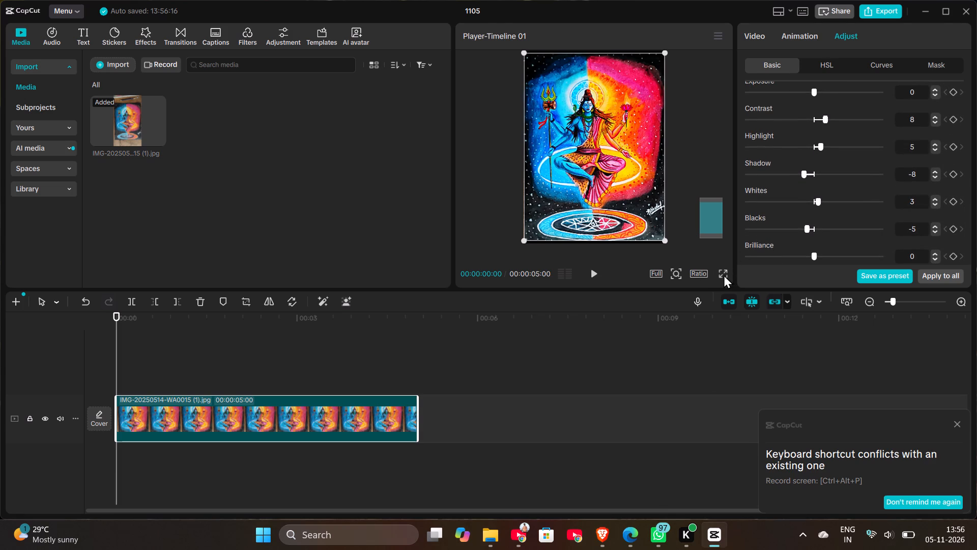
click(724, 274)
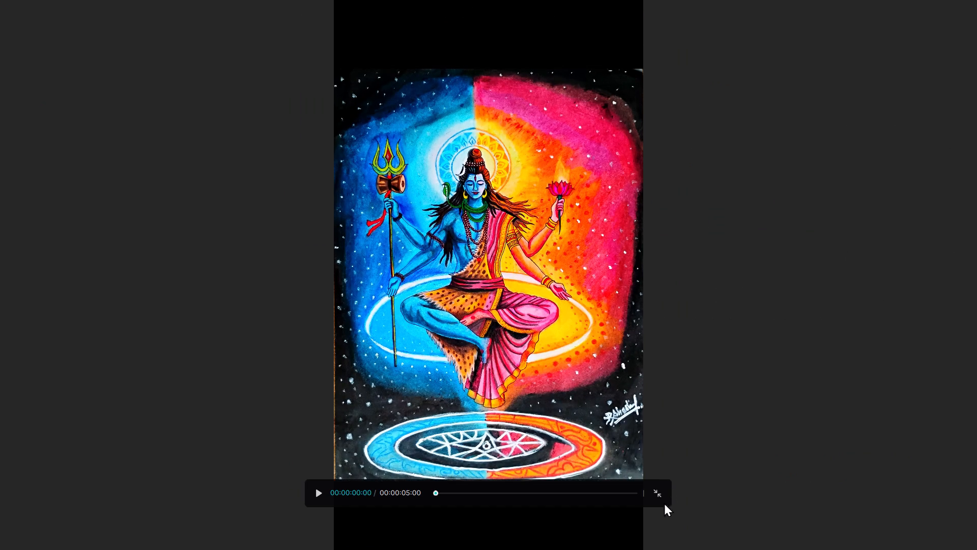
click(659, 495)
Enlarge the painting clip slightly so it extends just past both sides of the vertical video frame.
scroll(811, 189, up, 3)
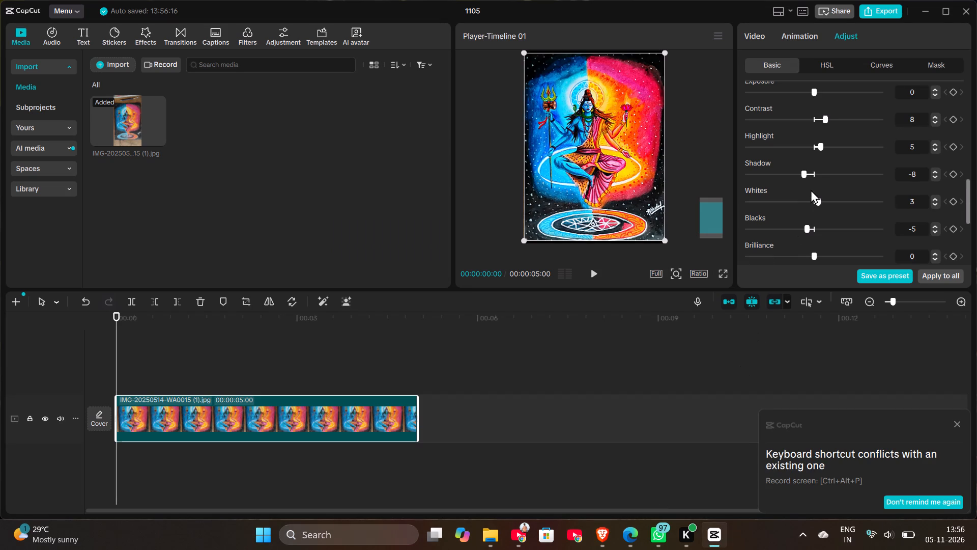
scroll(811, 189, up, 5)
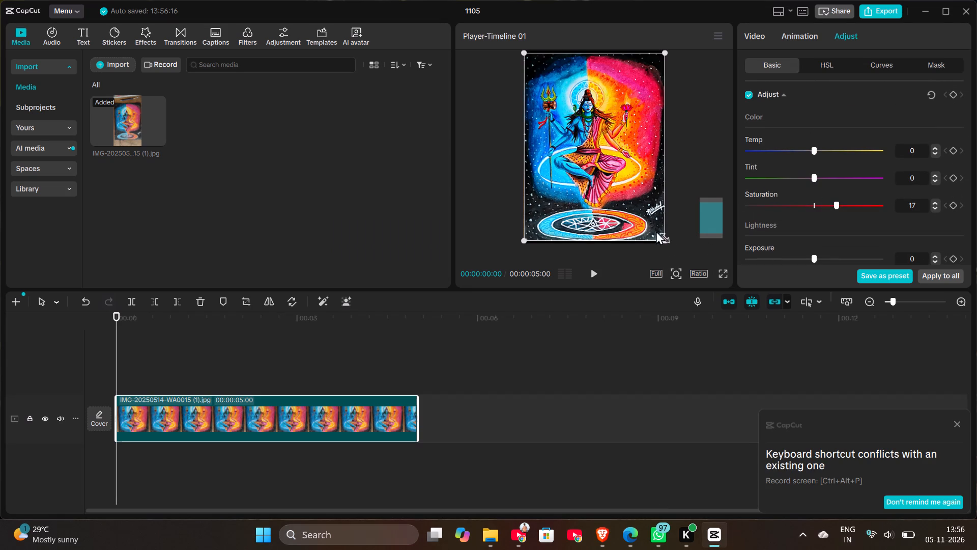
ctrl+scroll(649, 221, down, 5)
ctrl+scroll(649, 221, up, 4)
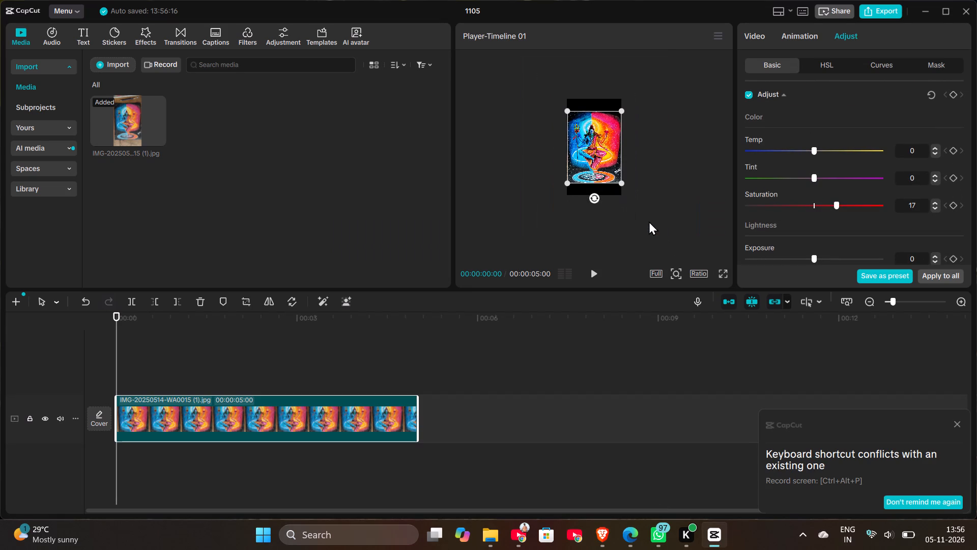
ctrl+scroll(649, 221, up, 10)
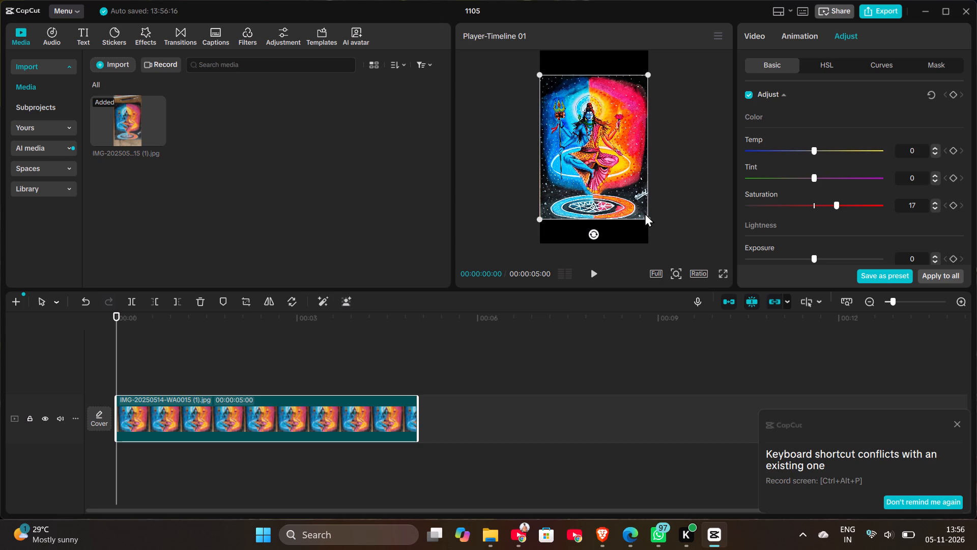
drag(645, 219, 648, 224)
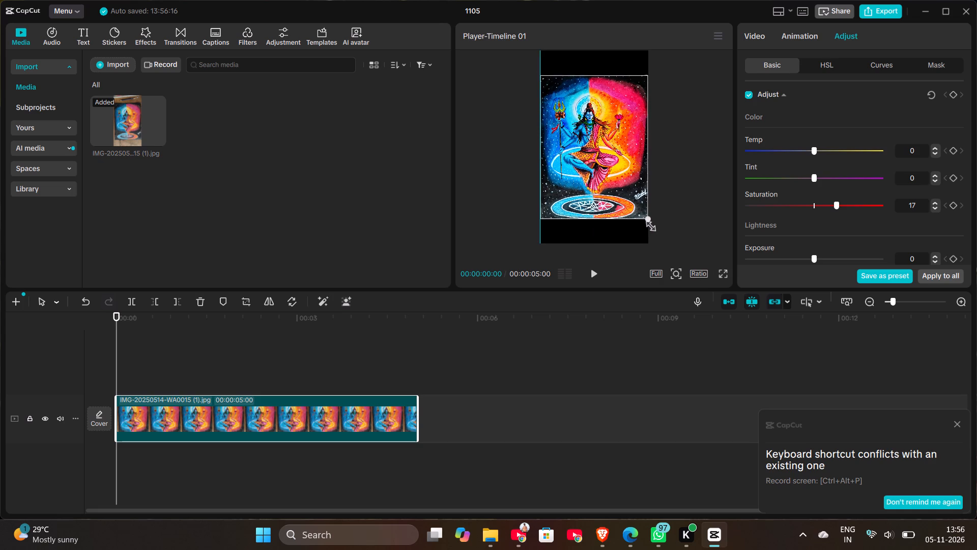
drag(648, 224, 655, 235)
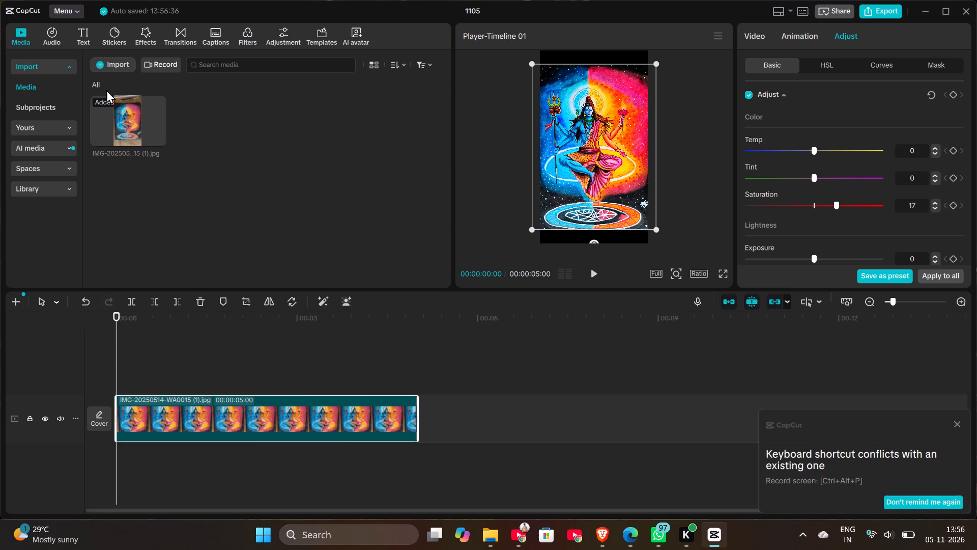
Search the stock media library for "black" and look through the clips for a suitable background.
click(52, 133)
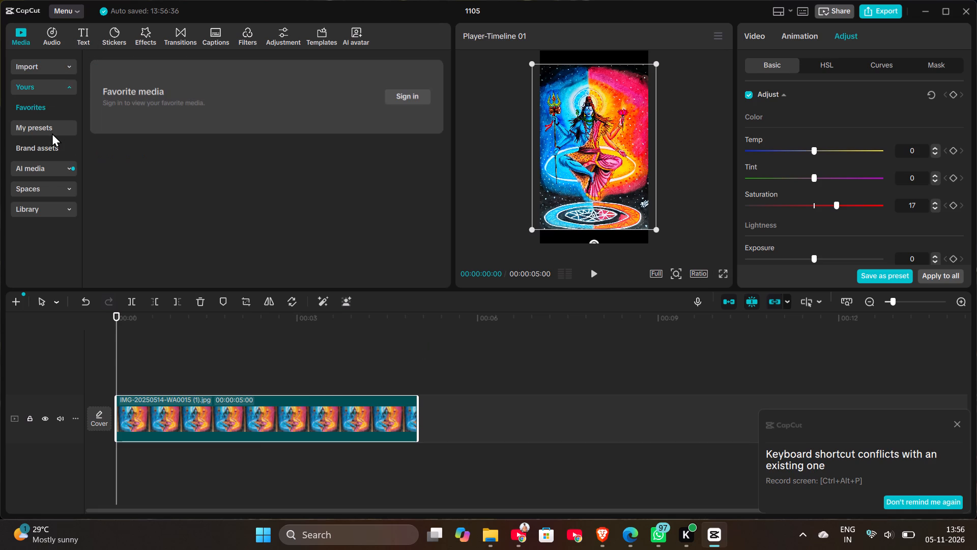
click(53, 208)
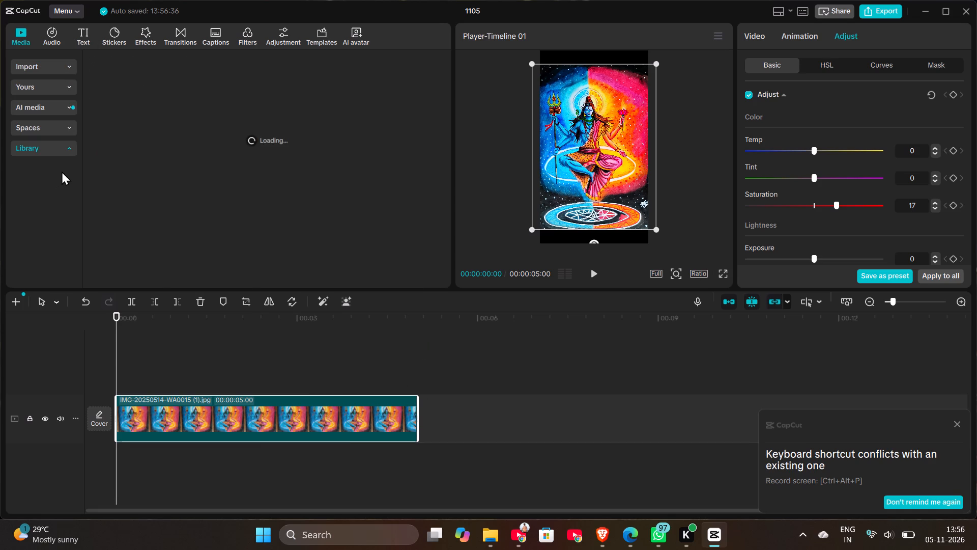
scroll(235, 178, down, 2)
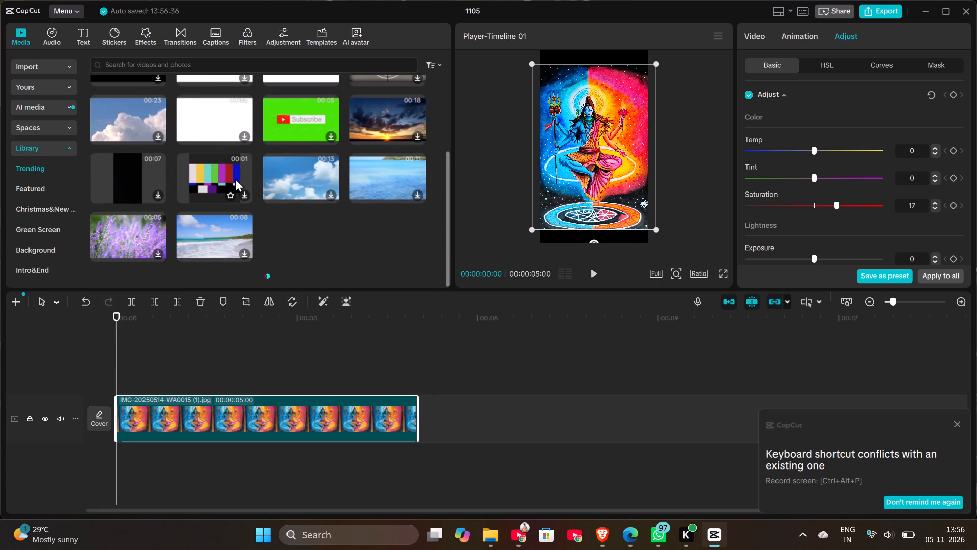
scroll(235, 178, up, 3)
click(258, 66)
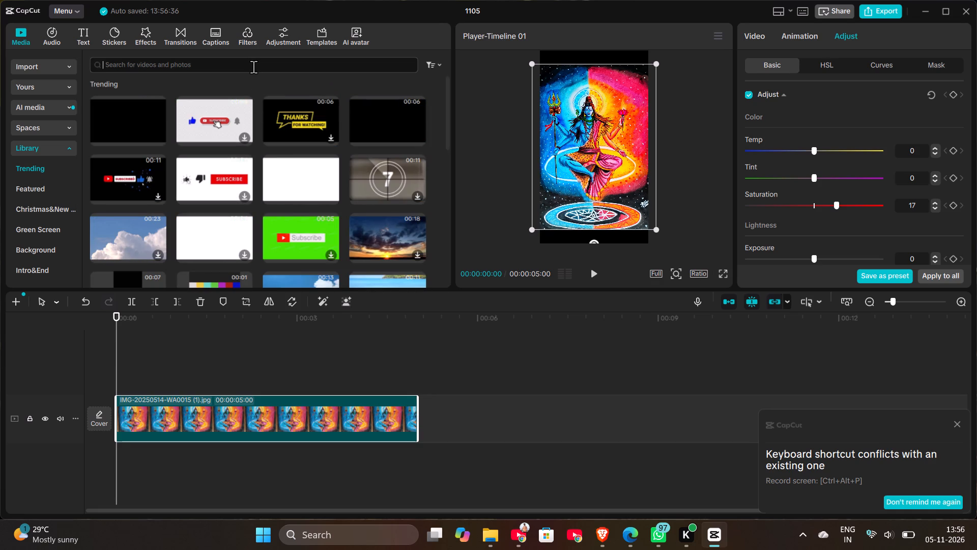
key(v)
key(BackSpace)
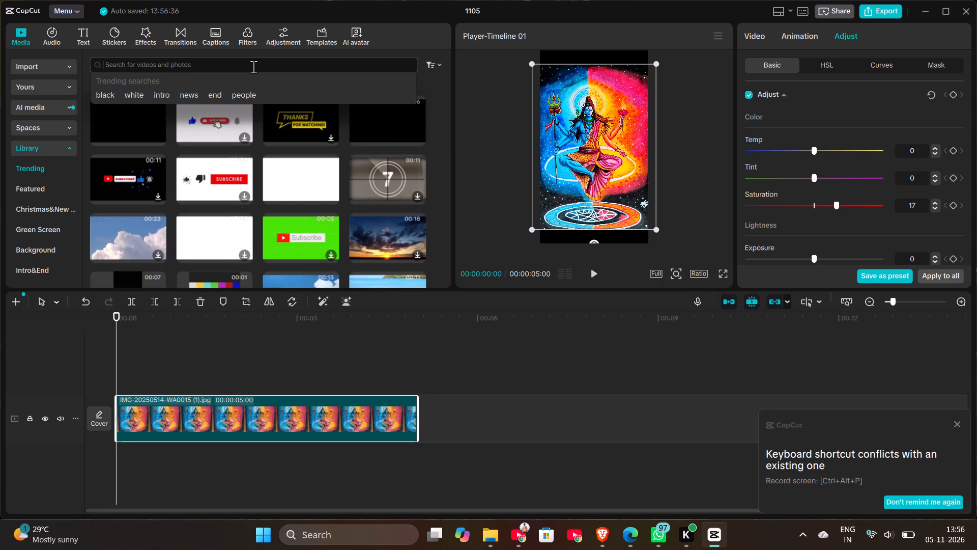
text(black)
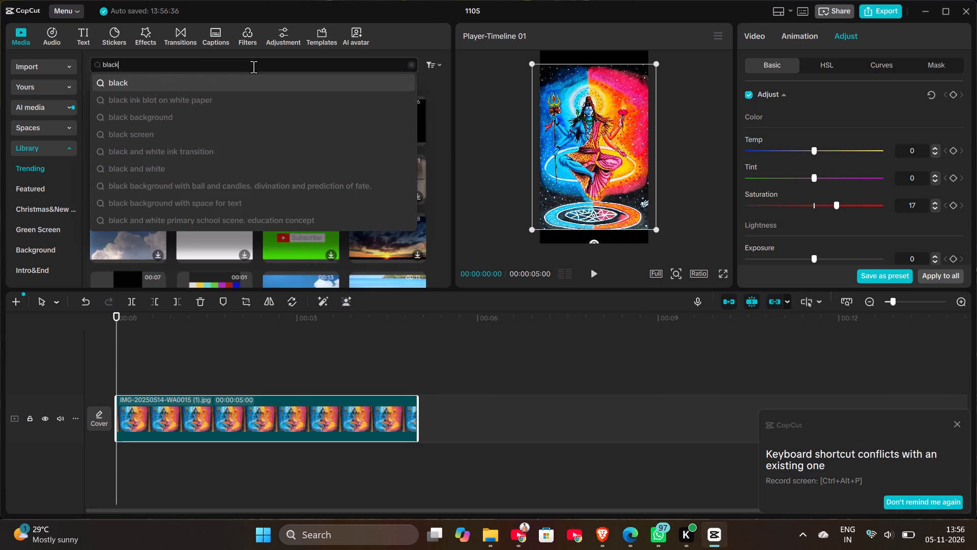
key(Return)
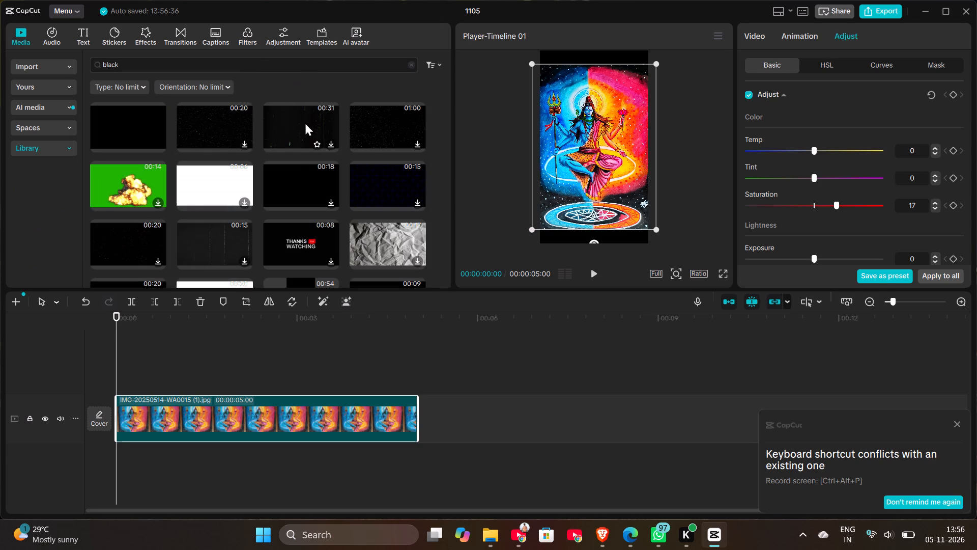
scroll(293, 168, down, 1)
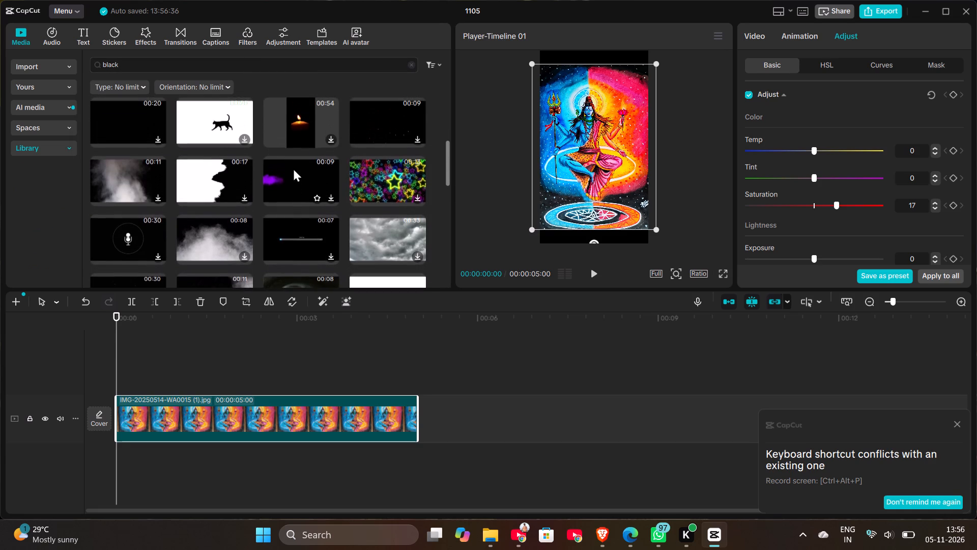
scroll(293, 168, down, 2)
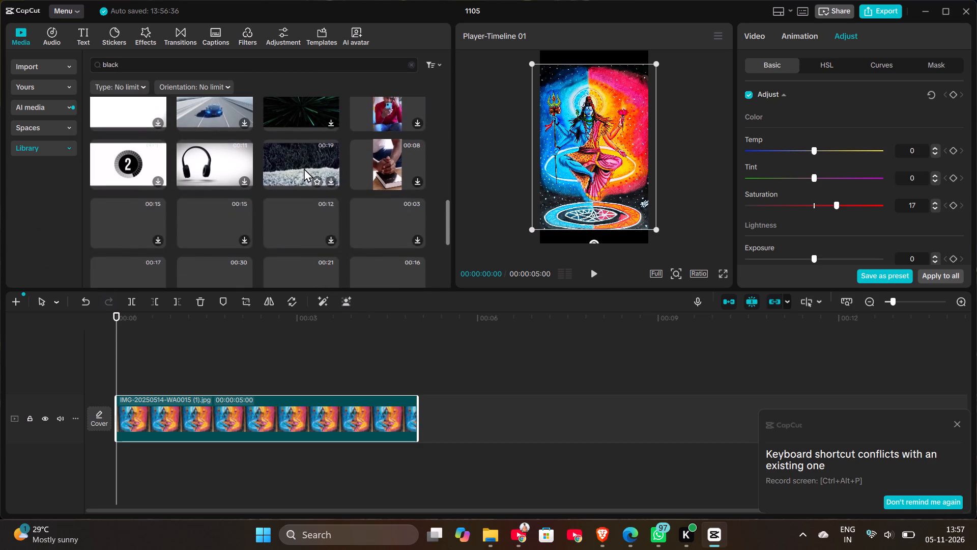
Search the stock library for "black vertical" and preview the green hexagon clip and the 22-second half-moon clip.
click(305, 65)
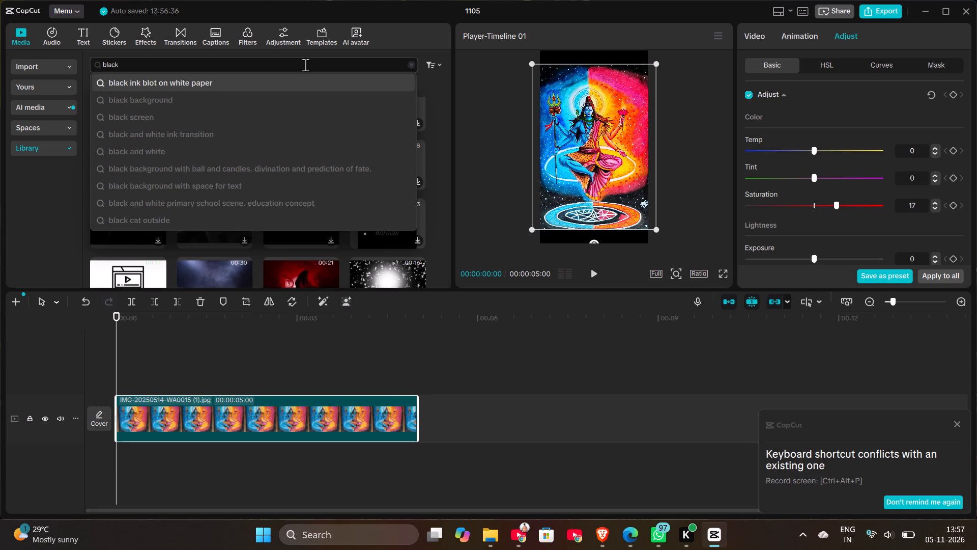
key(space)
text(vertical)
key(Return)
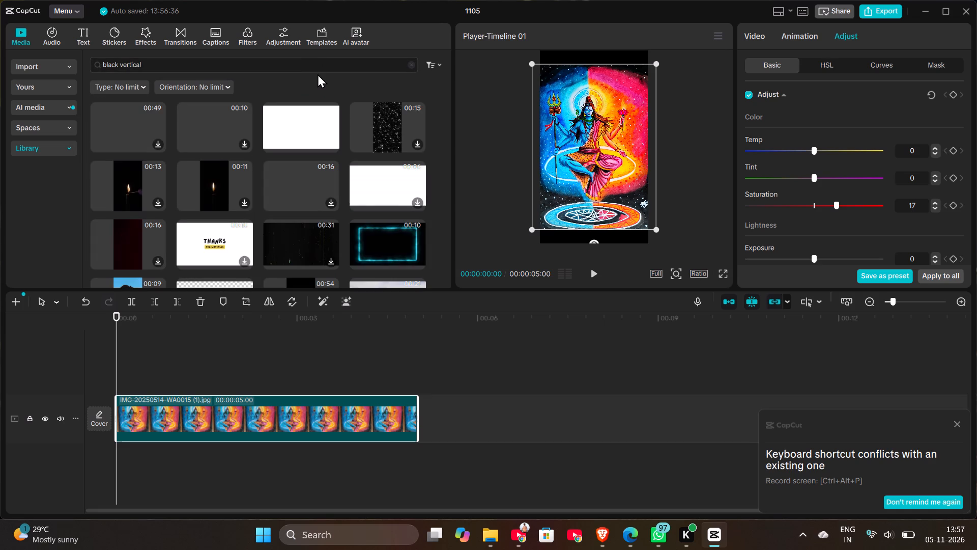
click(329, 203)
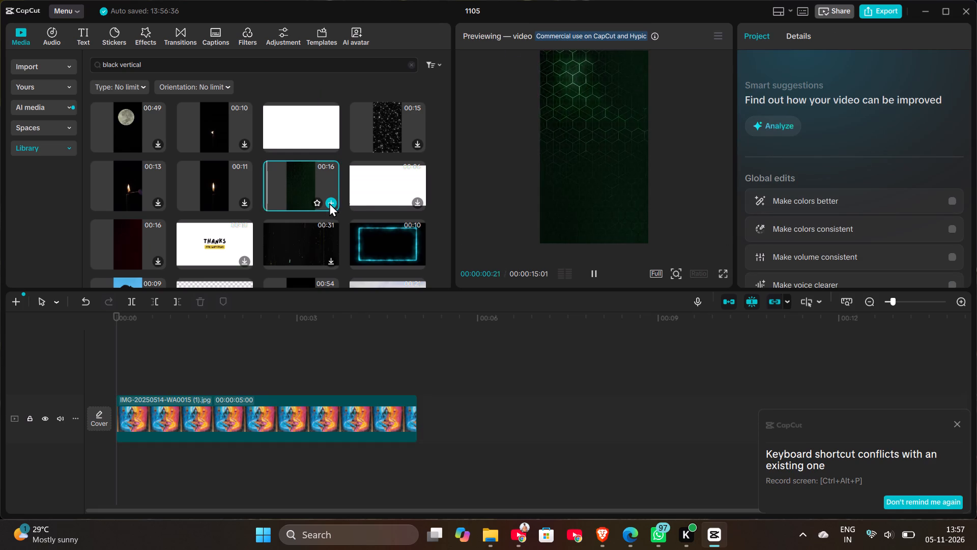
scroll(329, 203, down, 2)
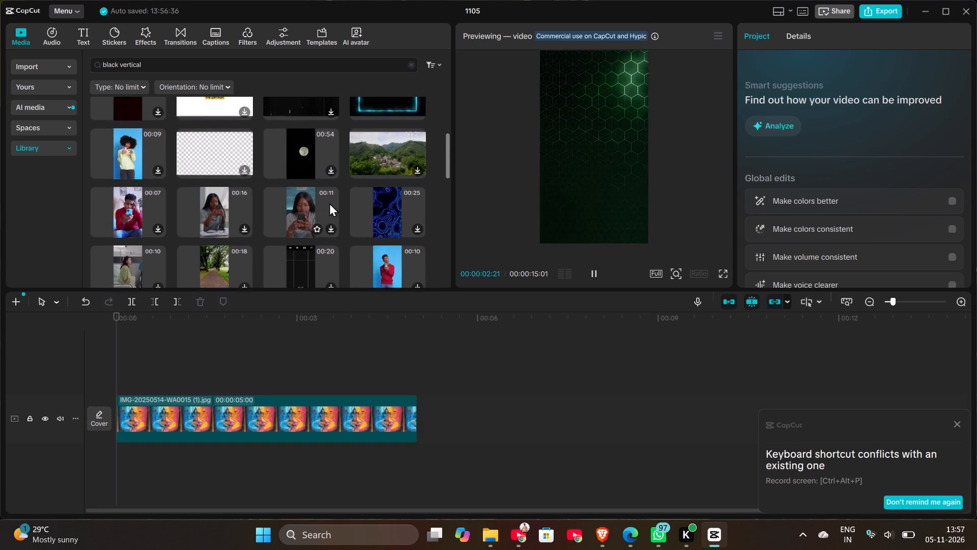
scroll(329, 203, down, 2)
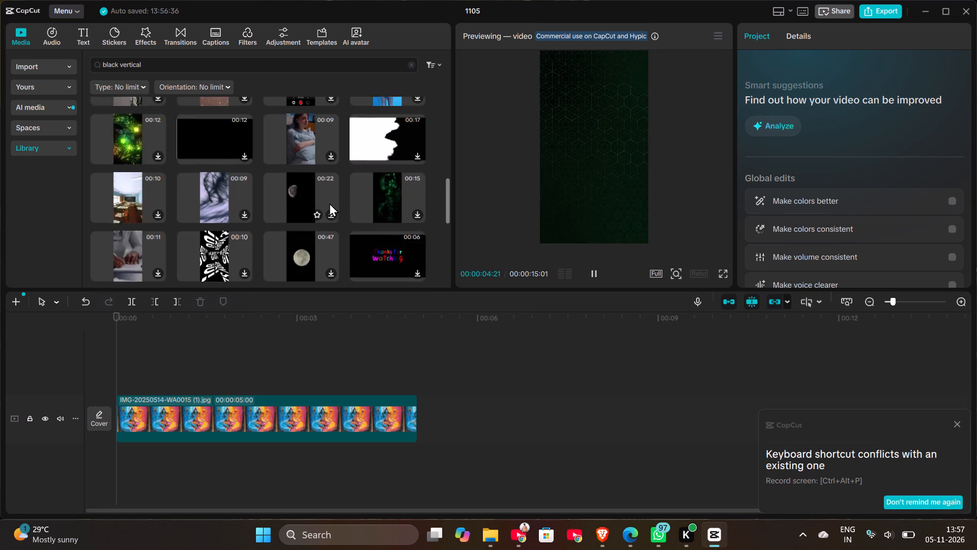
scroll(329, 203, down, 1)
click(330, 133)
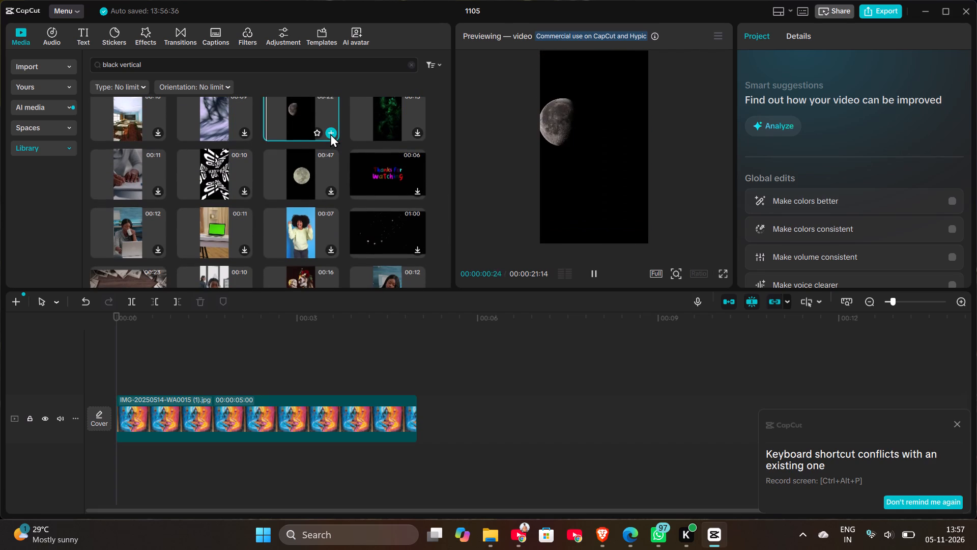
scroll(330, 133, up, 9)
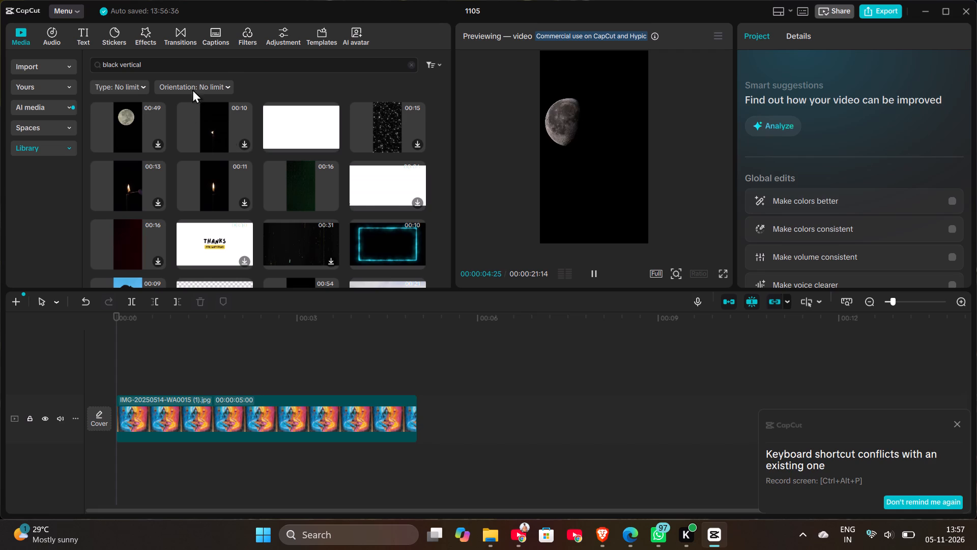
Search the stock library for "black" again and add the plain black clip to the timeline before the painting.
drag(241, 65, 118, 63)
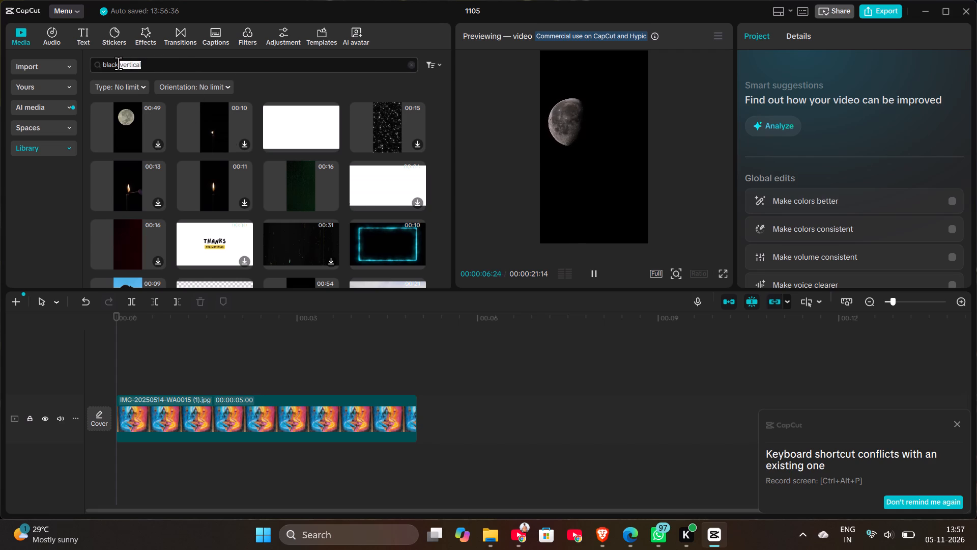
key(BackSpace)
key(Return)
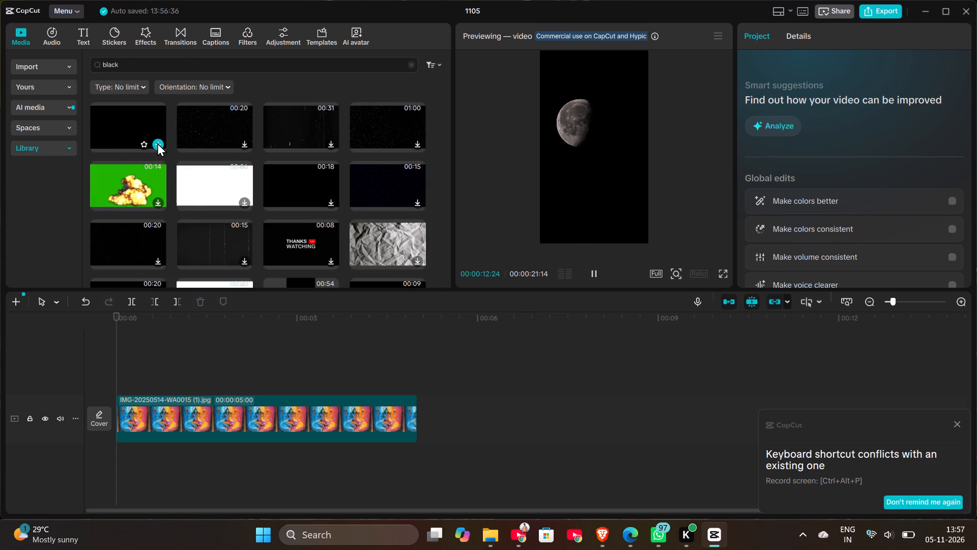
click(157, 143)
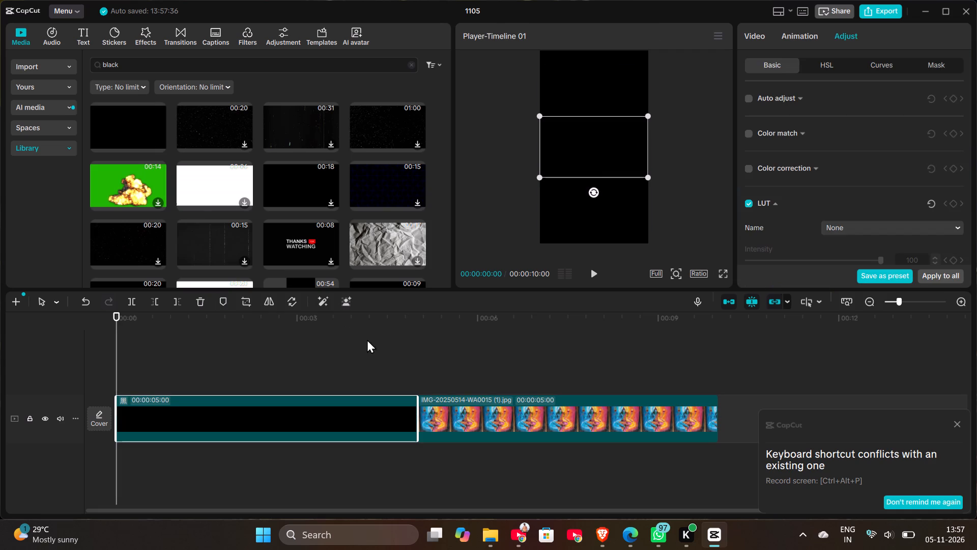
Rotate the black clip a quarter turn clockwise so it stands upright in the vertical frame.
drag(591, 191, 553, 157)
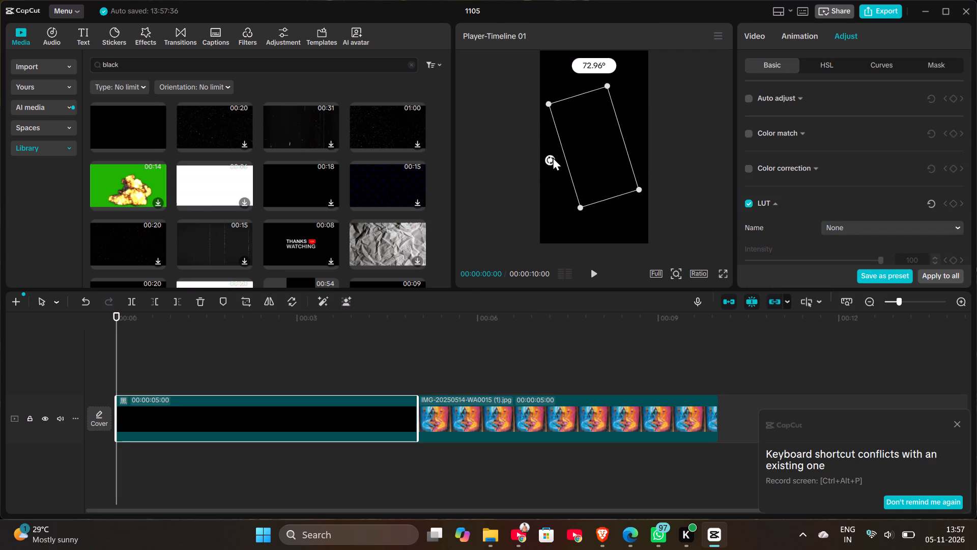
drag(553, 157, 554, 149)
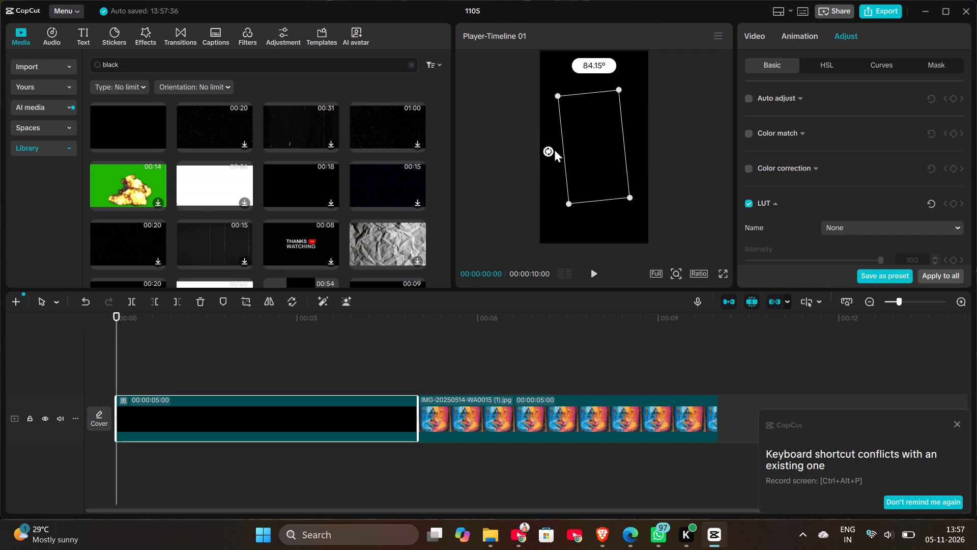
drag(554, 149, 555, 146)
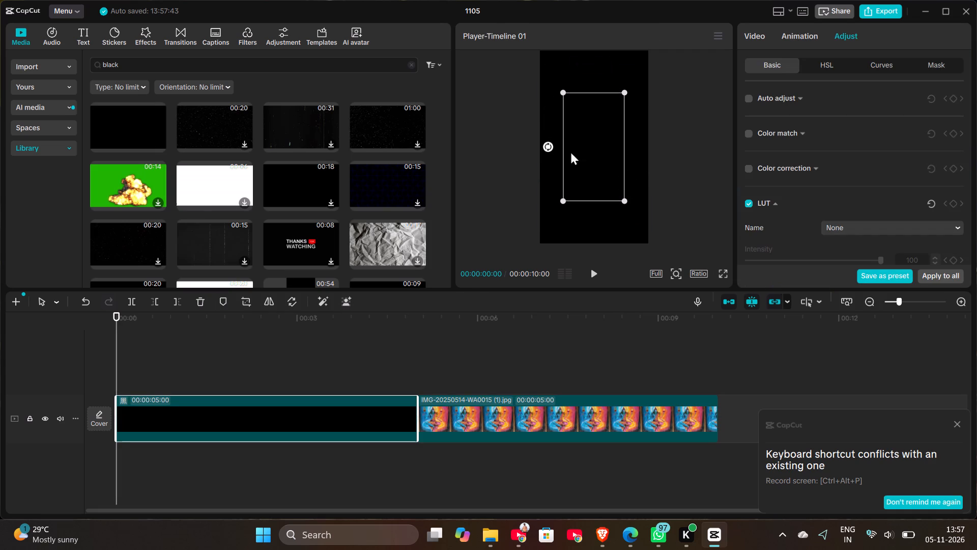
Enlarge the upright black clip until it fills the vertical video frame.
drag(626, 200, 663, 260)
scroll(626, 200, up, 1)
scroll(626, 200, down, 1)
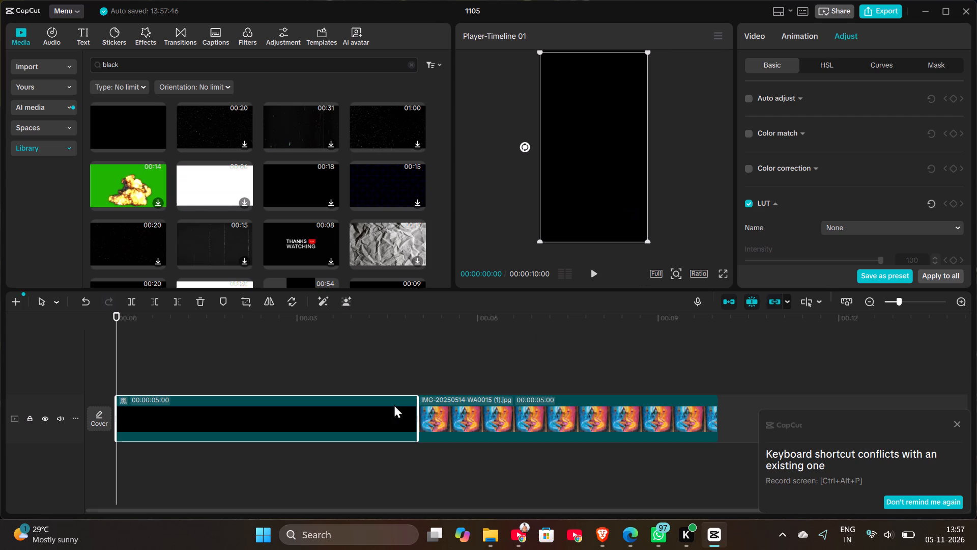
Open the reference video VID_20261105_001834_329 from Downloads and examine its opening title sequence over the first few seconds.
click(88, 42)
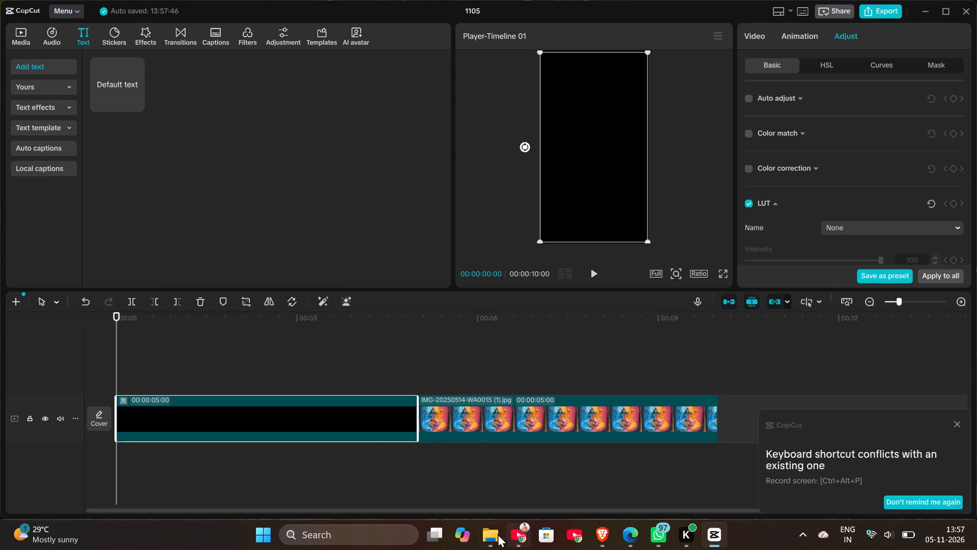
click(490, 539)
double_click(430, 153)
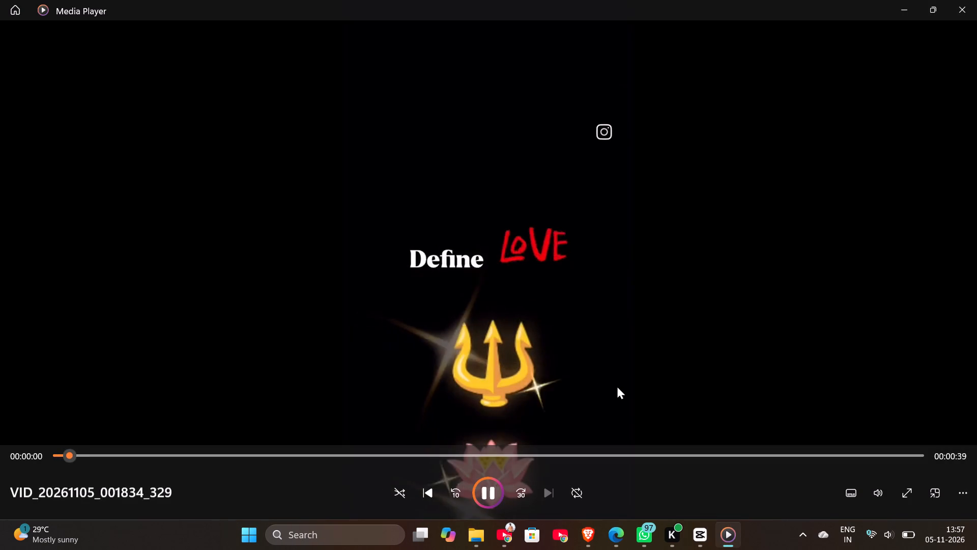
click(490, 491)
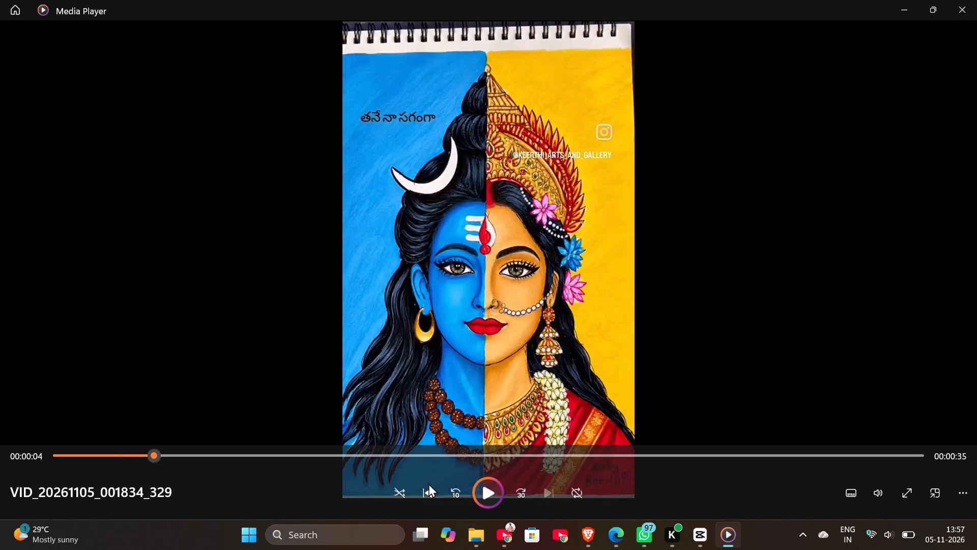
click(126, 452)
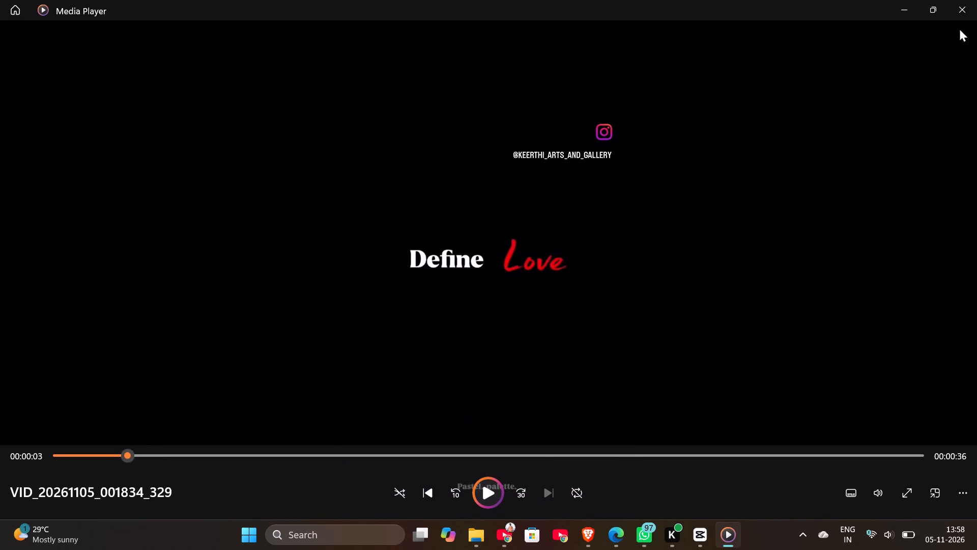
click(57, 462)
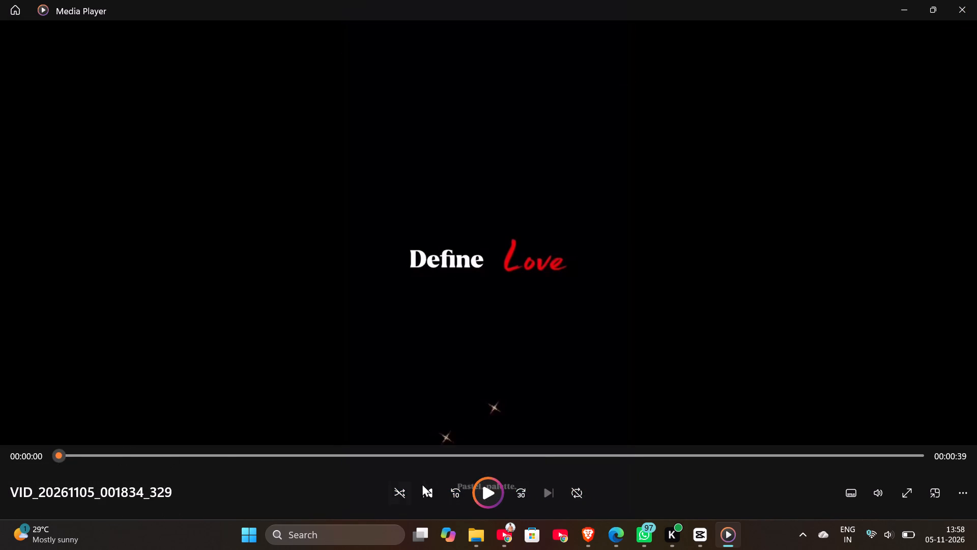
click(493, 498)
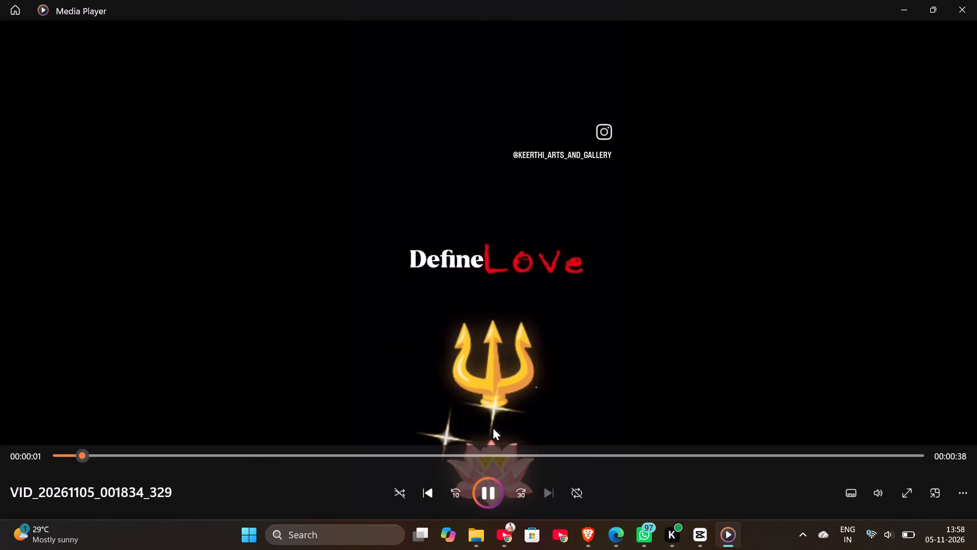
click(486, 487)
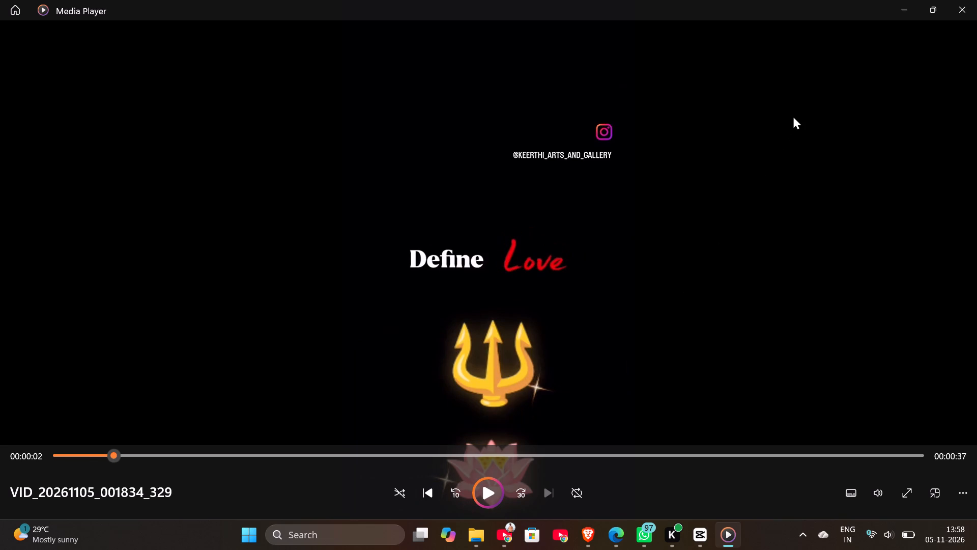
click(968, 10)
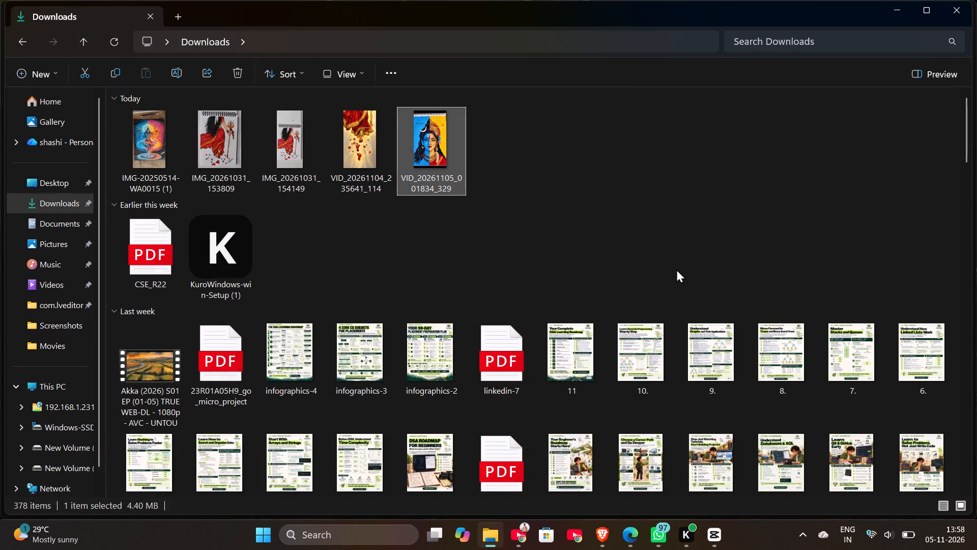
Back in CapCut, add a default text clip at the start of the timeline reading "Define".
click(710, 538)
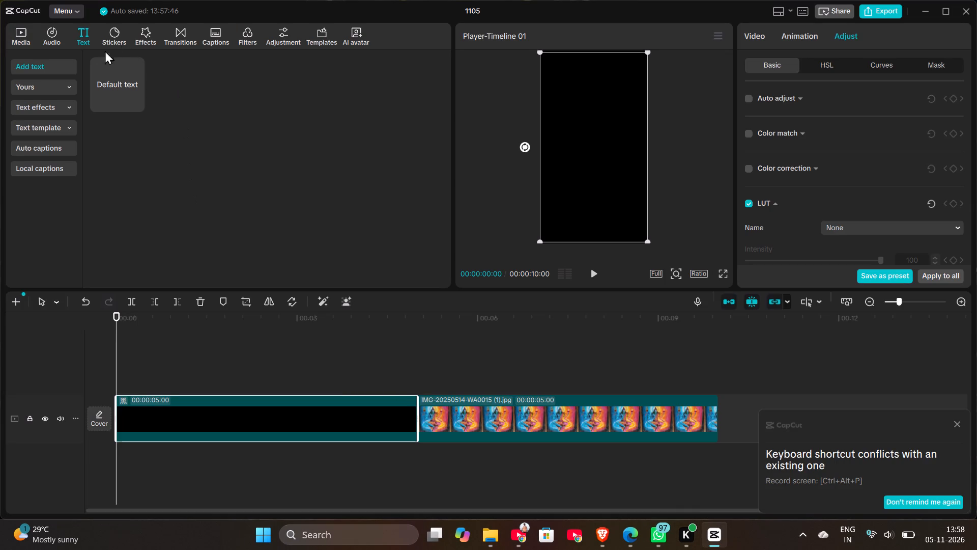
click(107, 88)
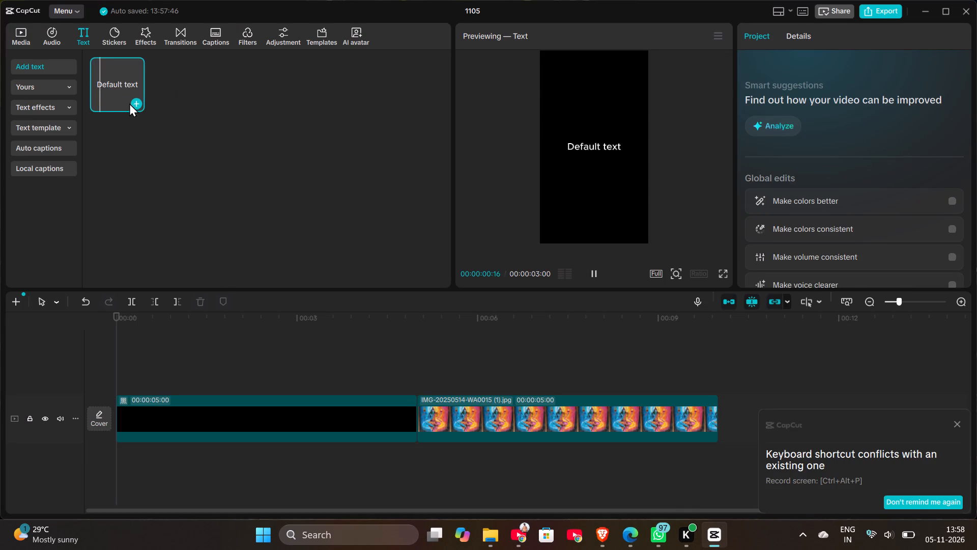
click(136, 101)
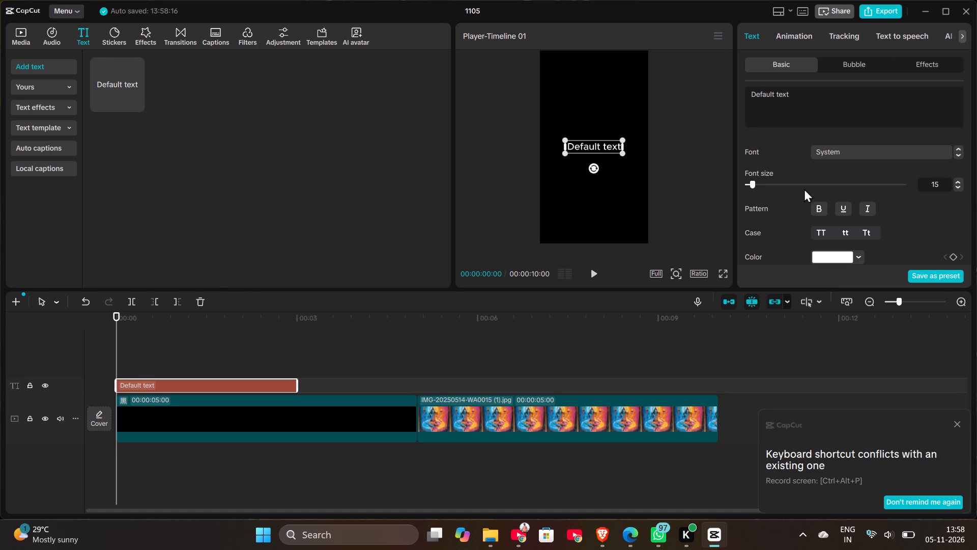
drag(820, 99, 728, 95)
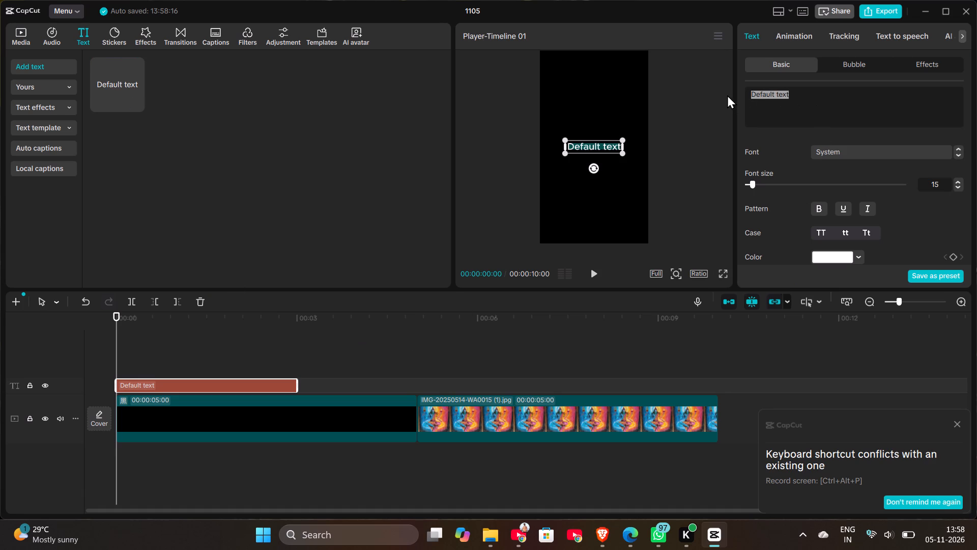
text(Define)
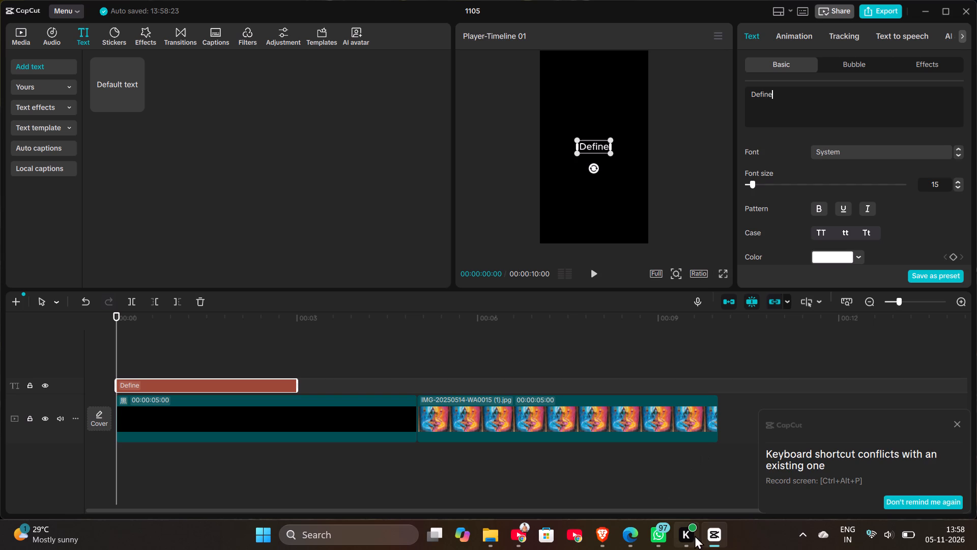
Check the title lettering in the reference video again, and set the "Define" text in CapCut to bold Bodoni MT Italic.
click(489, 545)
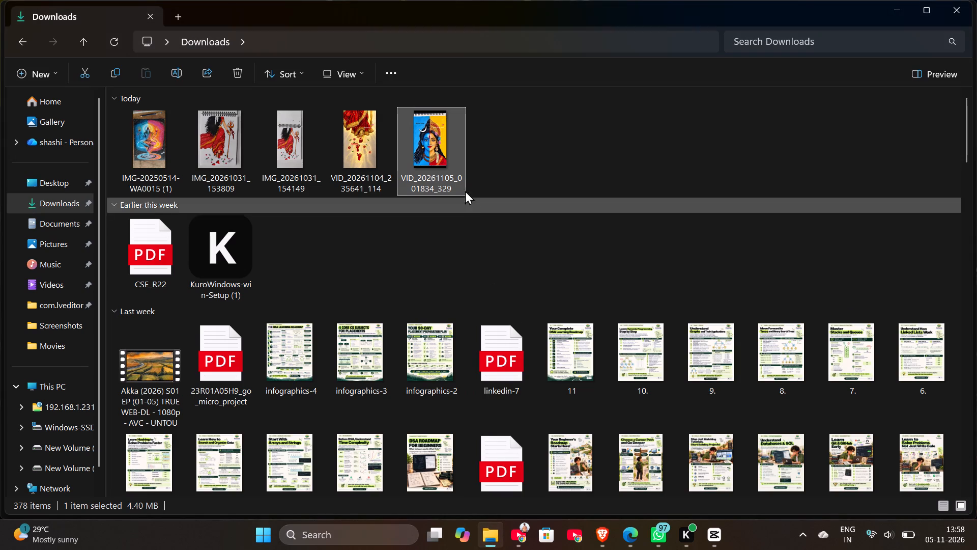
double_click(440, 155)
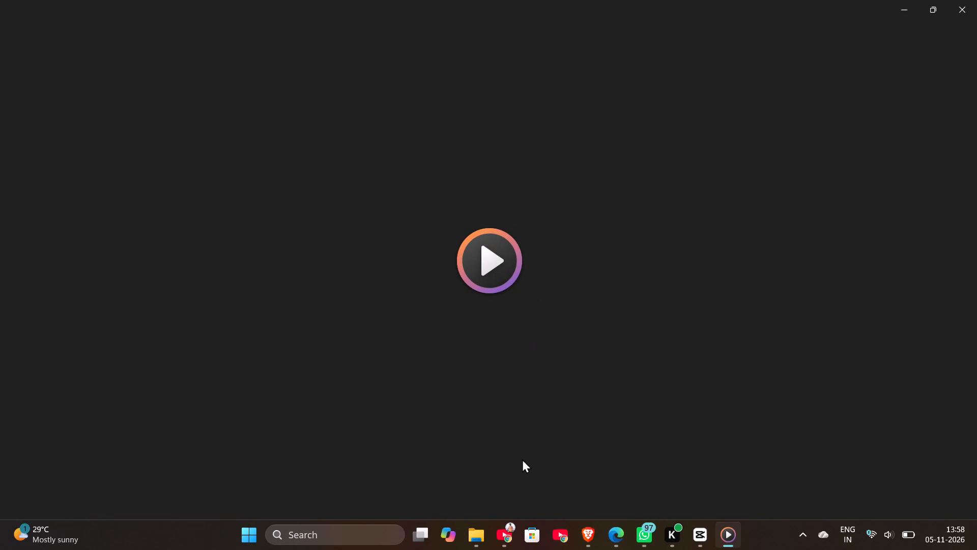
click(492, 496)
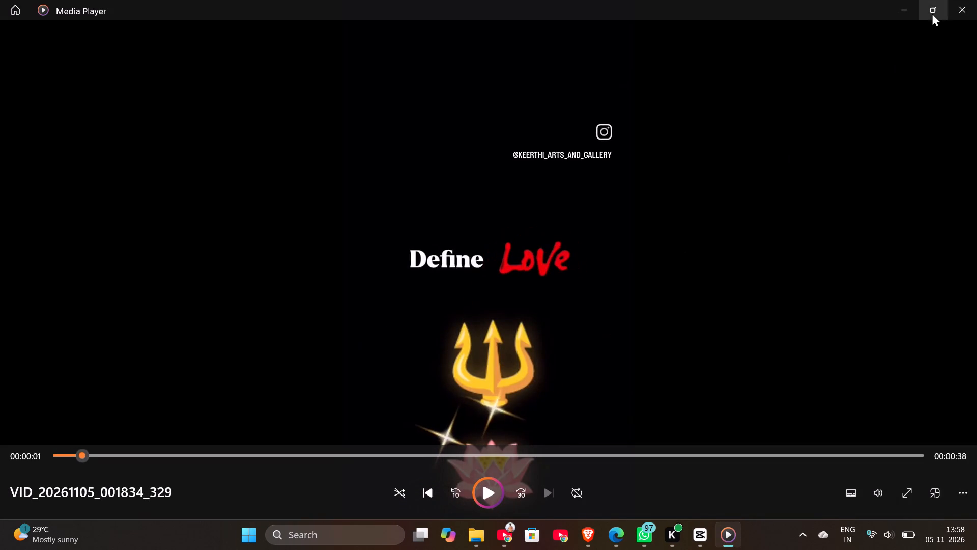
click(905, 7)
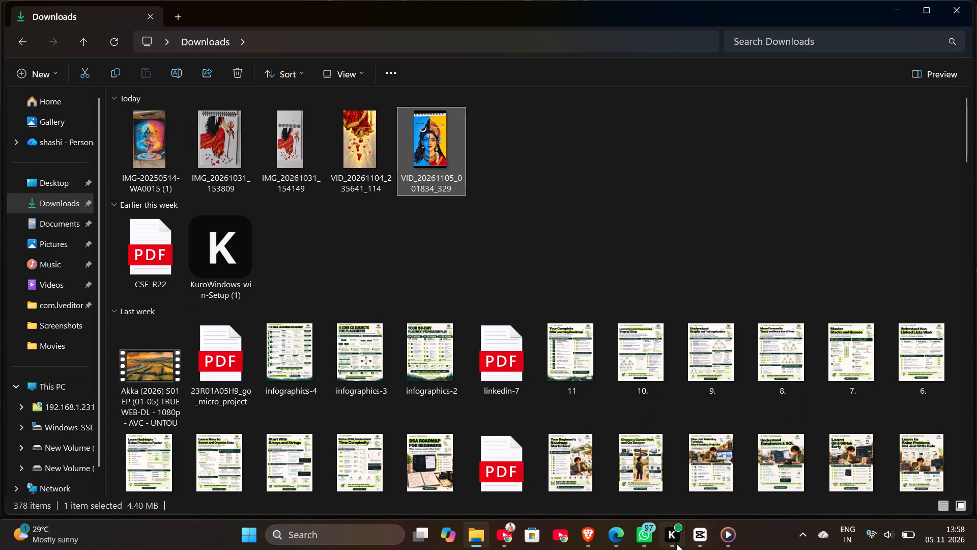
click(691, 537)
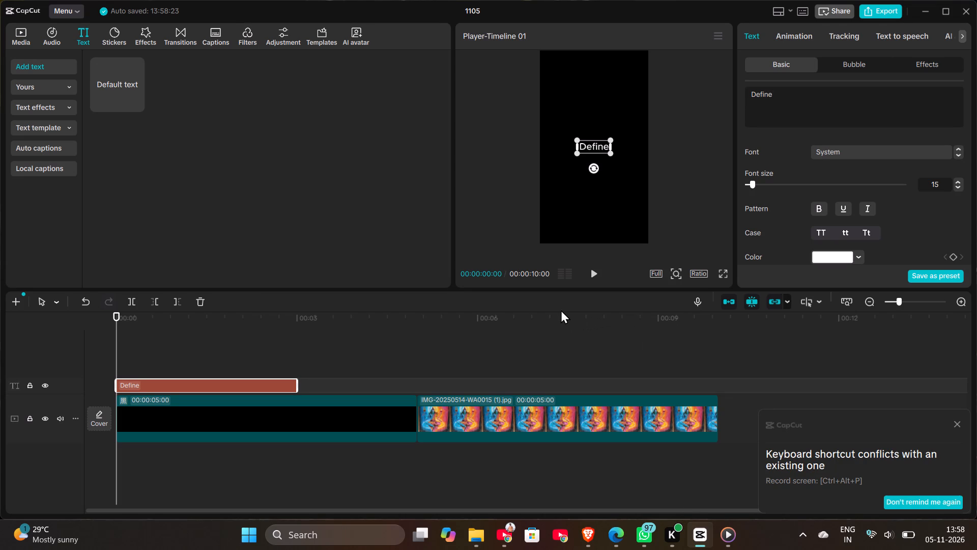
click(849, 151)
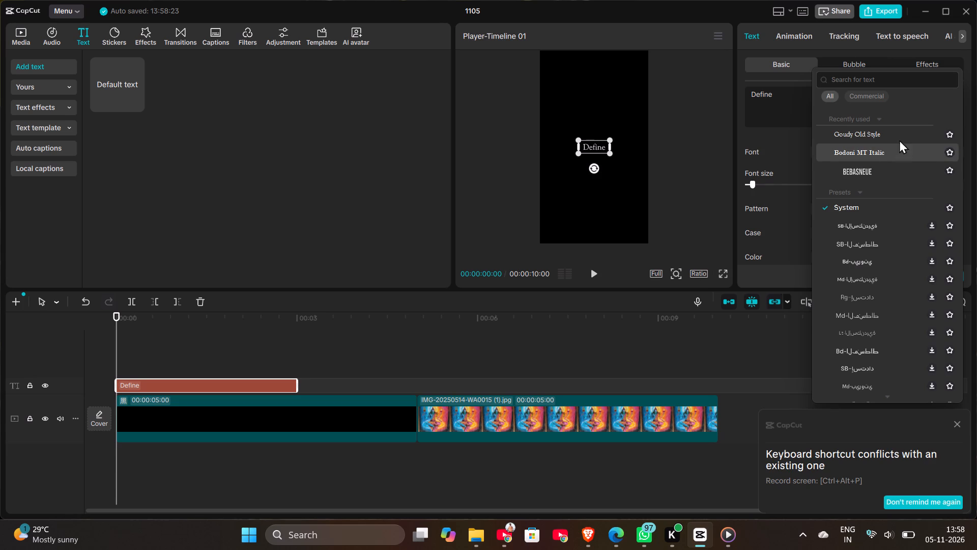
click(897, 150)
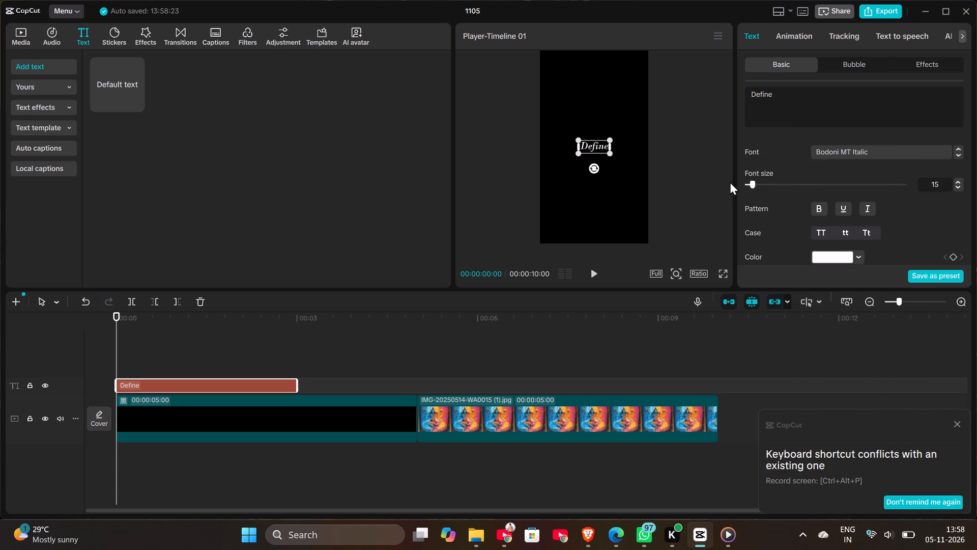
click(820, 212)
Move the "Define" text left of the frame's centre, keeping it on the horizontal centre line.
drag(596, 144, 589, 144)
drag(589, 144, 574, 147)
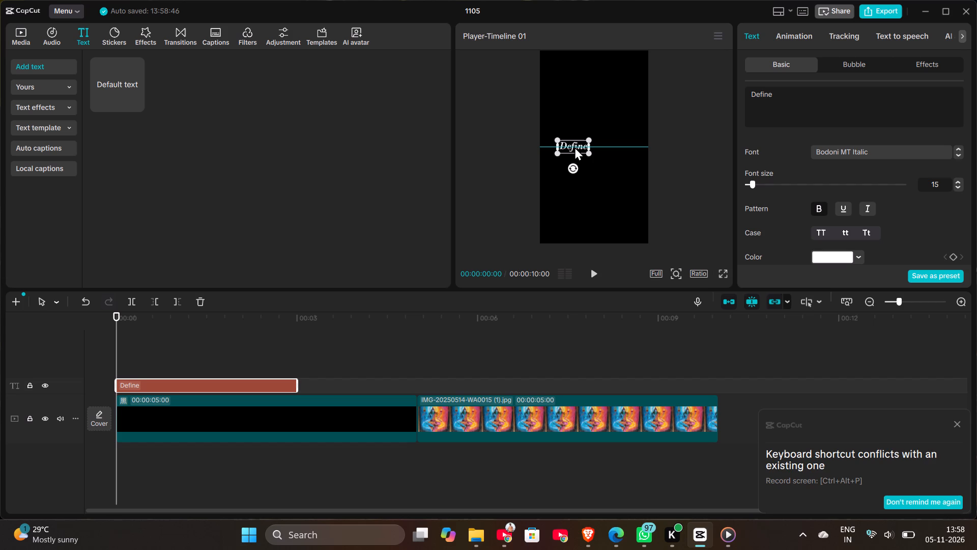
drag(574, 147, 576, 147)
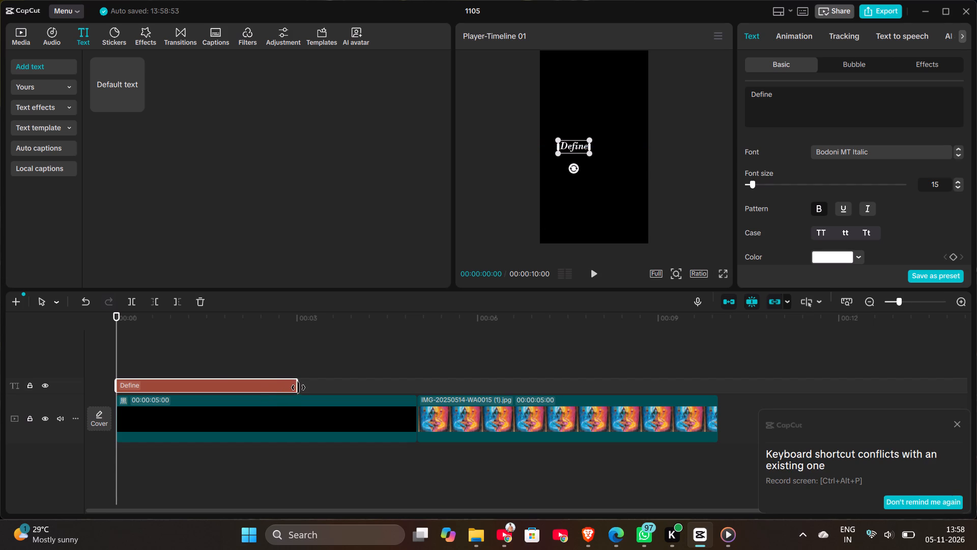
Add a second default text clip above "Define" and word it "Love", matching the capitalisation in the reference video.
click(136, 105)
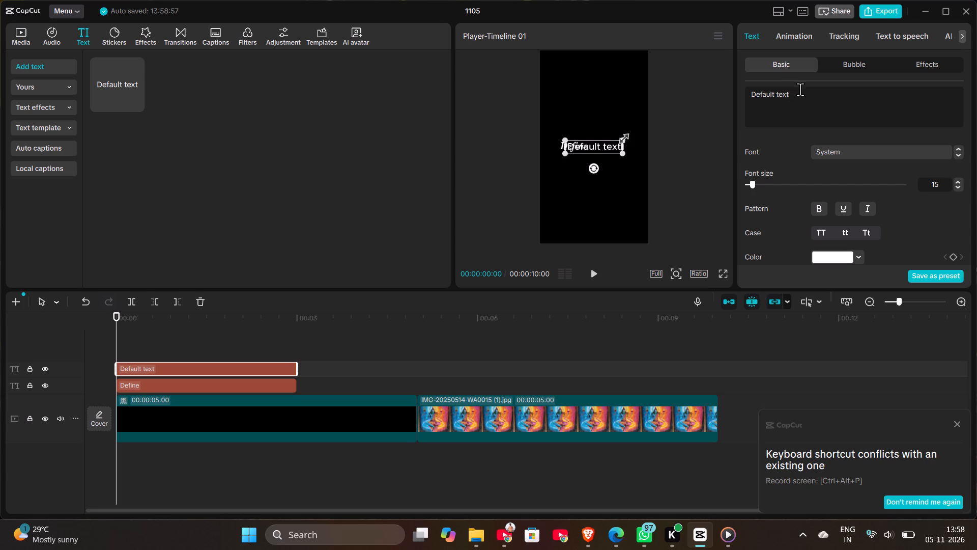
drag(801, 92, 752, 96)
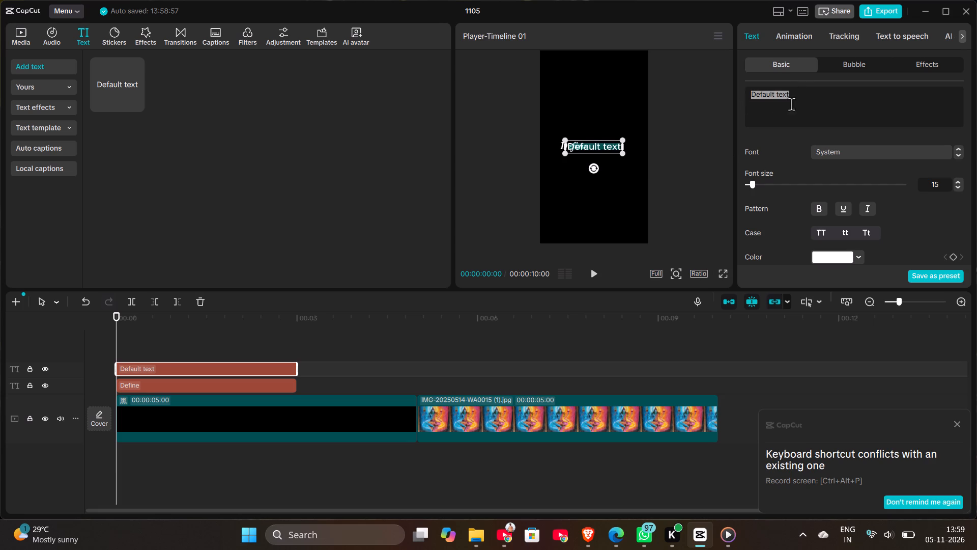
text(LOVE)
click(722, 543)
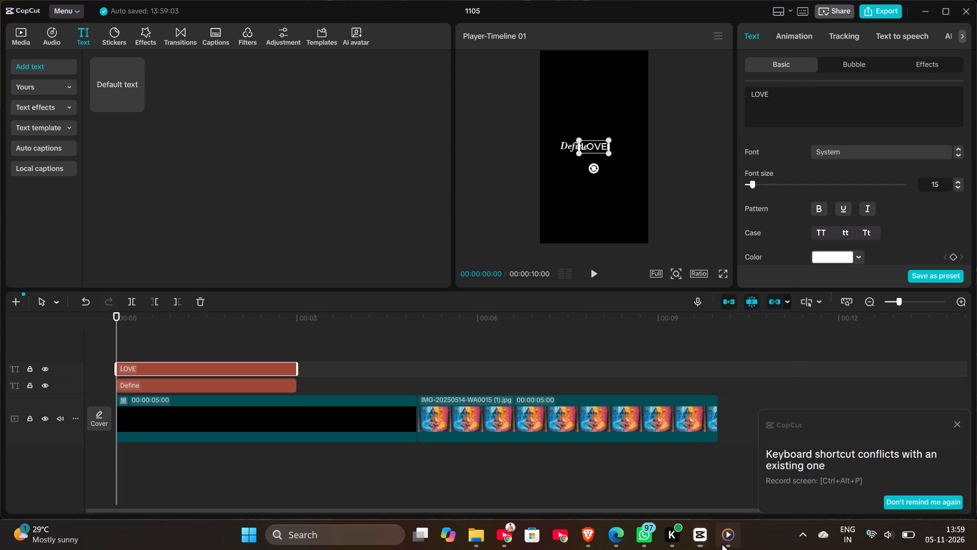
click(695, 528)
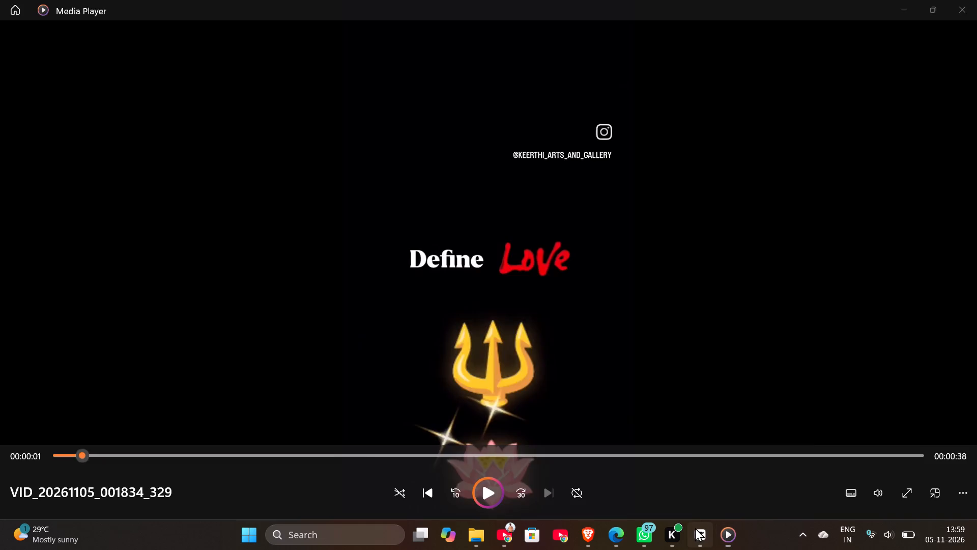
key(BackSpace)
key(BackSpace)
key(BackSpace)
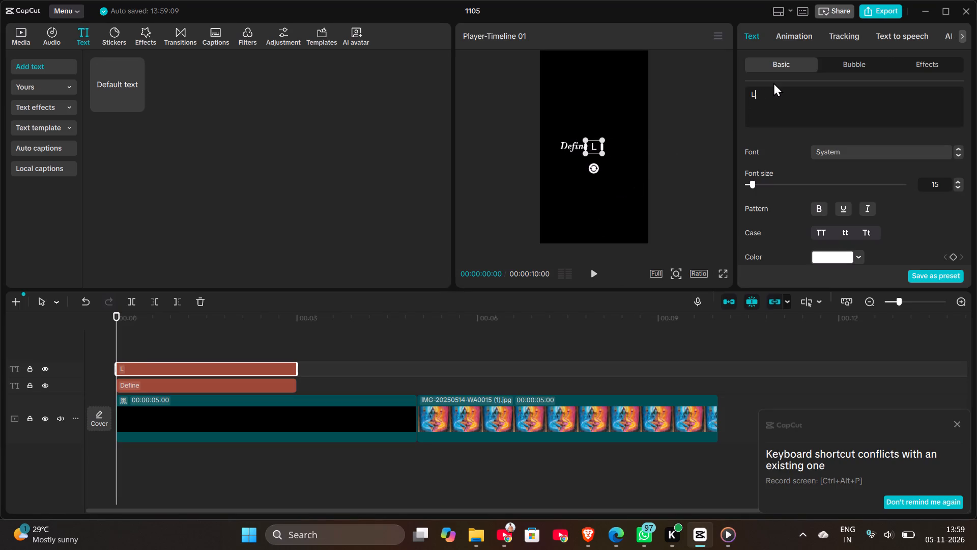
text(ove)
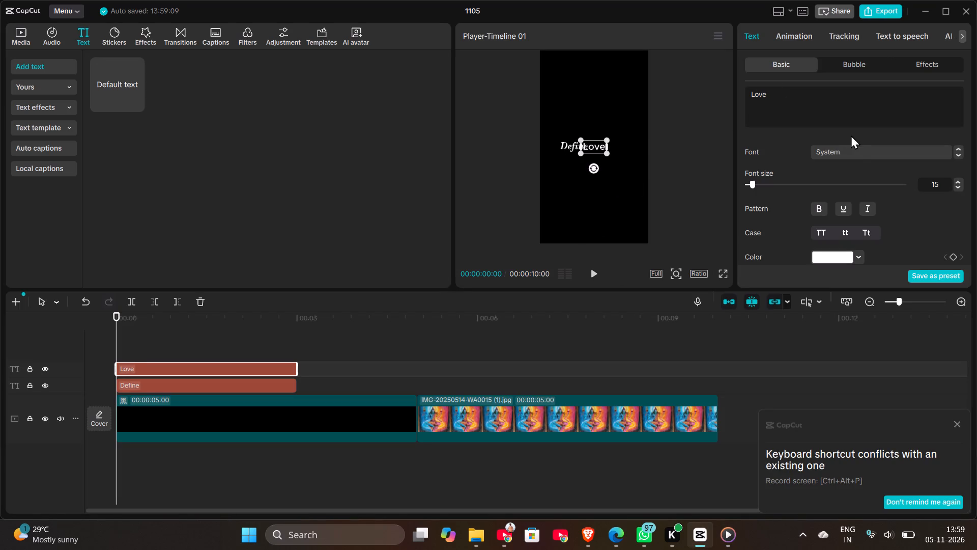
Browse the available fonts and set the "Love" text to the Viremont font.
click(867, 154)
scroll(867, 154, up, 1)
scroll(867, 154, down, 1)
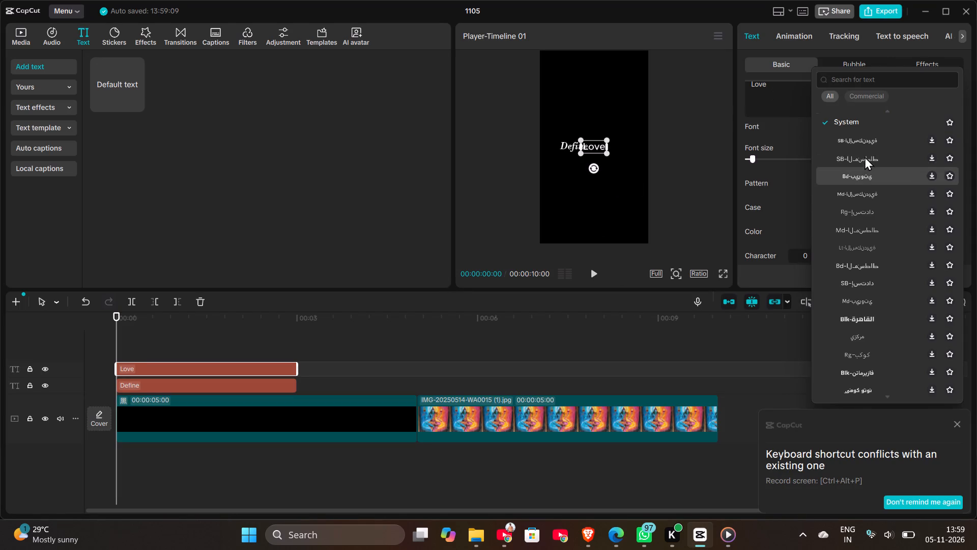
scroll(866, 151, up, 4)
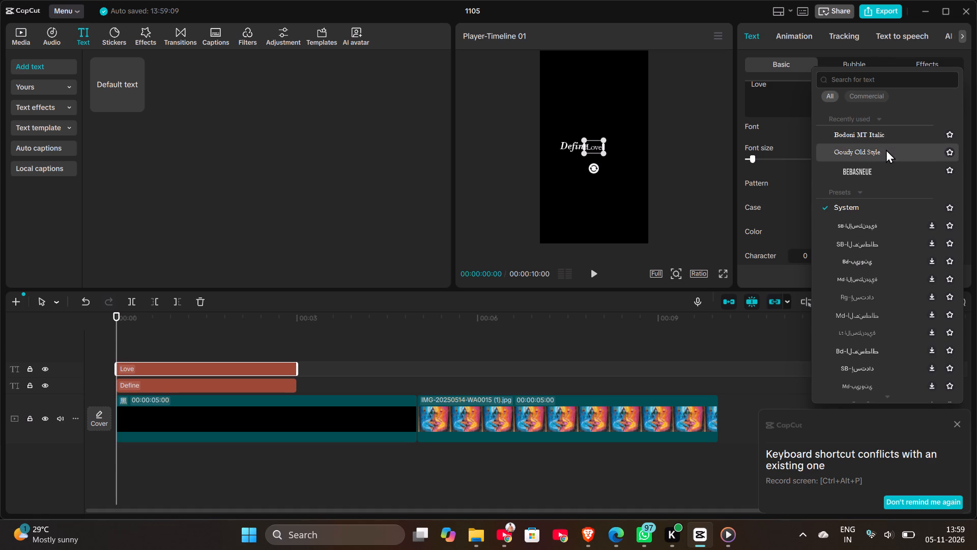
scroll(880, 277, down, 4)
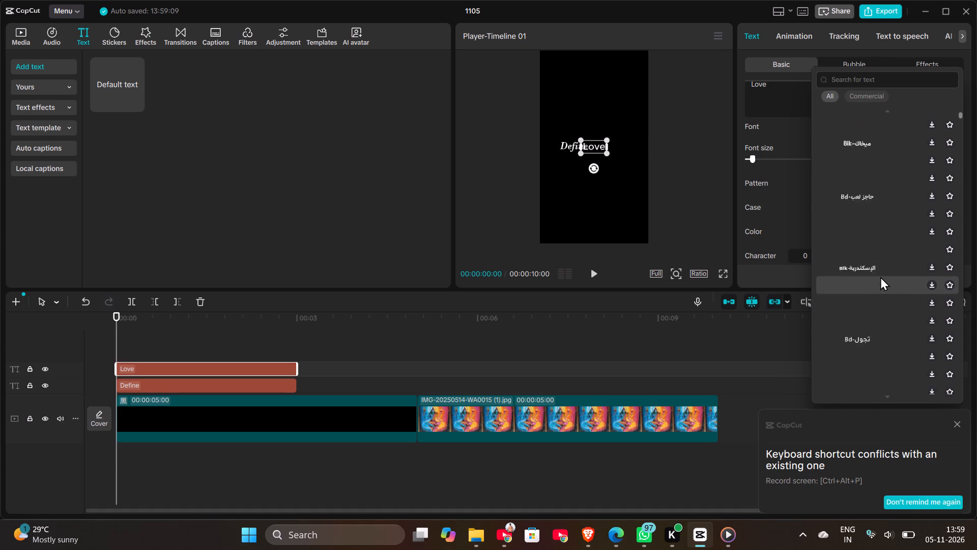
scroll(878, 275, down, 2)
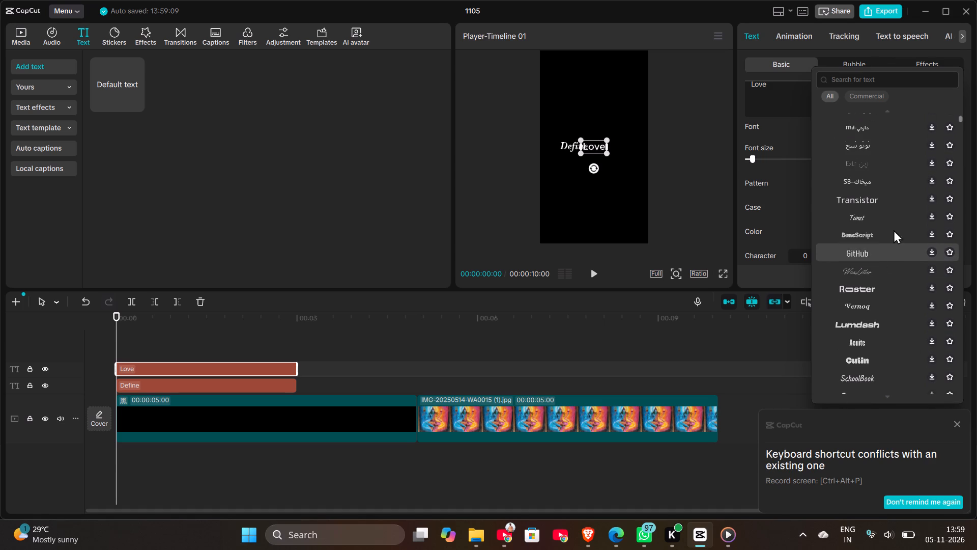
scroll(895, 280, down, 1)
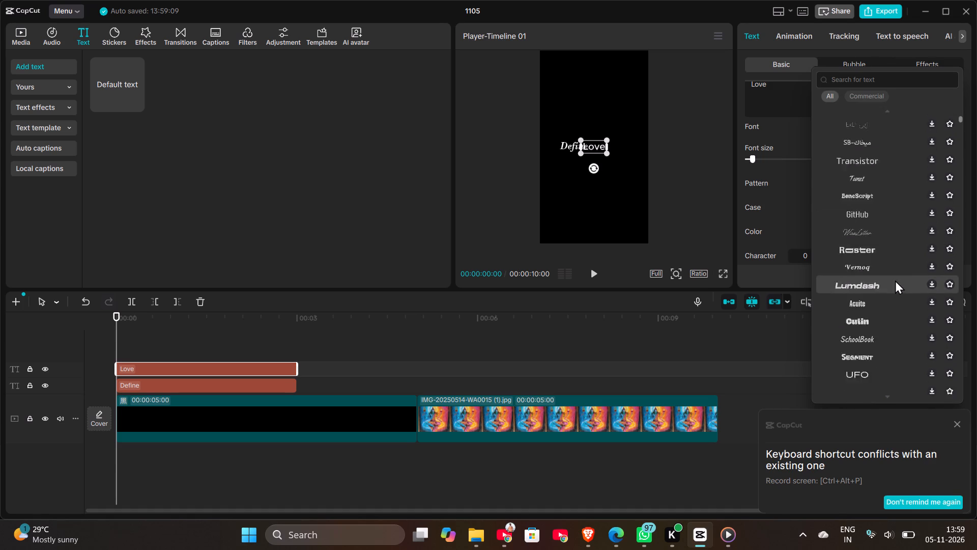
scroll(895, 280, down, 1)
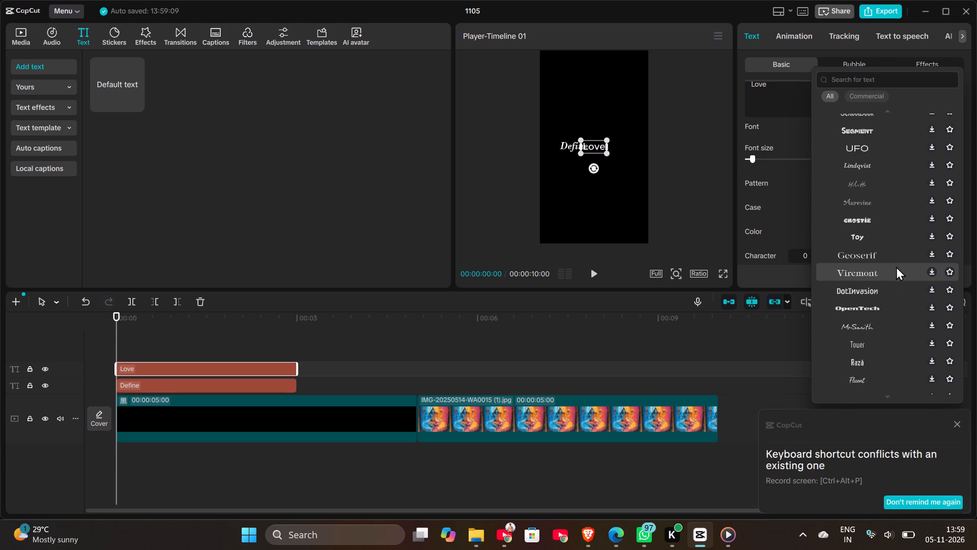
click(930, 269)
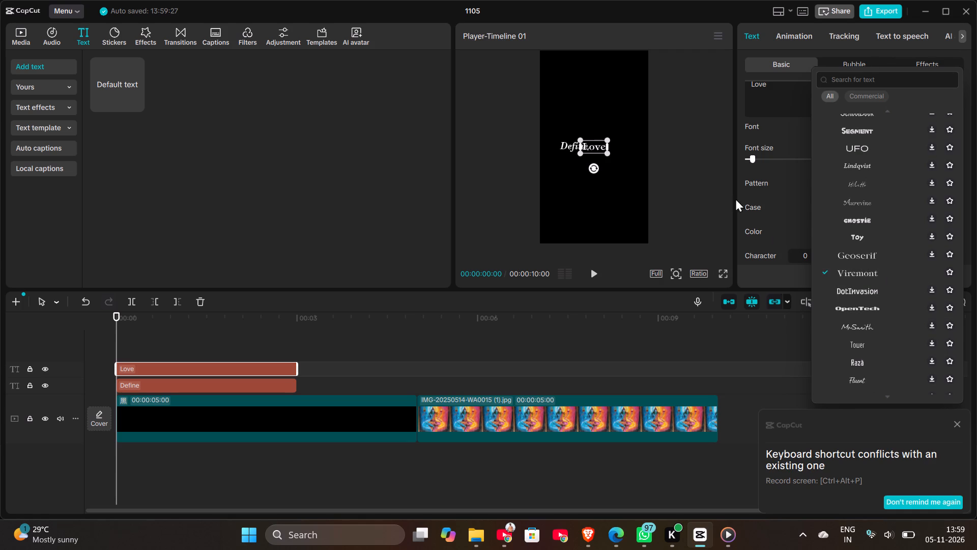
Move the "Love" text just to the right of "Define" in the frame and enlarge it slightly.
drag(588, 145, 601, 149)
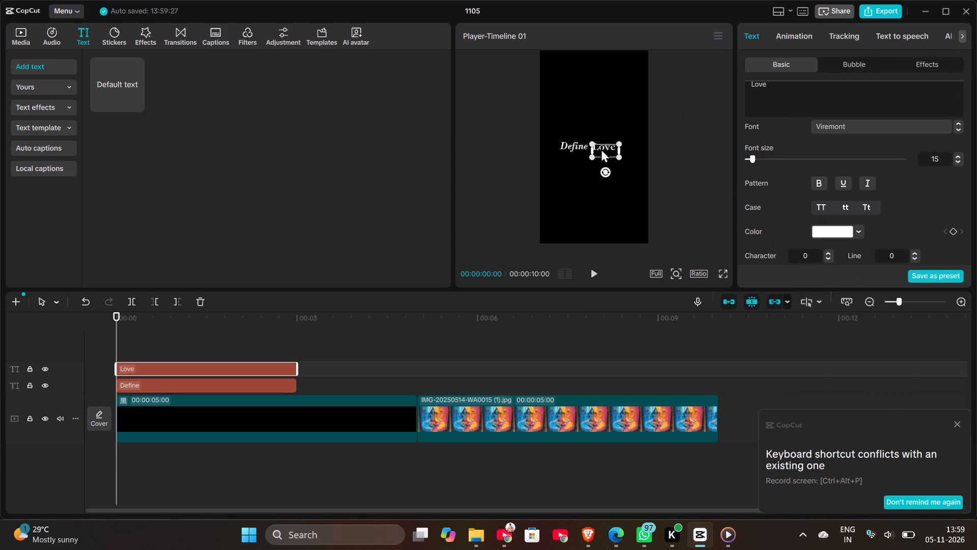
drag(601, 149, 601, 142)
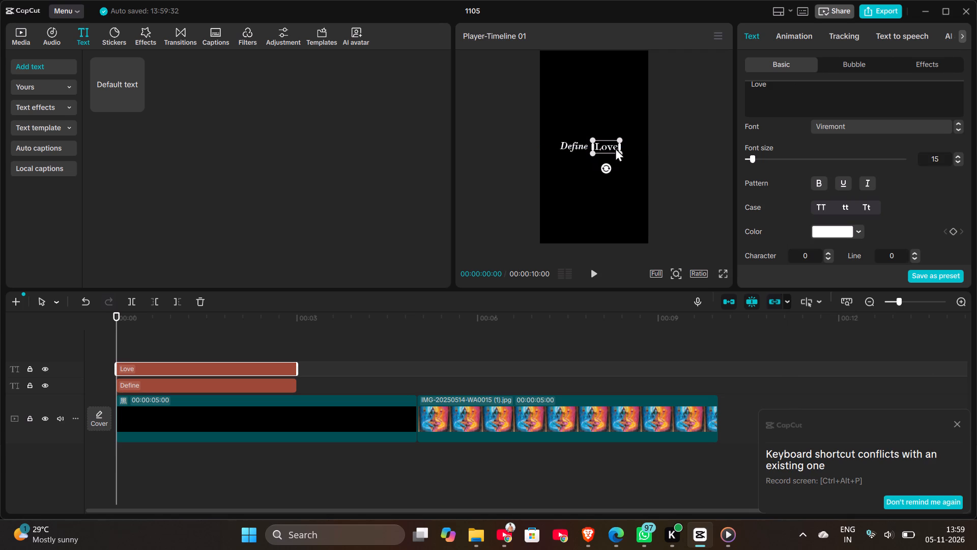
click(620, 155)
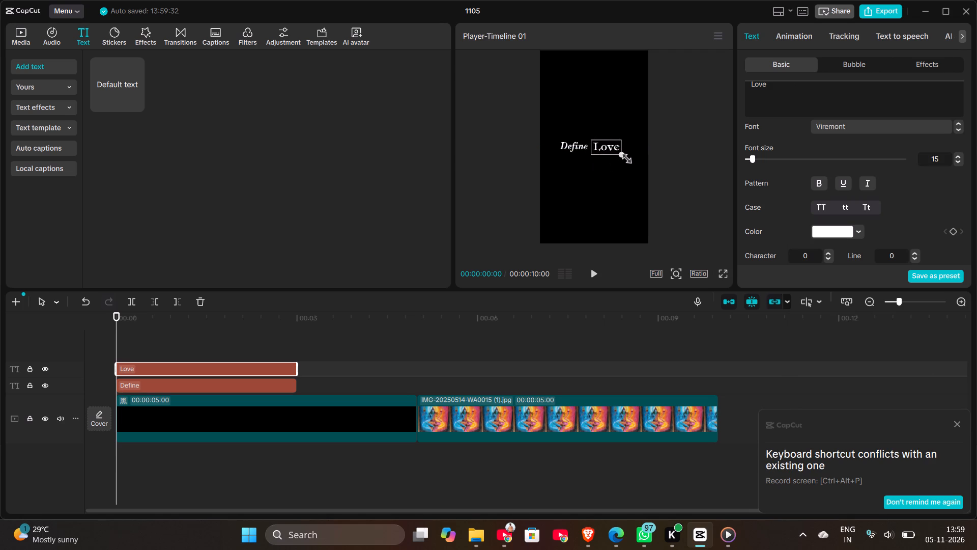
Fine-tune the position of "Love" so it sits level with "Define" on the frame's horizontal centre line.
drag(609, 147, 609, 143)
drag(609, 143, 609, 129)
click(607, 148)
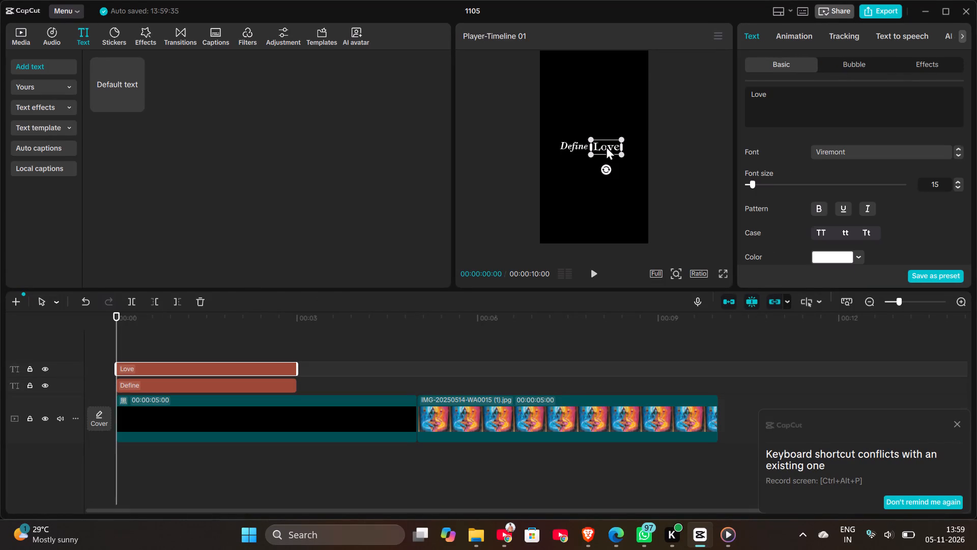
click(606, 146)
click(606, 146)
click(606, 148)
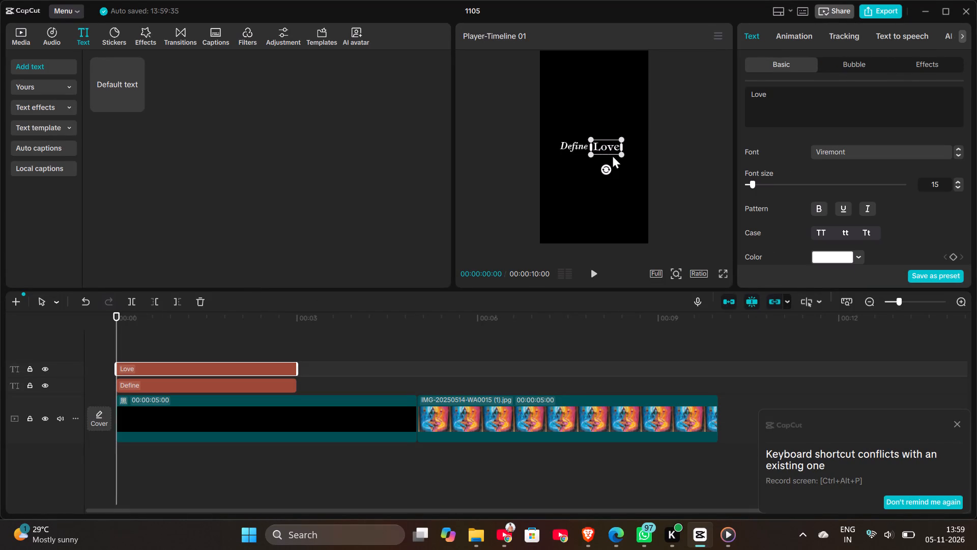
drag(612, 155, 612, 160)
click(612, 149)
drag(609, 143, 609, 157)
drag(609, 145, 609, 136)
click(671, 177)
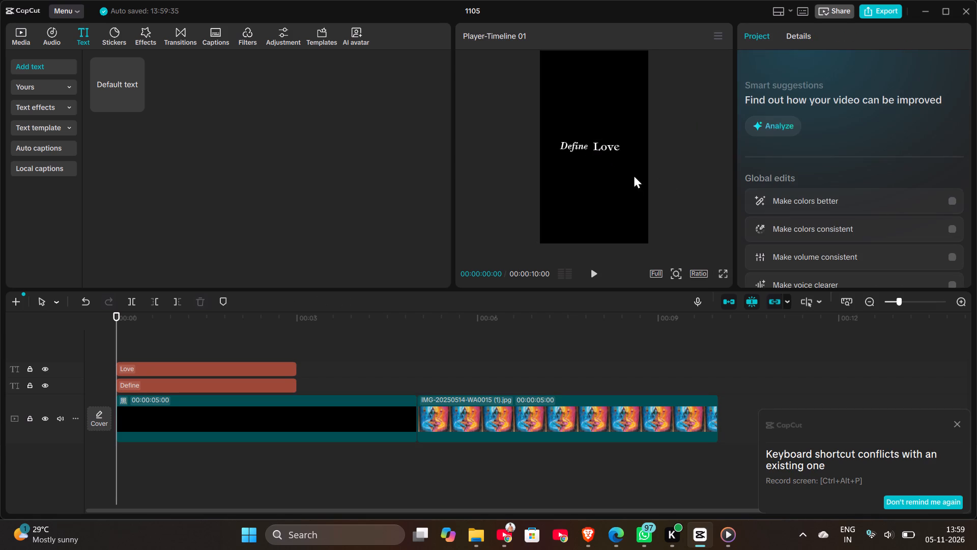
click(612, 151)
click(611, 148)
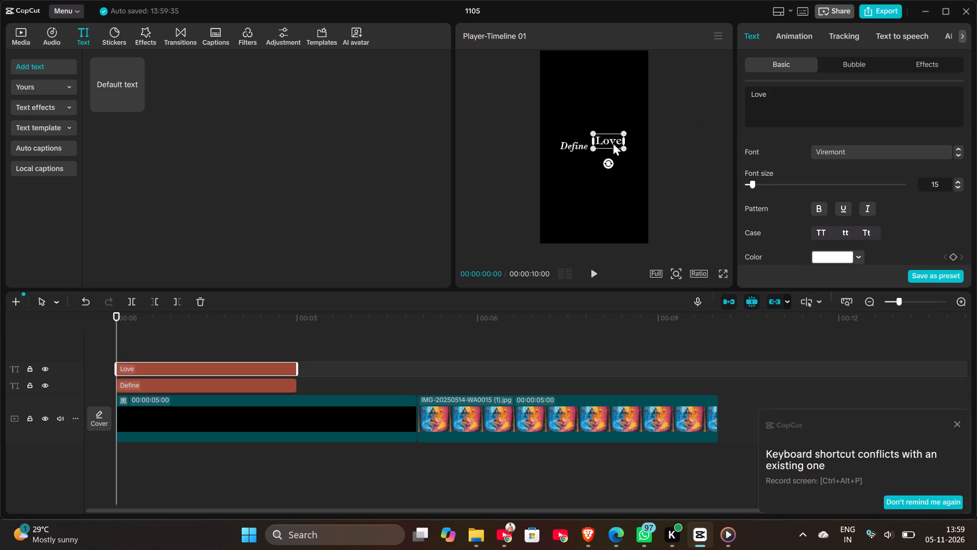
drag(611, 148, 616, 148)
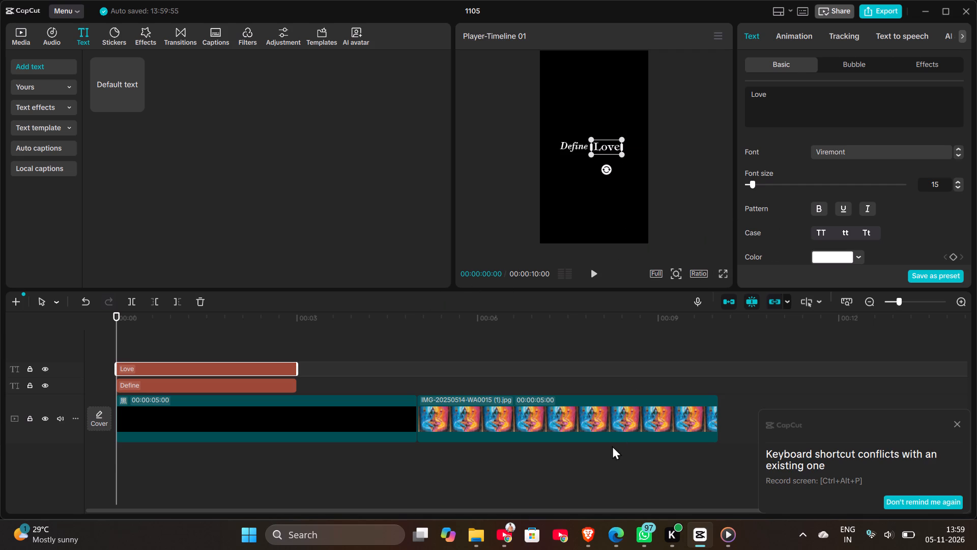
Check the title's styling in the reference video, and make the "Love" text in CapCut bold with red colour E10C0C.
click(727, 537)
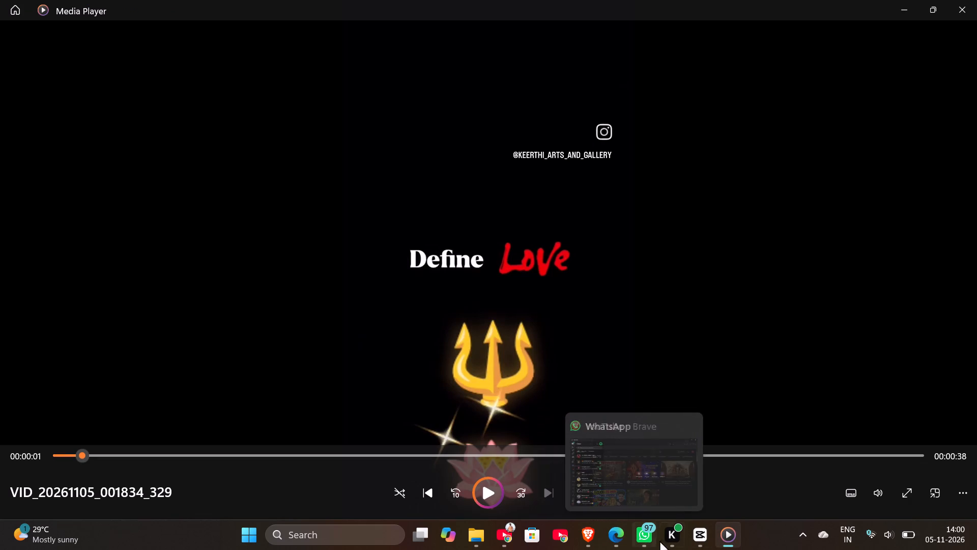
click(700, 536)
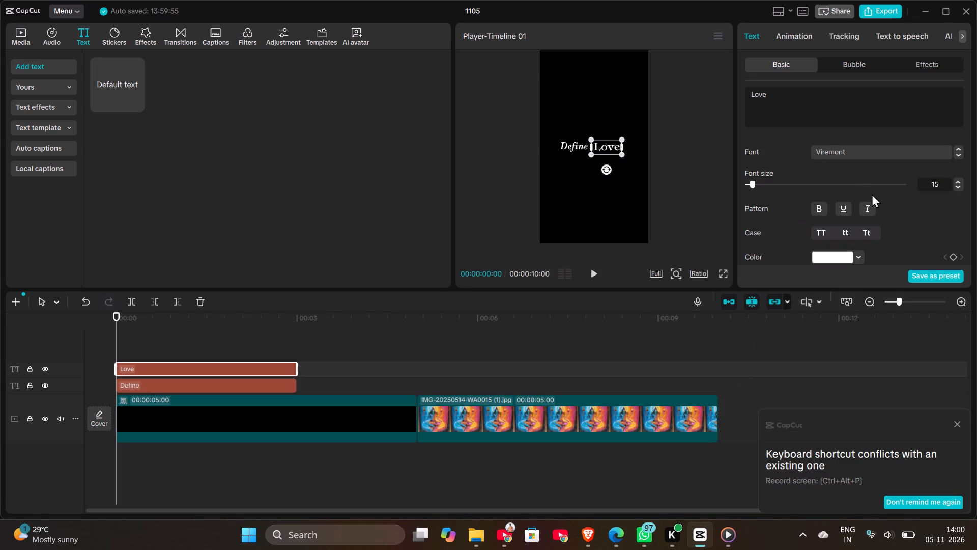
click(815, 209)
scroll(815, 209, down, 2)
click(838, 240)
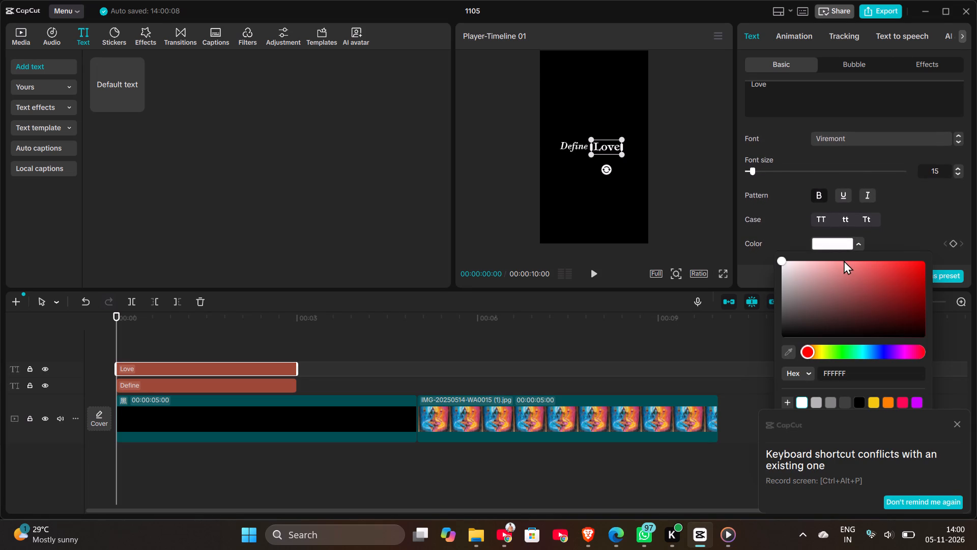
drag(850, 266, 934, 260)
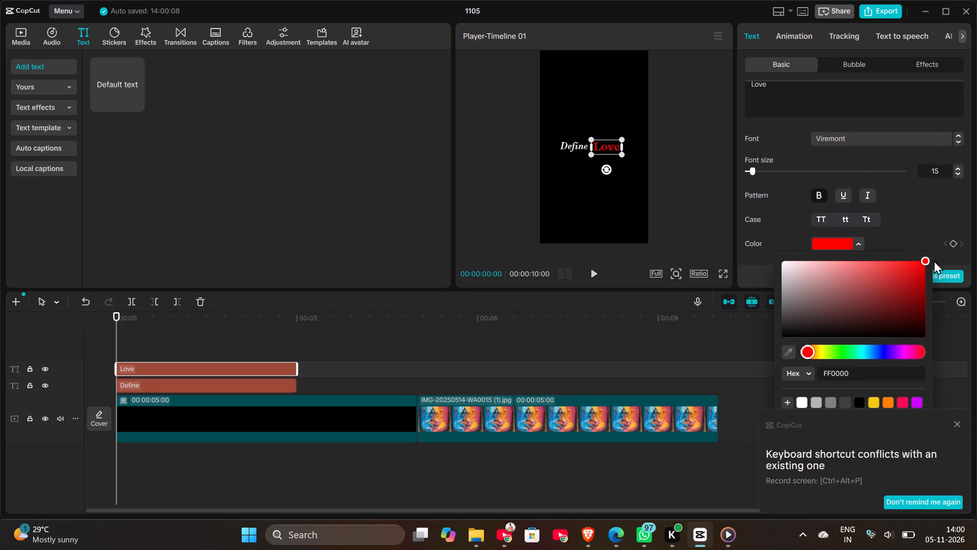
drag(934, 260, 934, 263)
drag(908, 268, 920, 288)
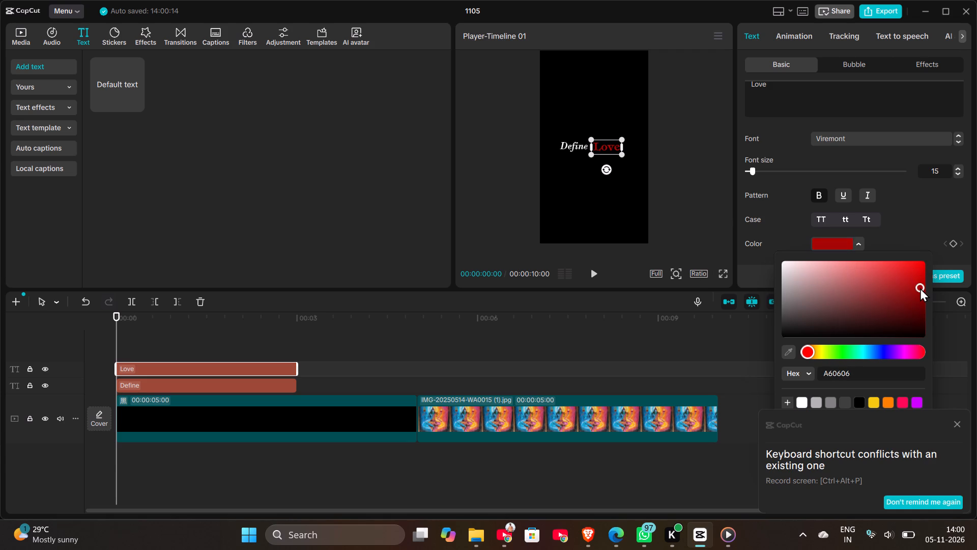
drag(920, 288, 899, 270)
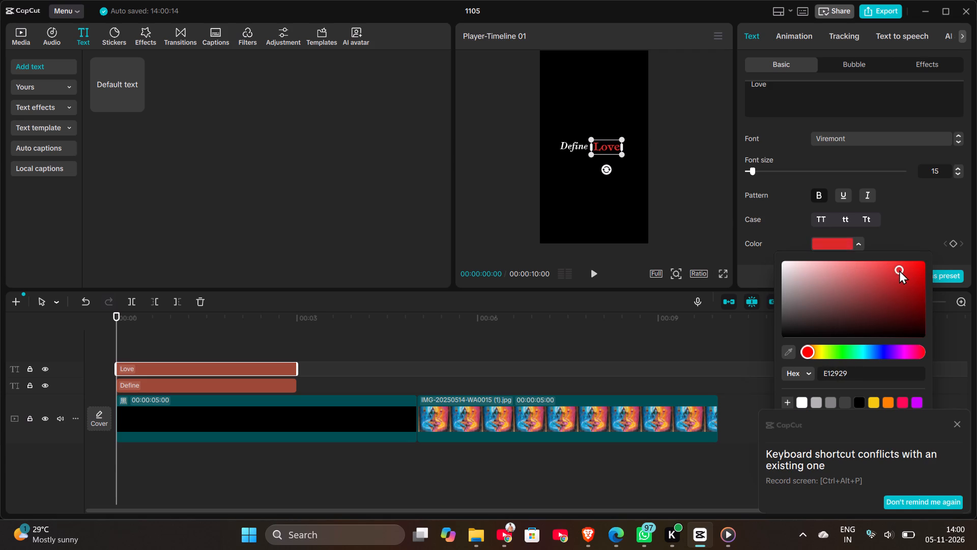
drag(899, 270, 917, 270)
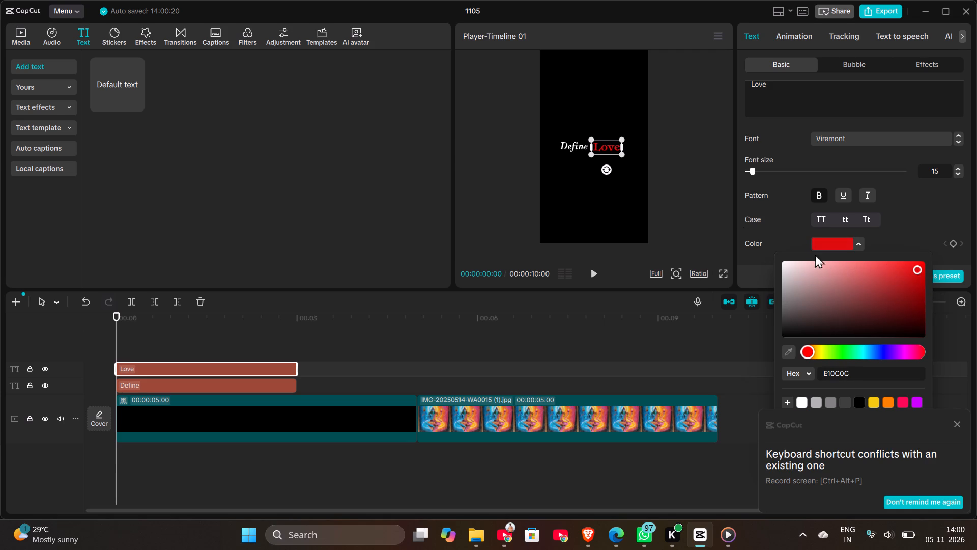
click(727, 350)
Add a third default text clip above "Love" at the start of the timeline and select its placeholder wording for replacement.
click(280, 366)
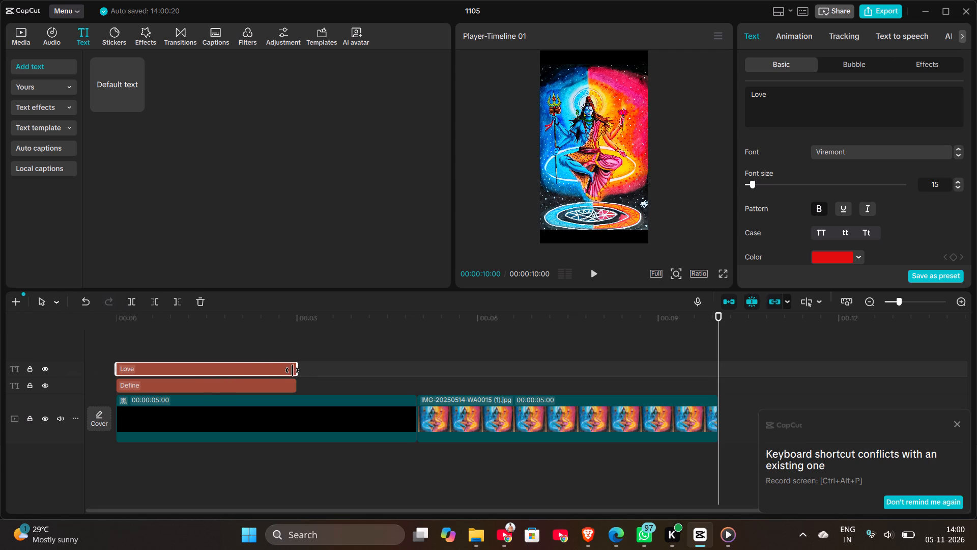
click(125, 350)
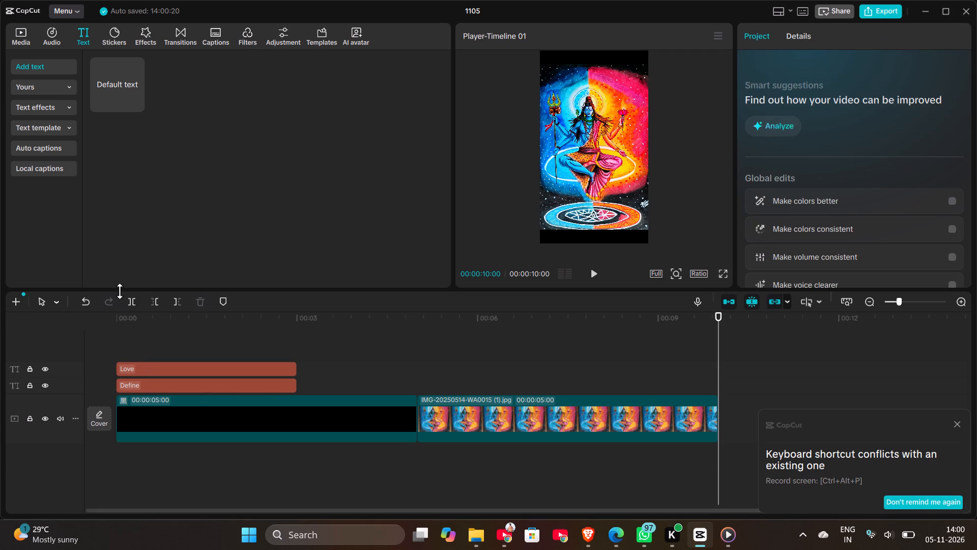
drag(127, 348, 99, 348)
click(124, 88)
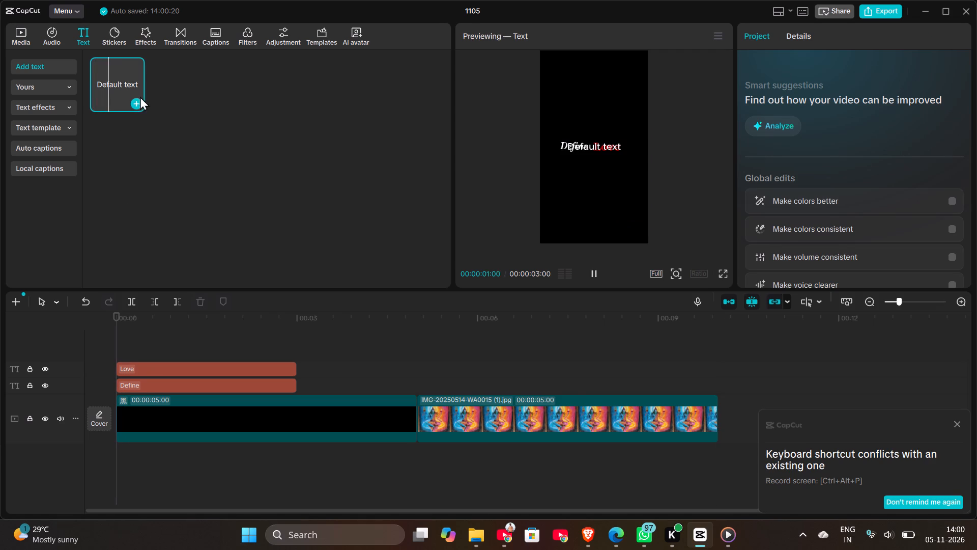
click(137, 103)
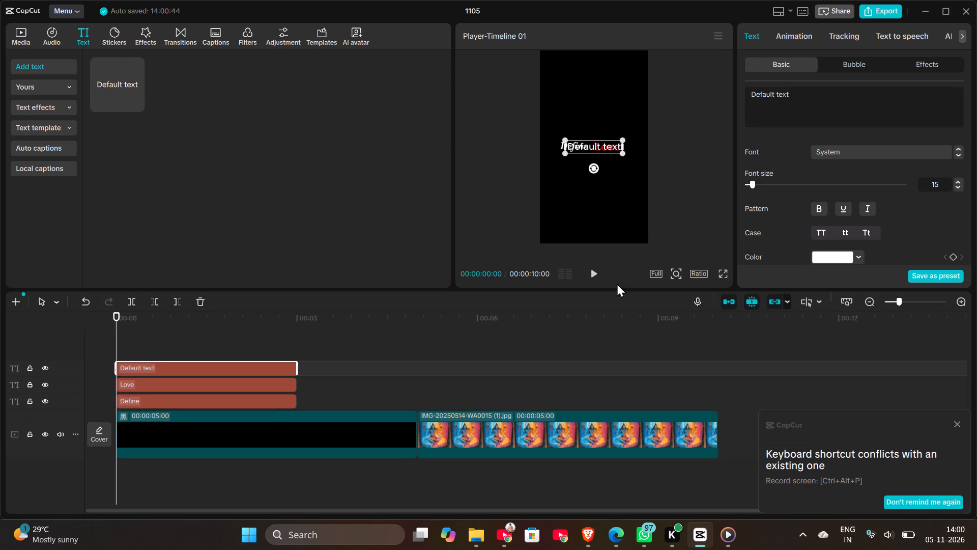
click(806, 97)
drag(806, 97, 738, 96)
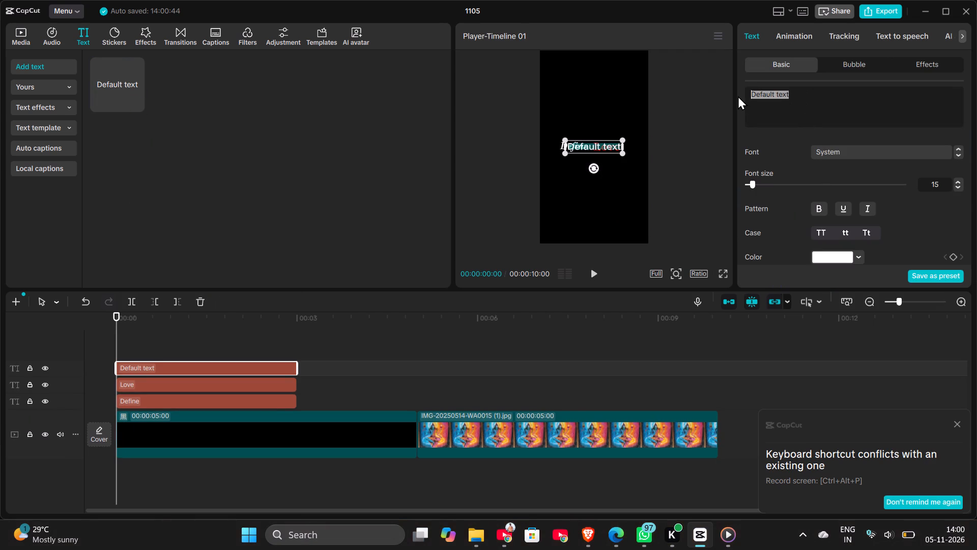
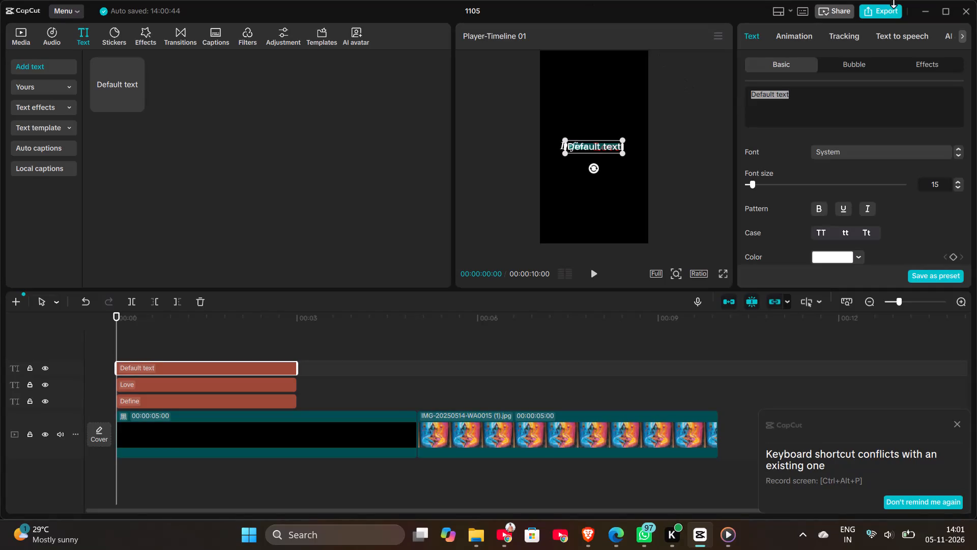
Extract the audio from the video VID_20261105_001834_329 and add it at the start of the timeline.
click(205, 487)
drag(162, 481, 105, 479)
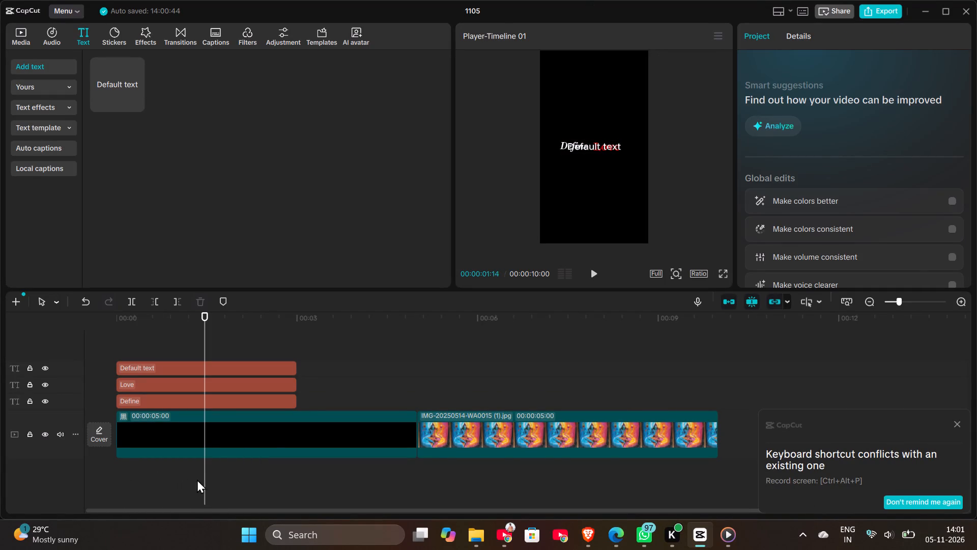
drag(206, 480, 98, 477)
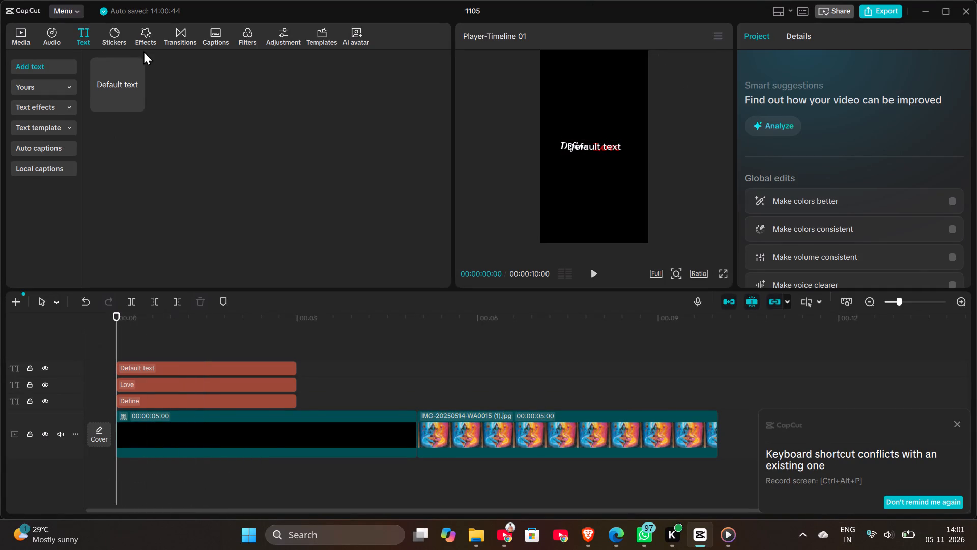
click(45, 38)
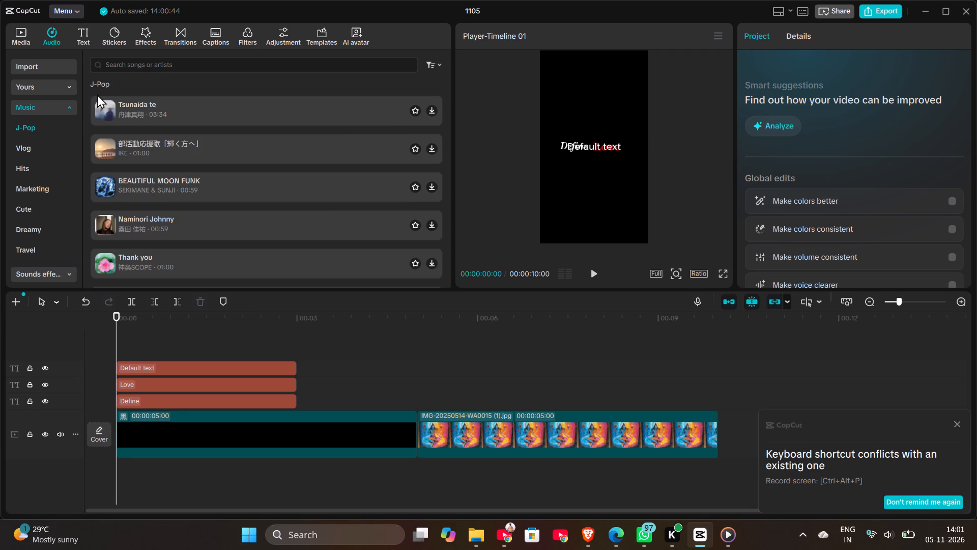
click(38, 90)
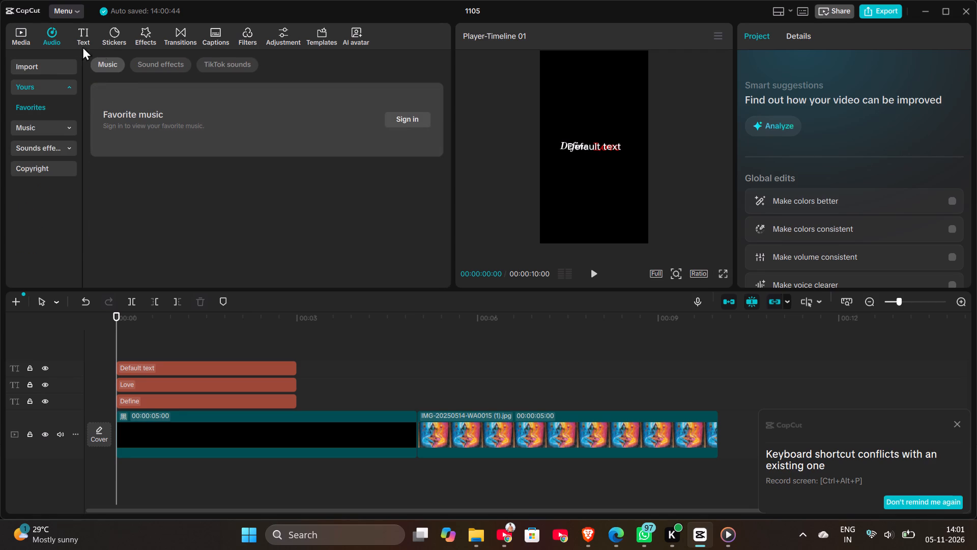
click(45, 69)
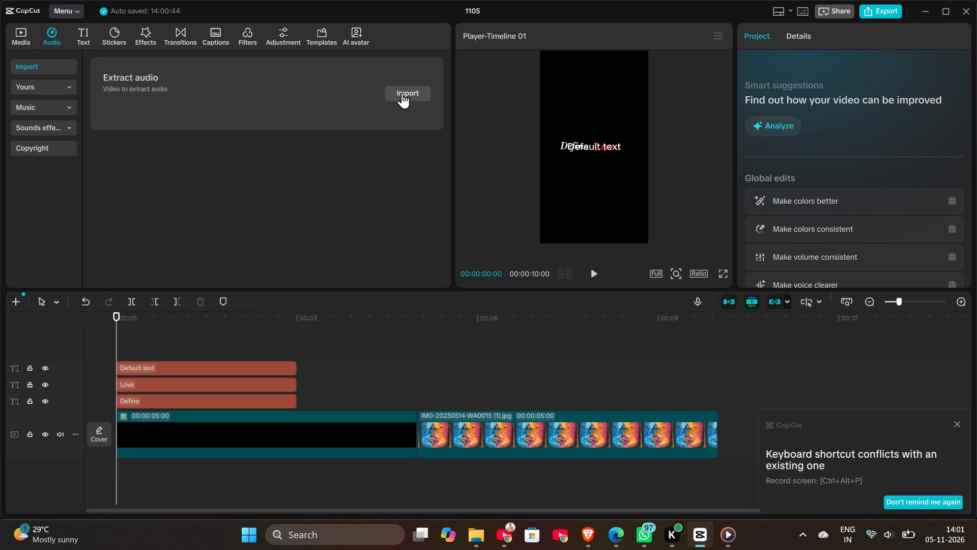
click(415, 93)
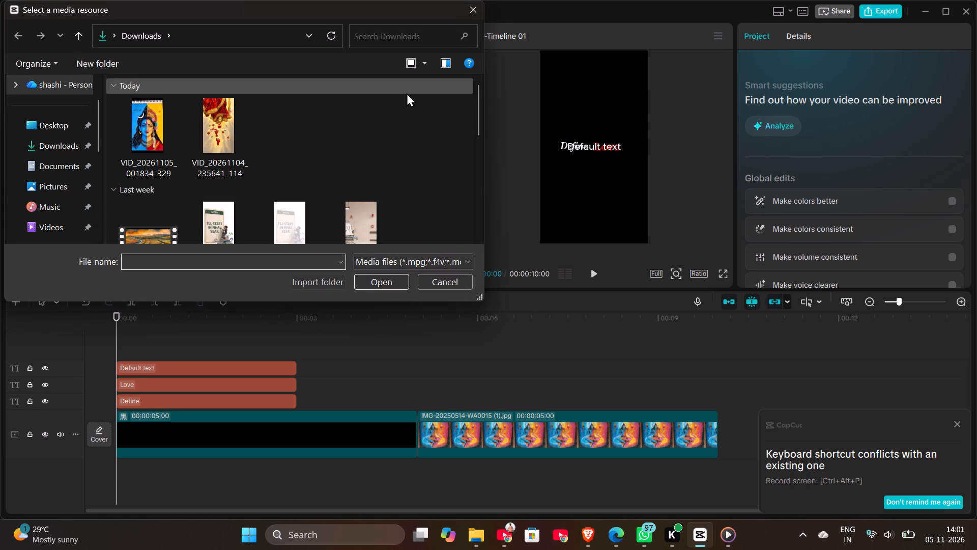
double_click(168, 133)
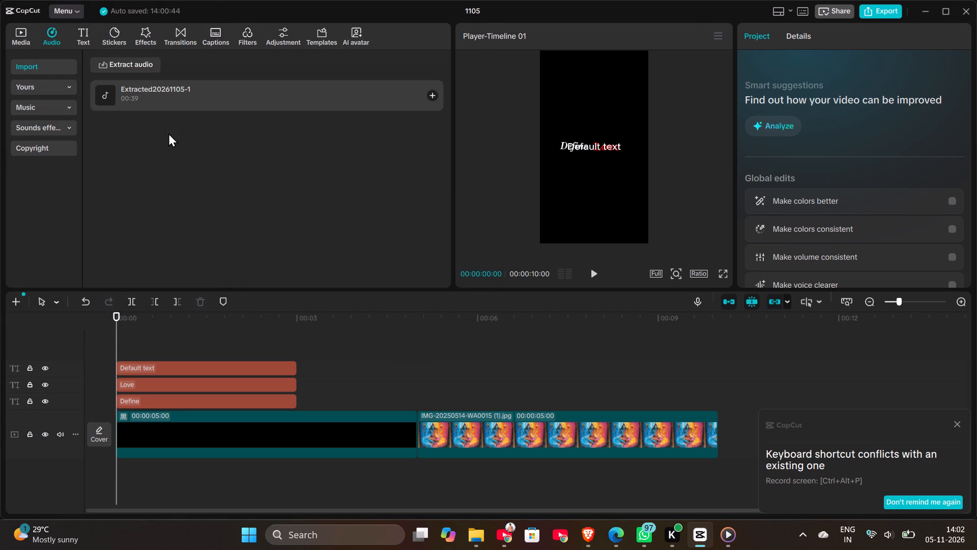
click(428, 94)
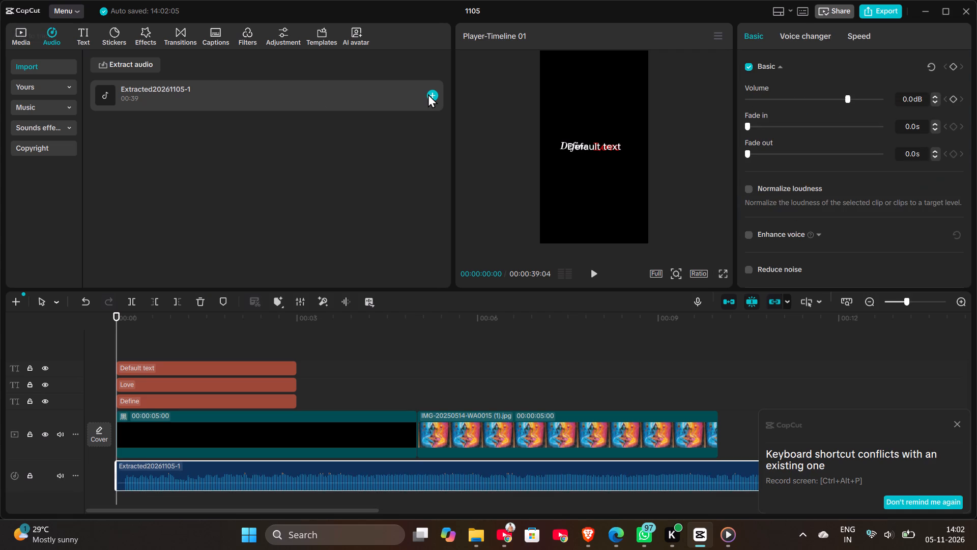
Shorten the black opening clip to 00:00:04:16, playing back the cut against the extracted music to judge its timing.
click(596, 279)
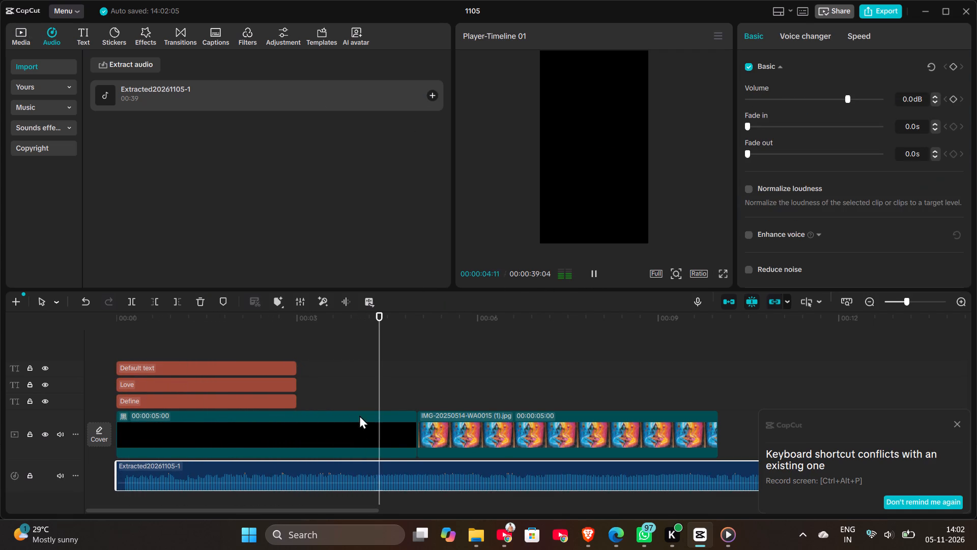
click(369, 399)
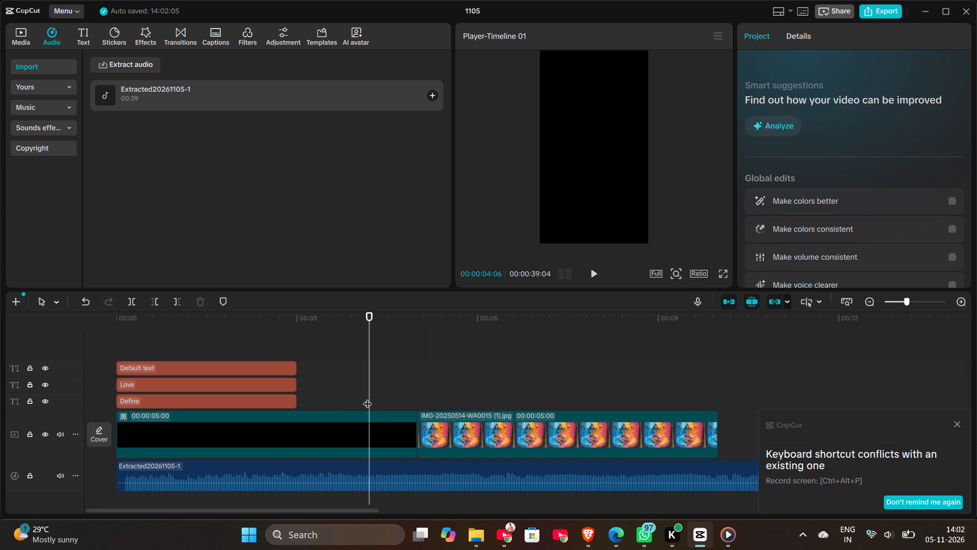
click(380, 433)
drag(417, 436, 382, 436)
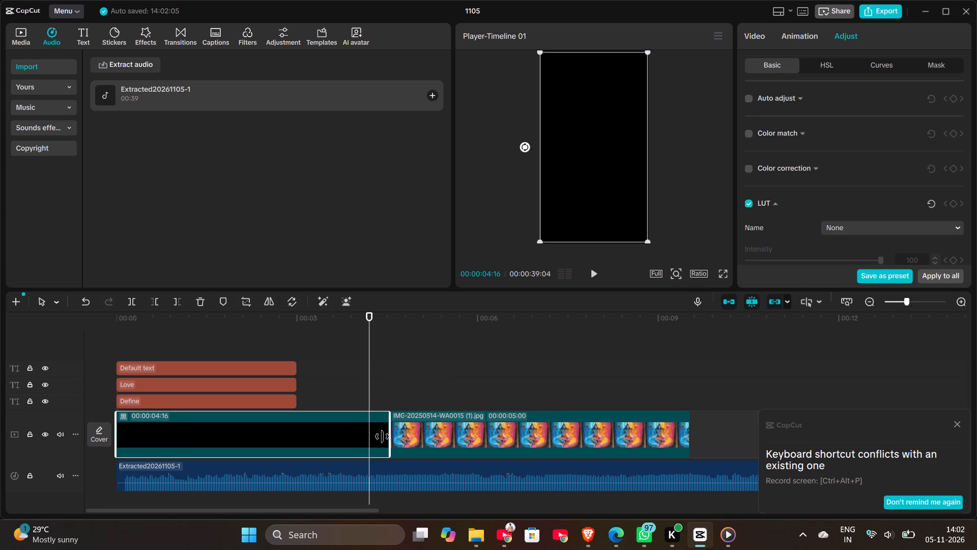
drag(382, 436, 369, 446)
click(335, 369)
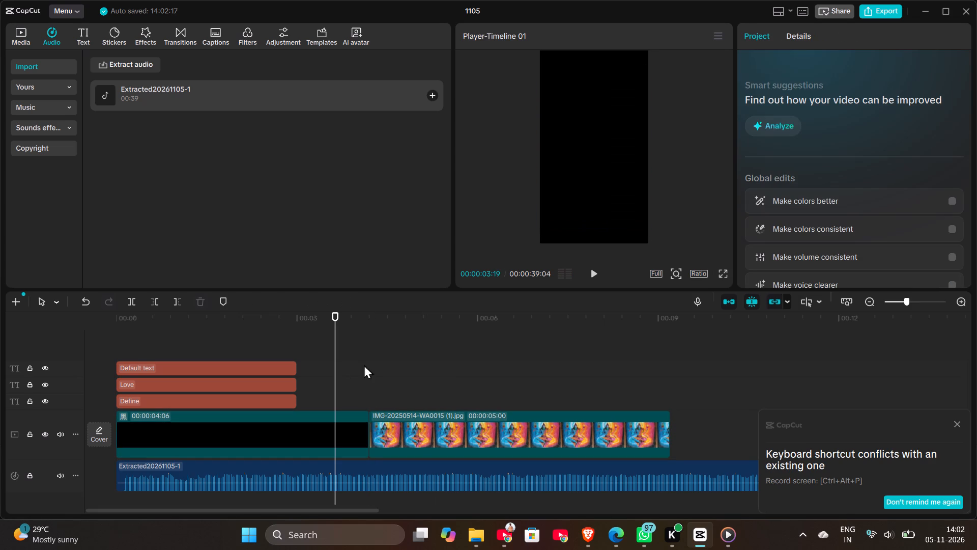
click(597, 280)
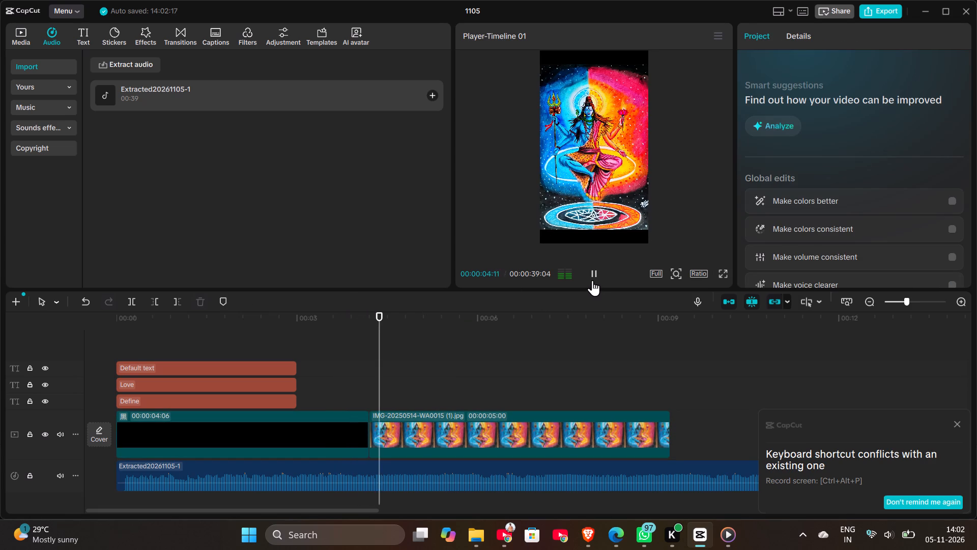
click(329, 442)
drag(371, 436, 389, 441)
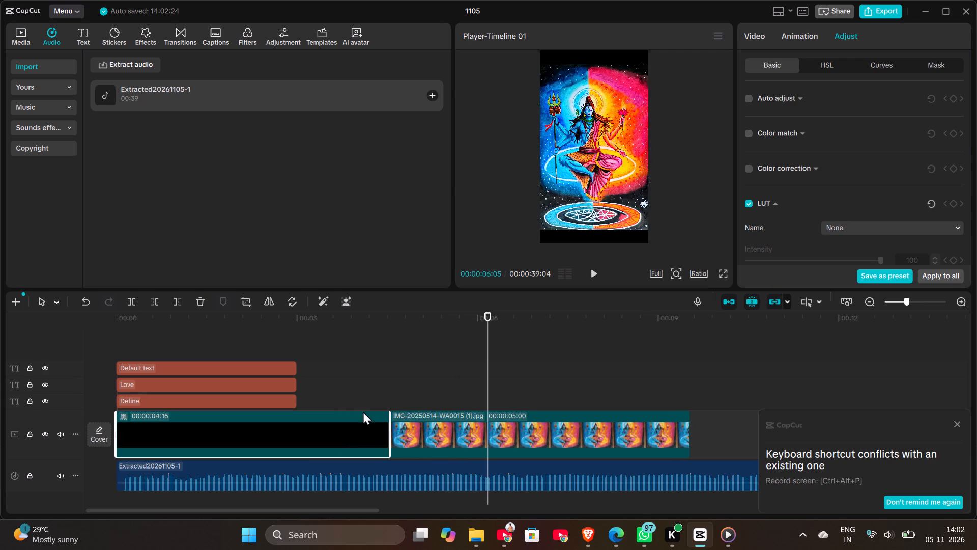
click(359, 395)
click(592, 277)
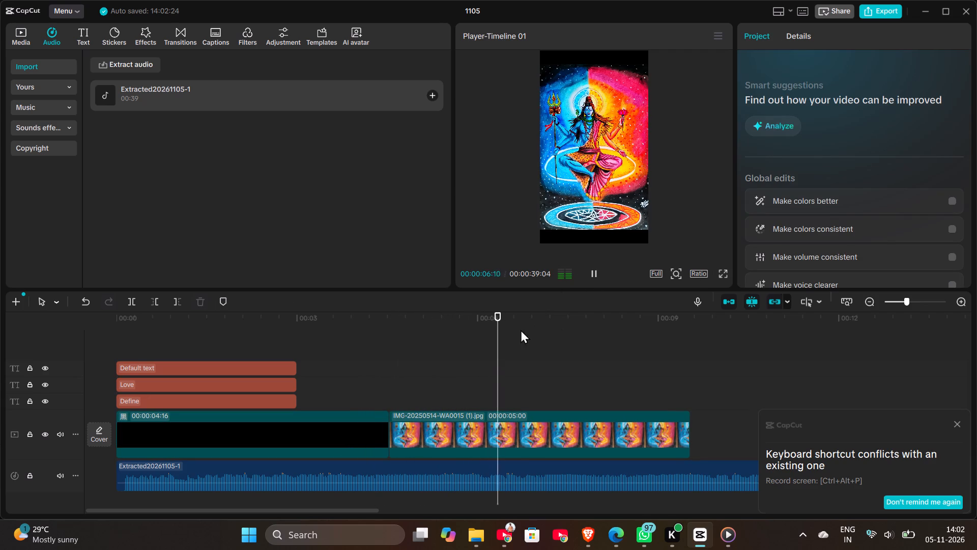
Extend the Shiva painting clip to 00:00:30:02 so it ends just before the music's first silence near its end.
click(245, 366)
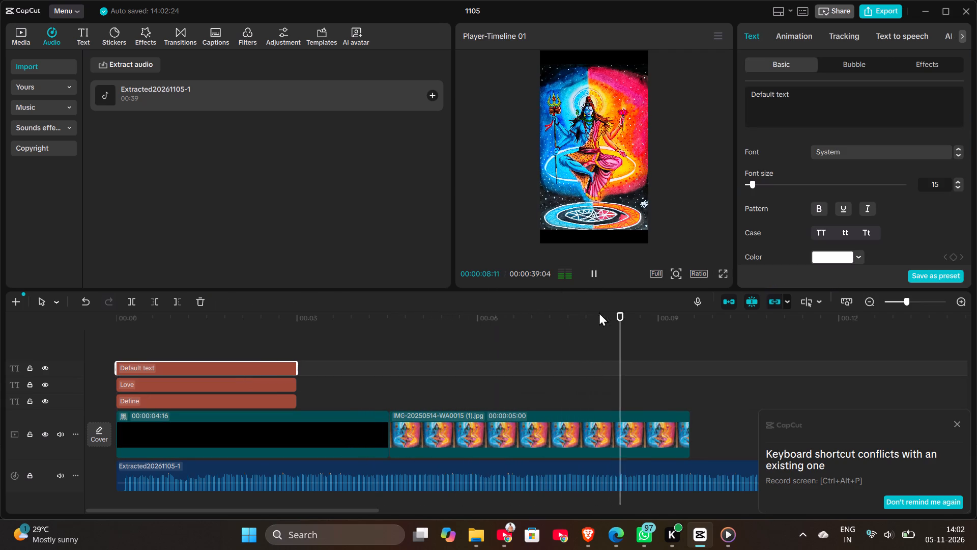
click(958, 427)
click(655, 437)
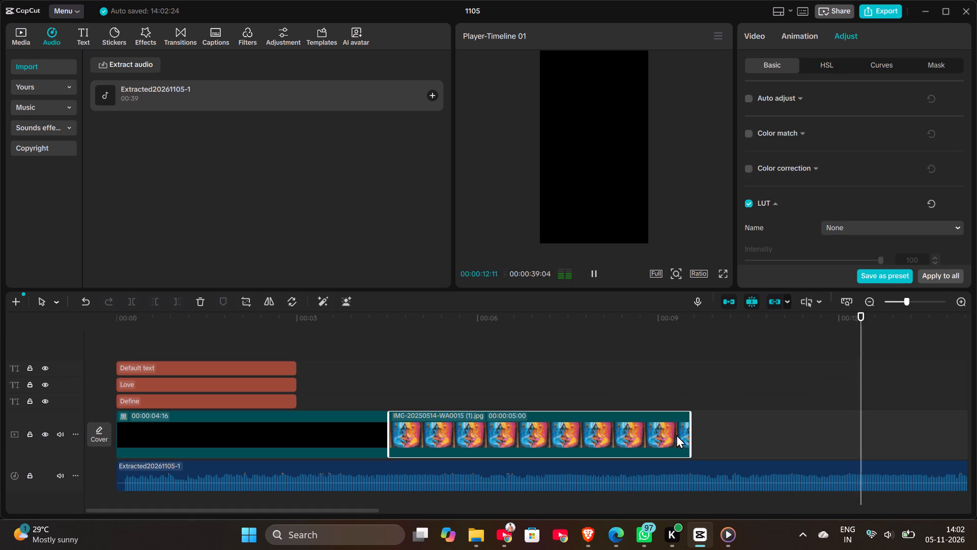
drag(691, 432, 933, 441)
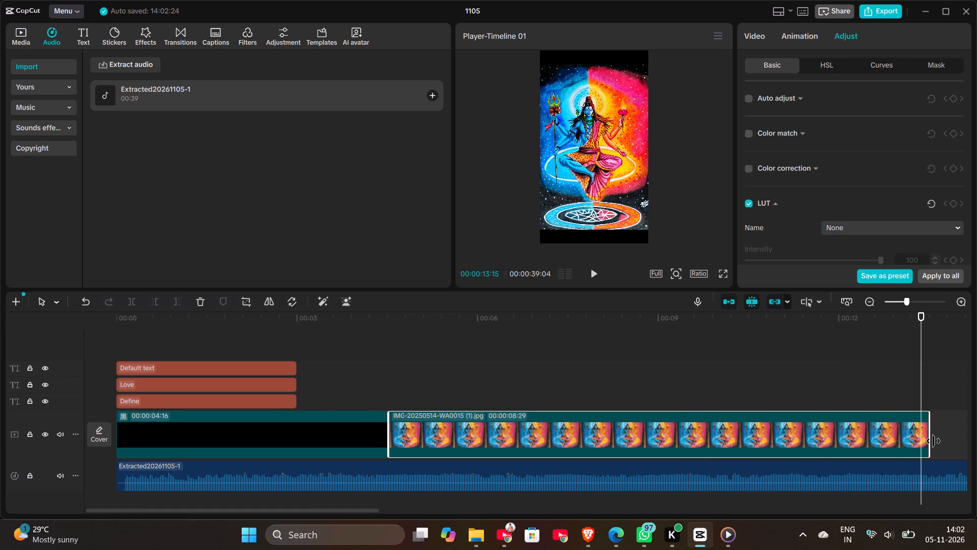
drag(933, 441, 969, 444)
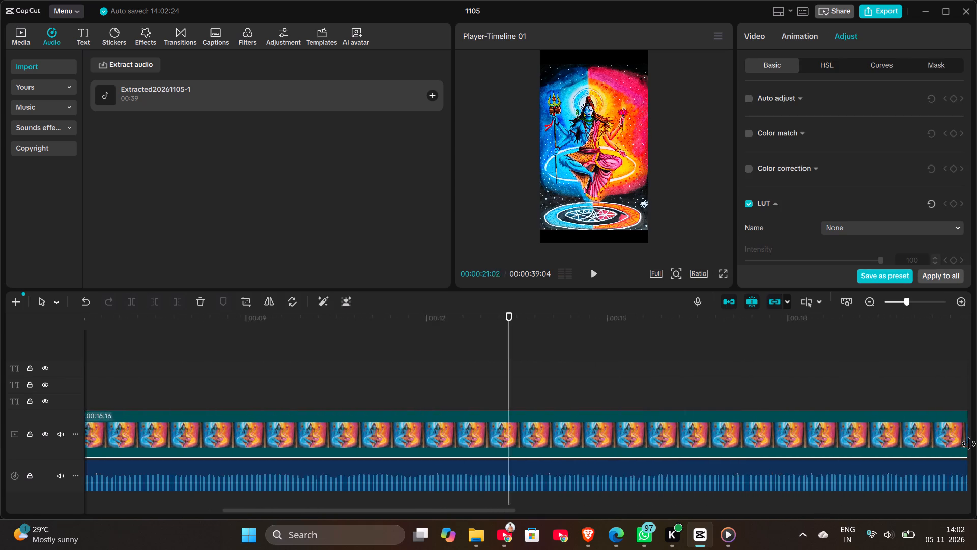
drag(969, 444, 969, 442)
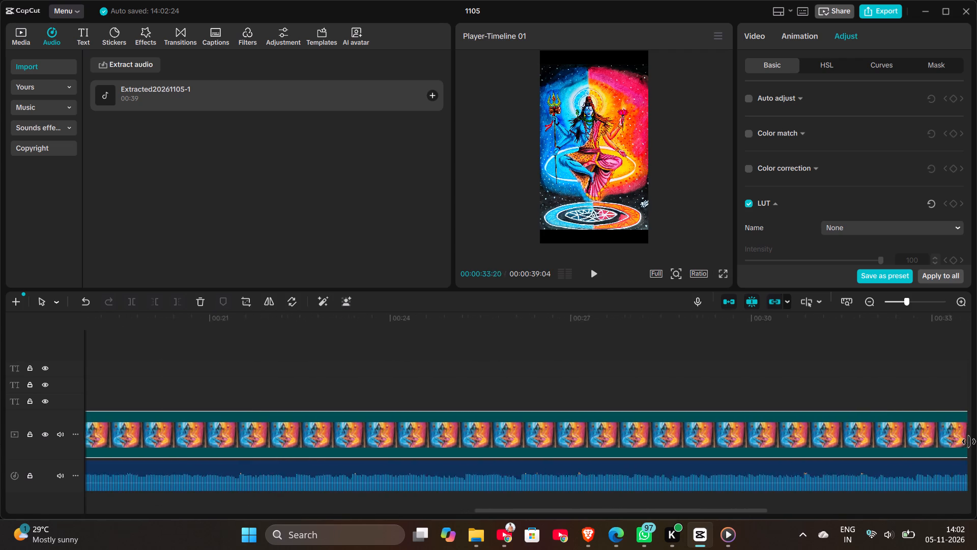
drag(969, 442, 461, 436)
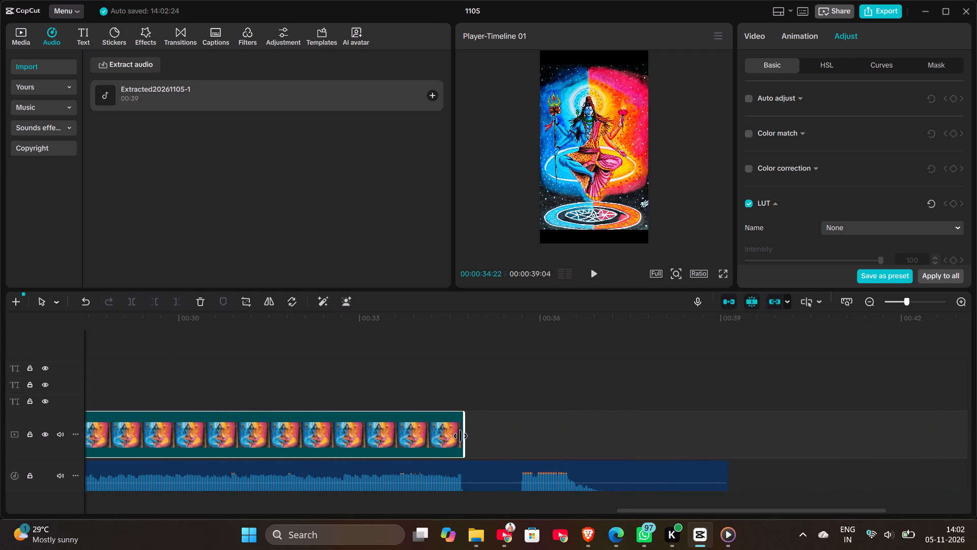
drag(461, 436, 453, 441)
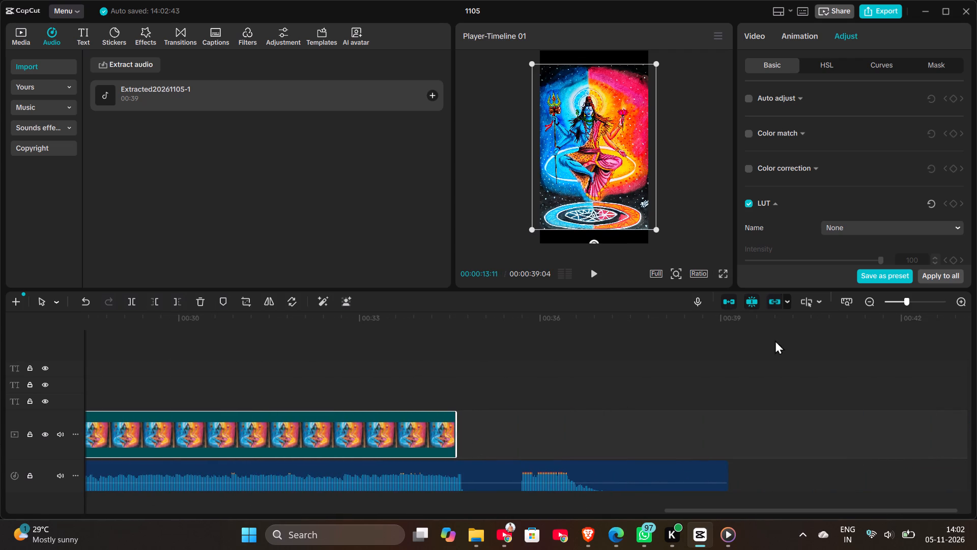
Replace the placeholder wording of the topmost text clip with "Love".
click(899, 301)
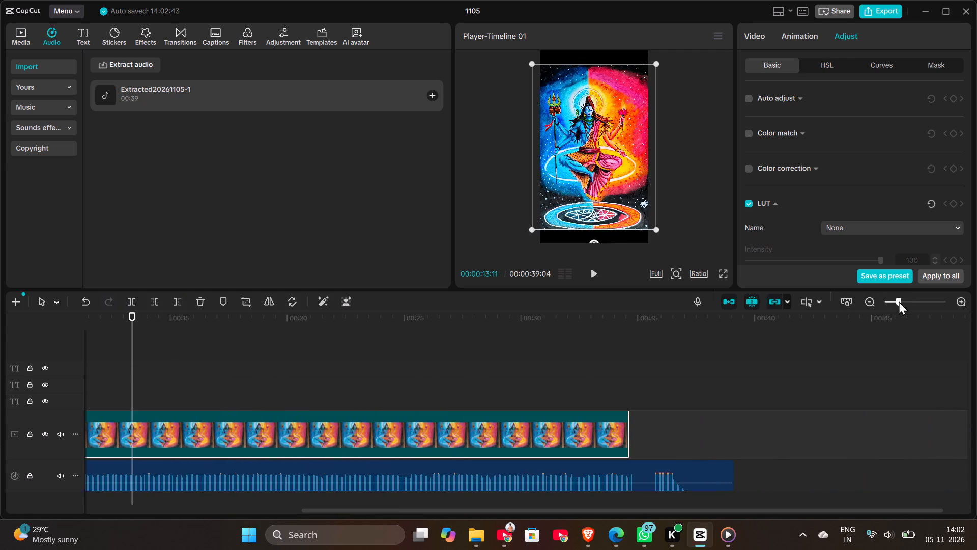
drag(458, 512, 234, 512)
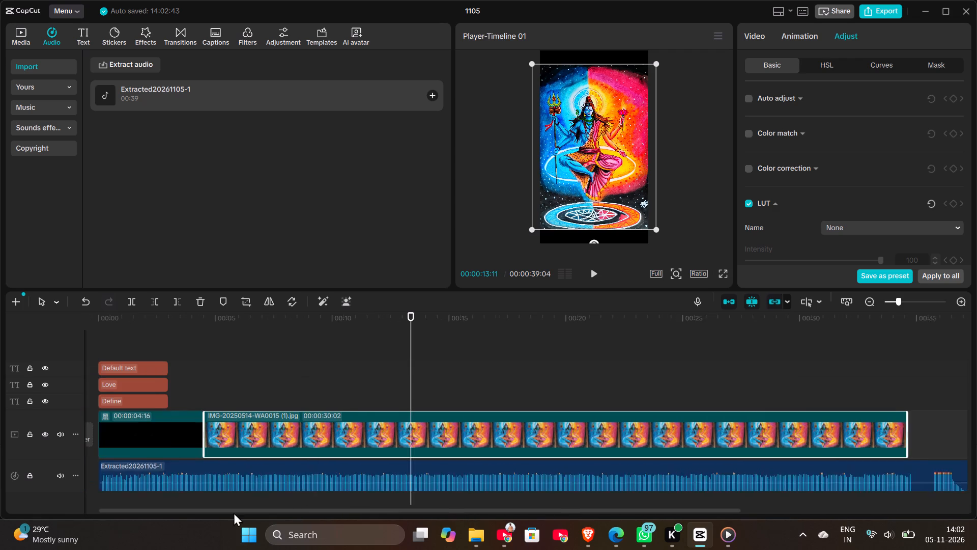
drag(234, 512, 155, 513)
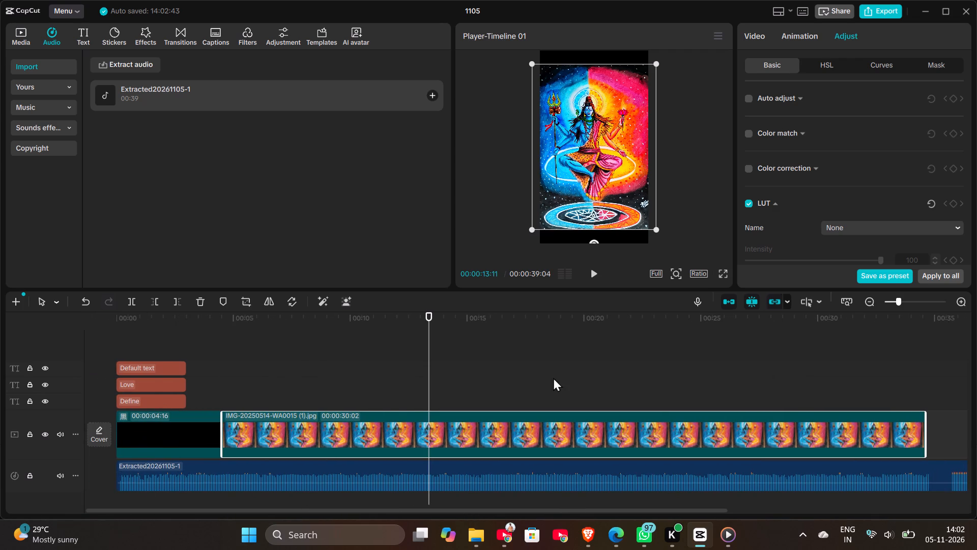
click(909, 305)
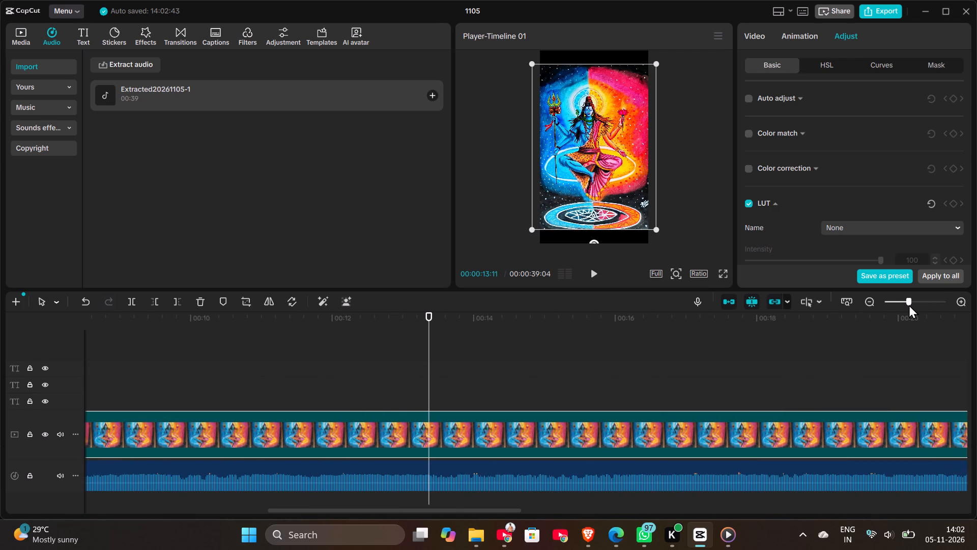
drag(487, 511, 420, 508)
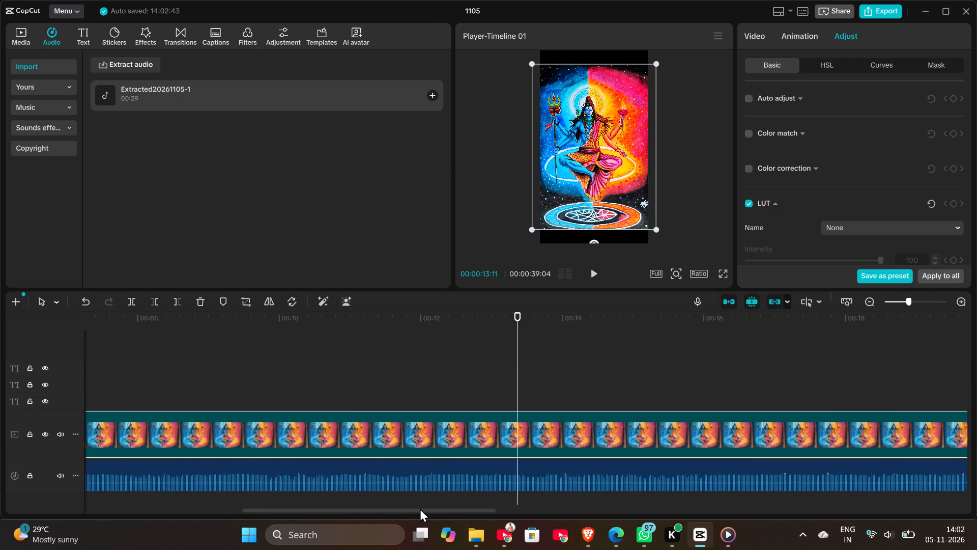
drag(420, 508, 210, 509)
click(231, 368)
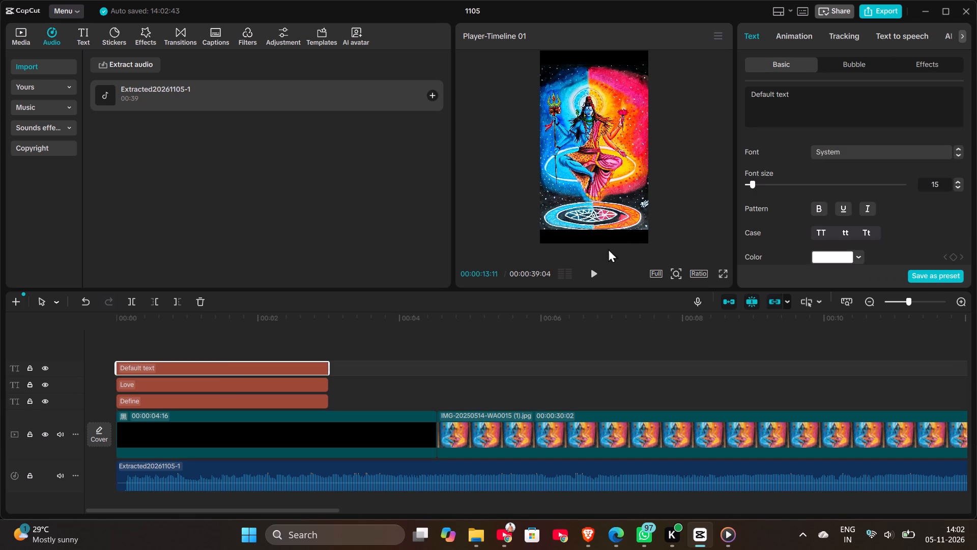
drag(802, 100, 746, 94)
key(shift+l)
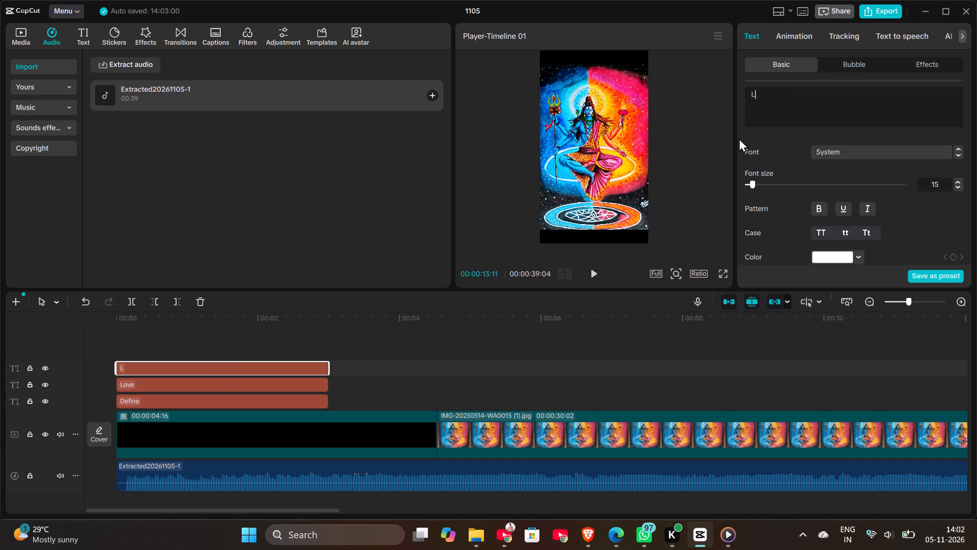
text(ove)
Make the topmost "Love" text bold, with the playhead at 00:00:00:15 and its formatting options reviewed.
click(152, 353)
click(188, 369)
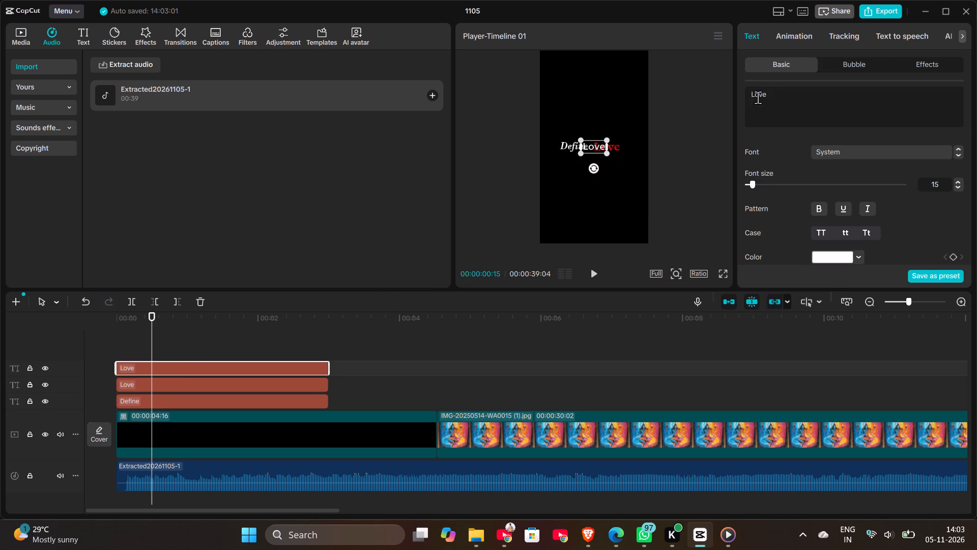
scroll(836, 183, down, 4)
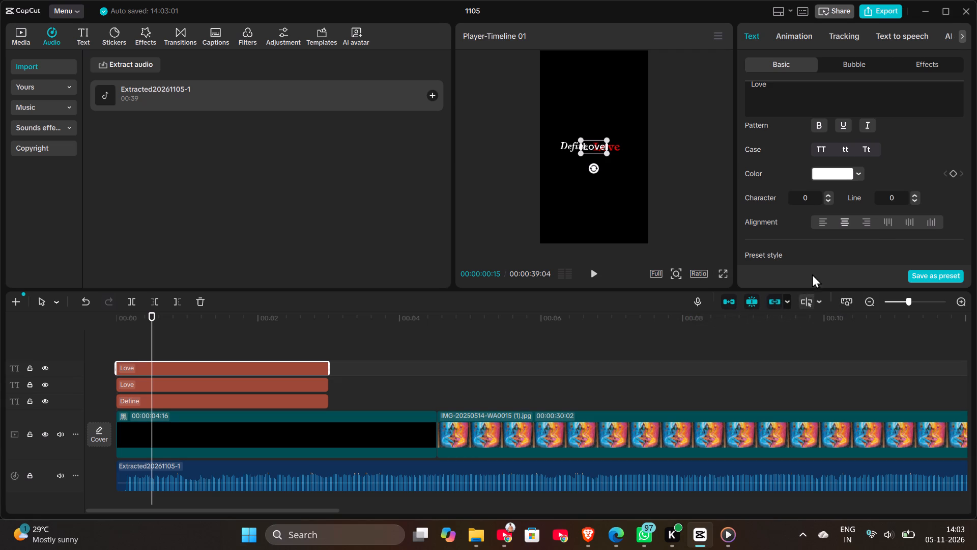
scroll(830, 198, down, 6)
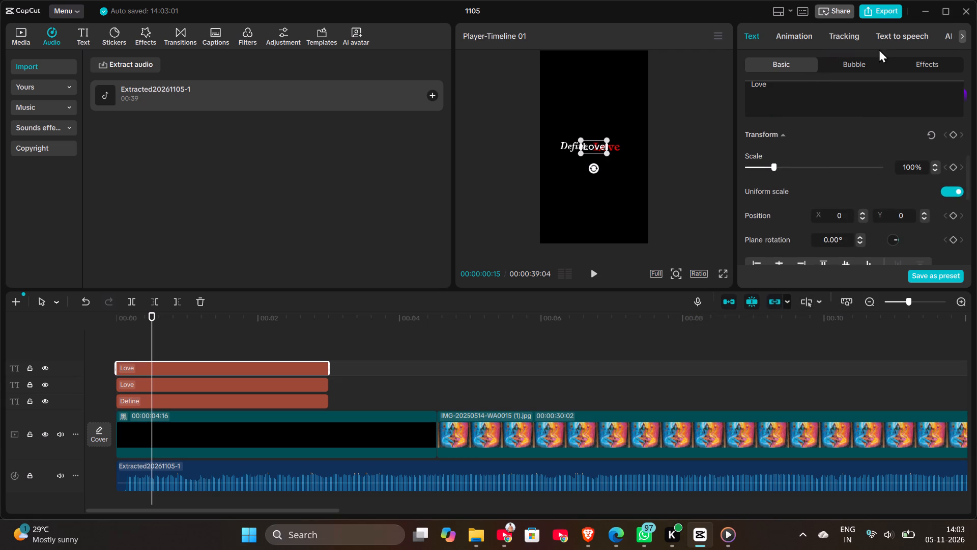
scroll(847, 186, down, 8)
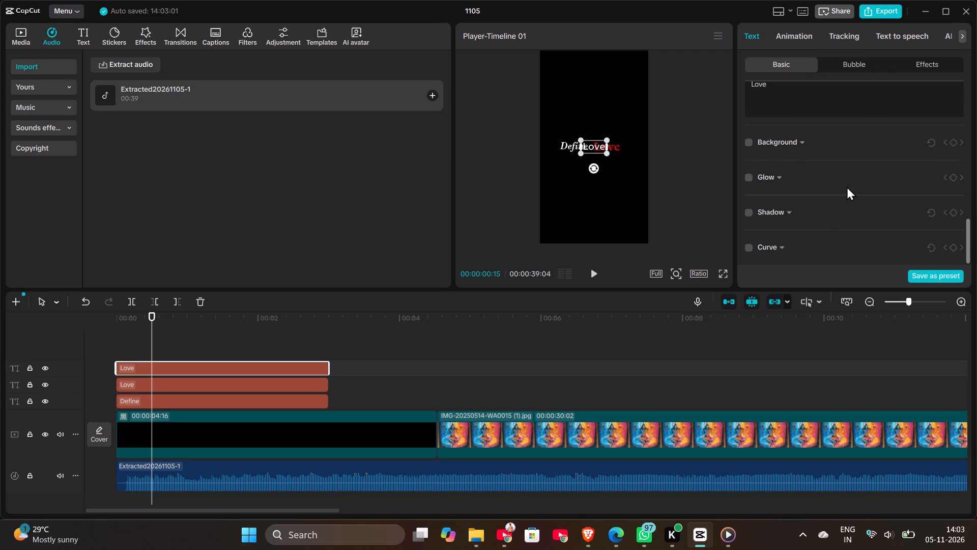
scroll(824, 227, up, 7)
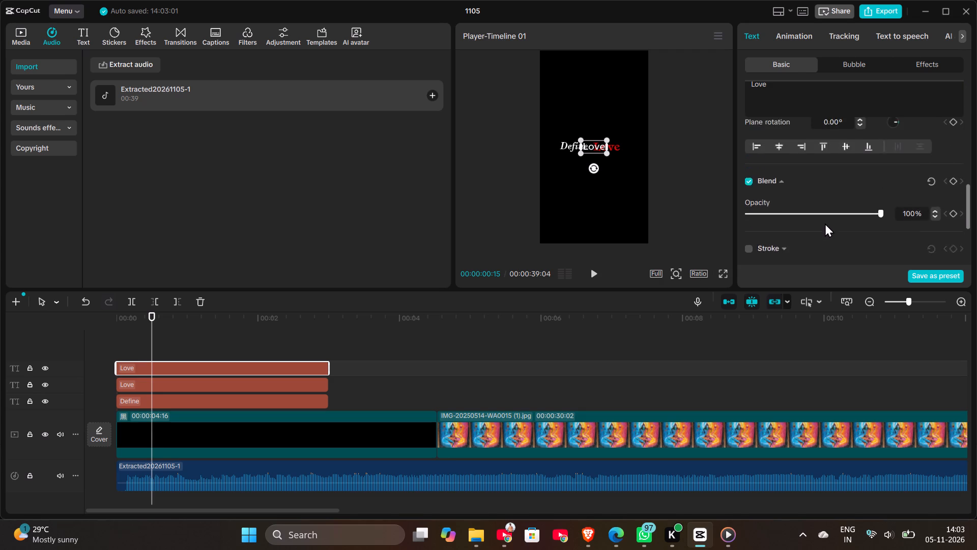
scroll(825, 223, up, 5)
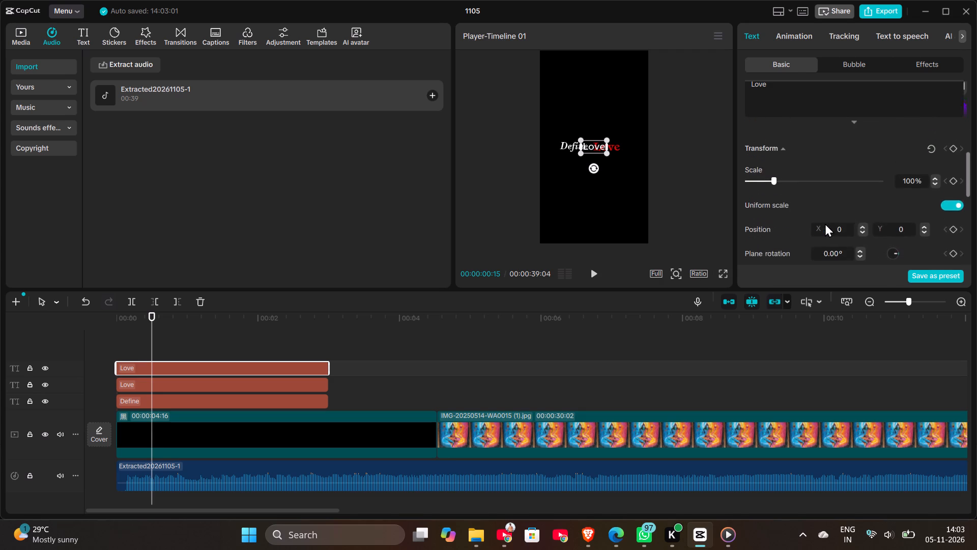
scroll(825, 223, up, 10)
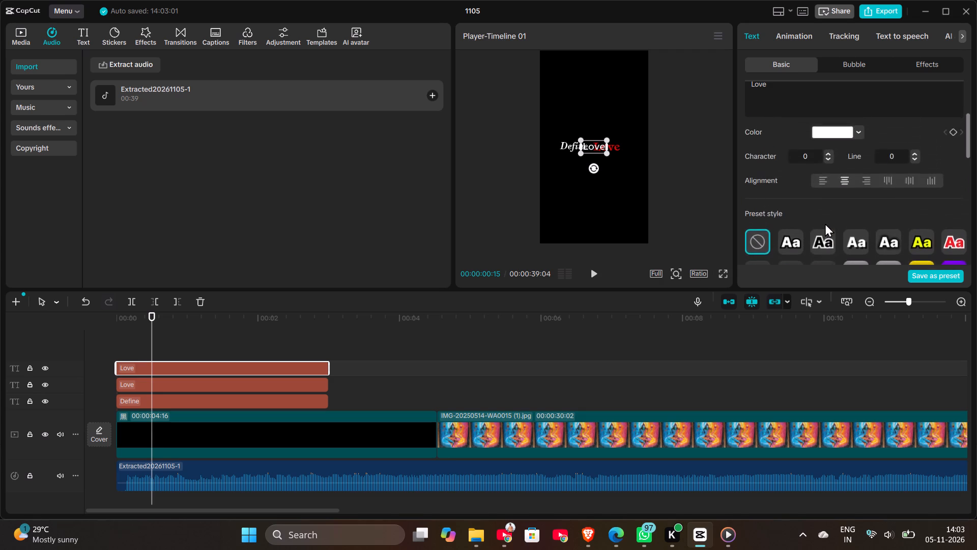
scroll(825, 223, up, 3)
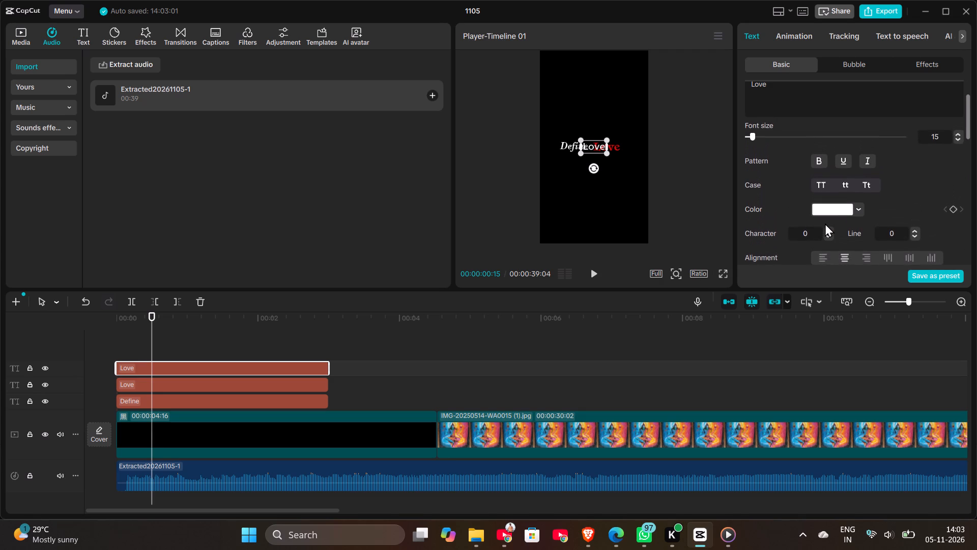
scroll(825, 223, up, 3)
click(816, 193)
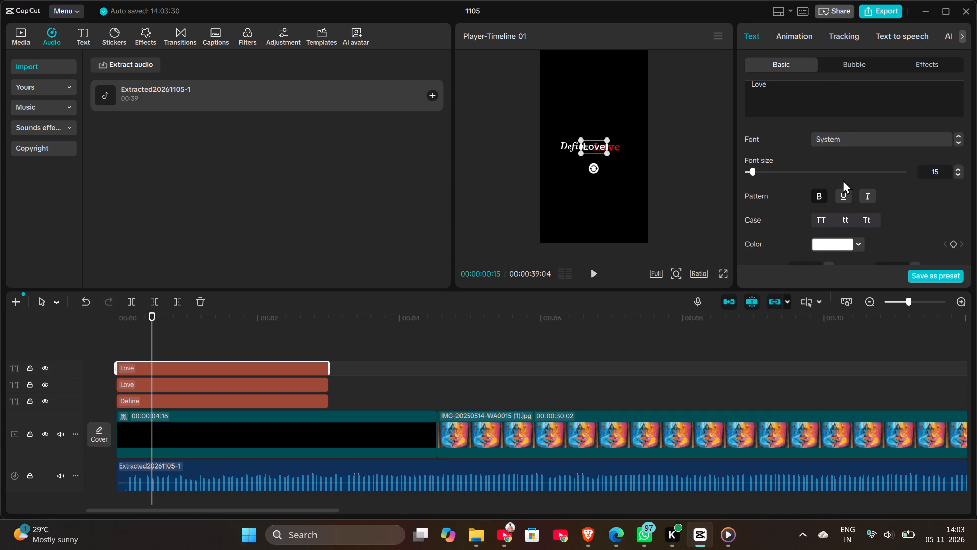
Search the font library for "slant" for the topmost "Love" text.
scroll(845, 150, up, 6)
click(901, 147)
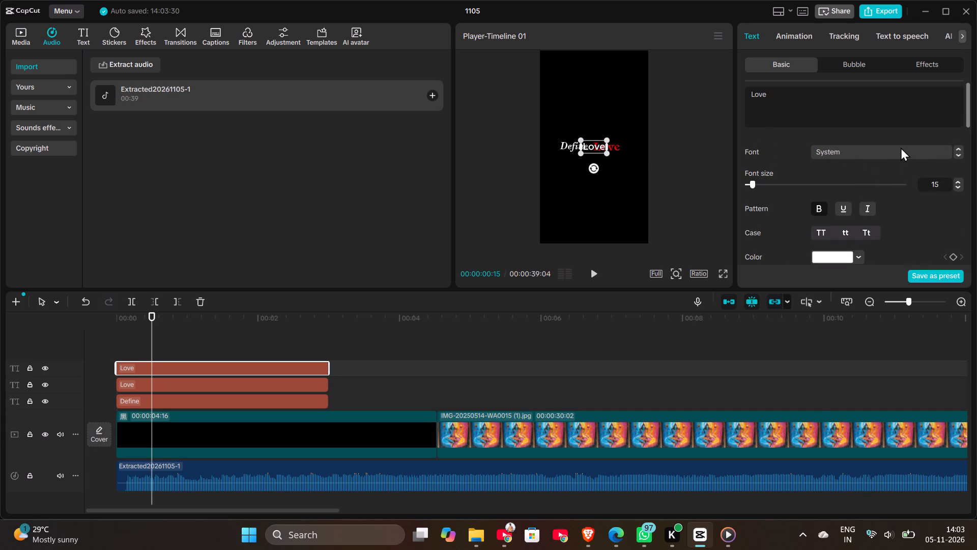
scroll(897, 276, down, 5)
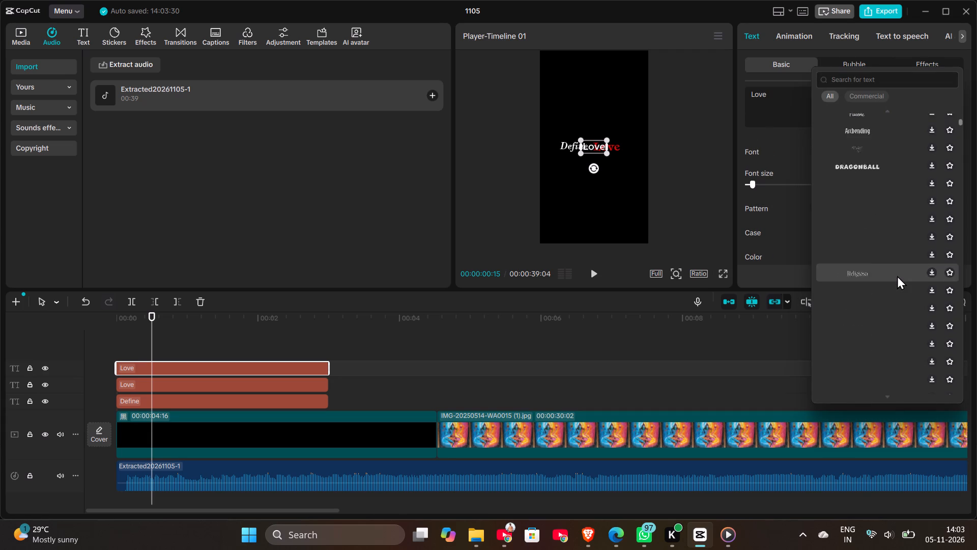
scroll(897, 276, down, 7)
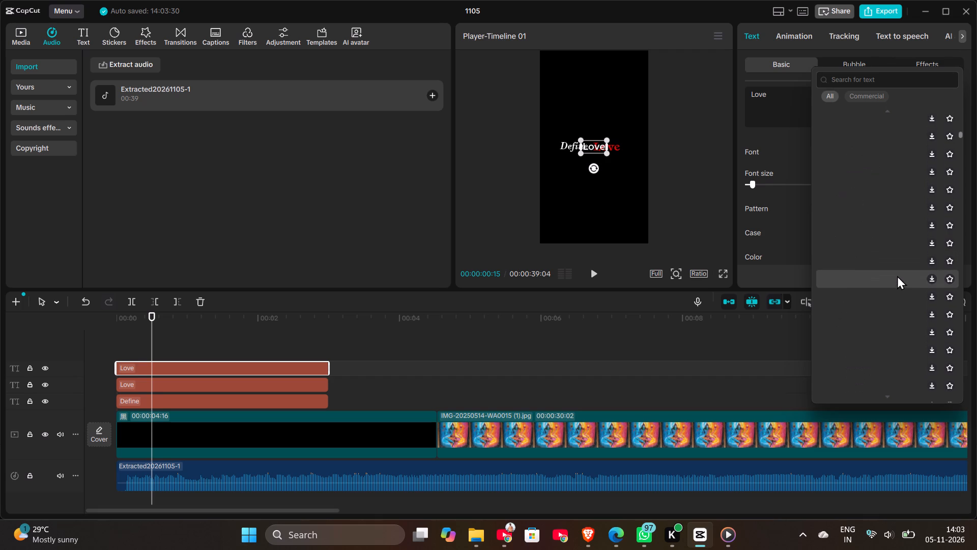
scroll(897, 276, up, 1)
scroll(897, 276, down, 1)
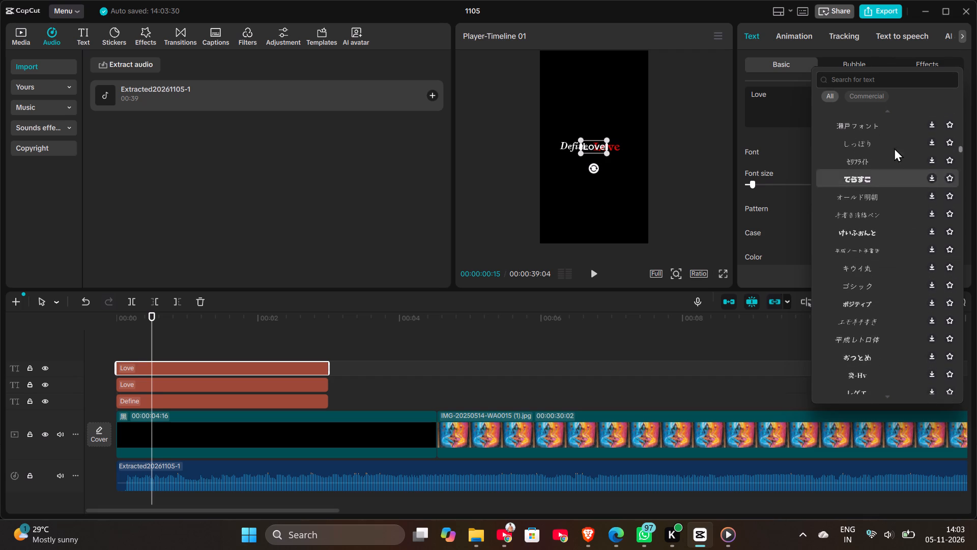
click(885, 80)
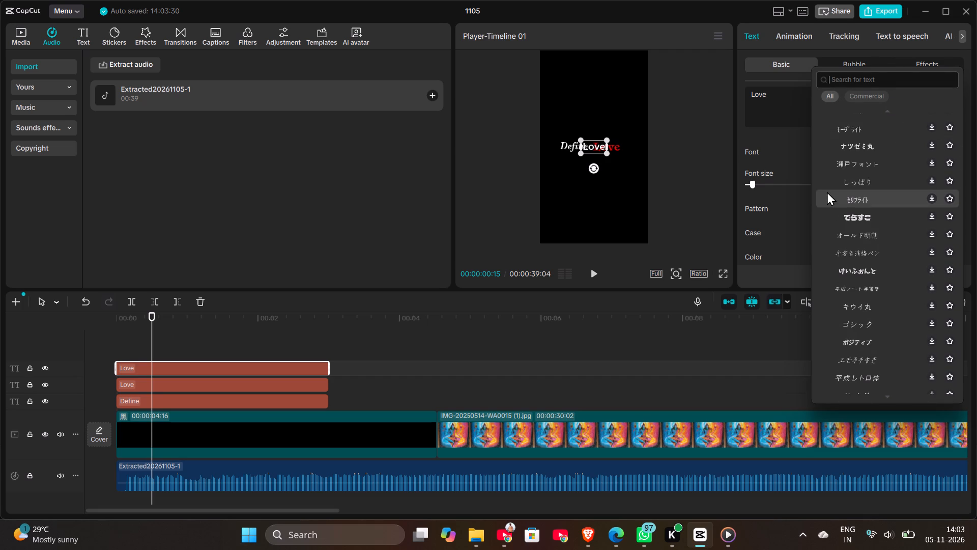
text(slant)
key(Return)
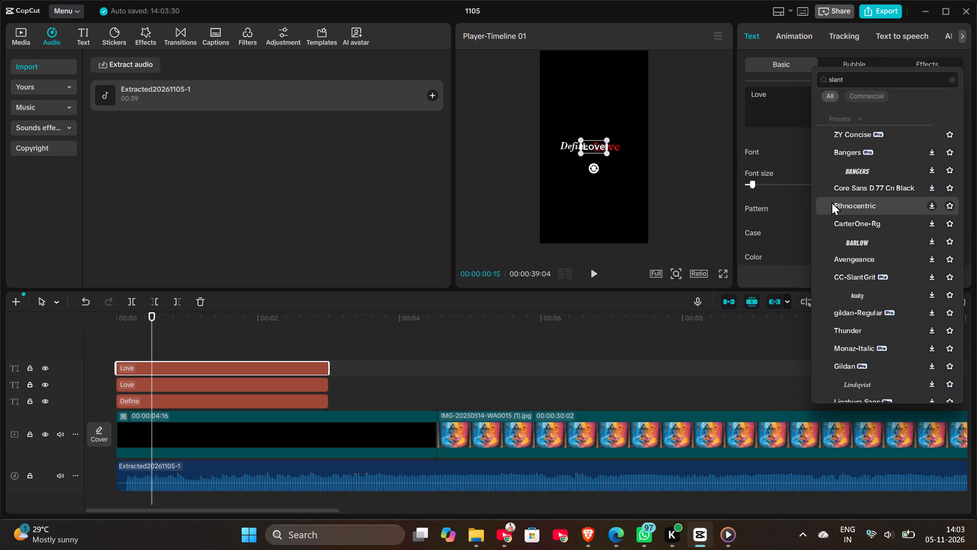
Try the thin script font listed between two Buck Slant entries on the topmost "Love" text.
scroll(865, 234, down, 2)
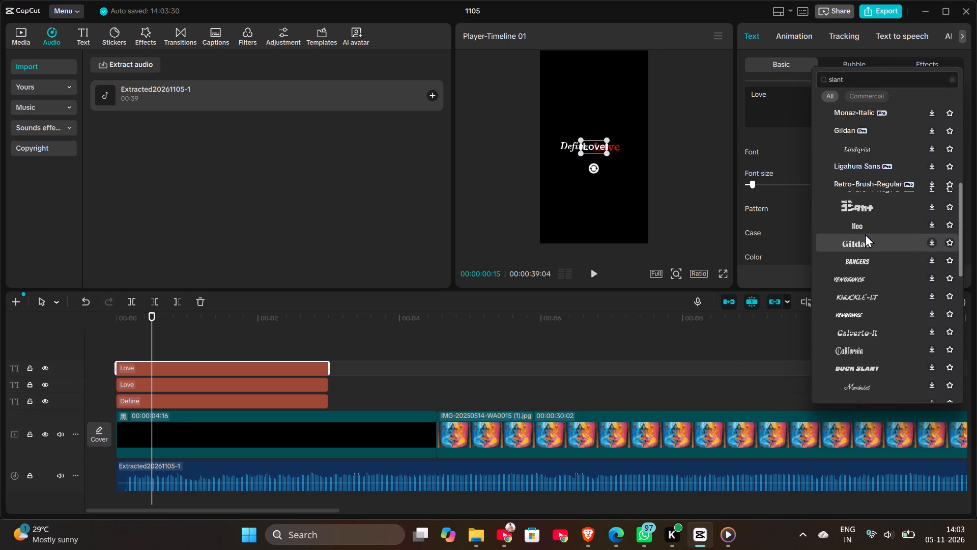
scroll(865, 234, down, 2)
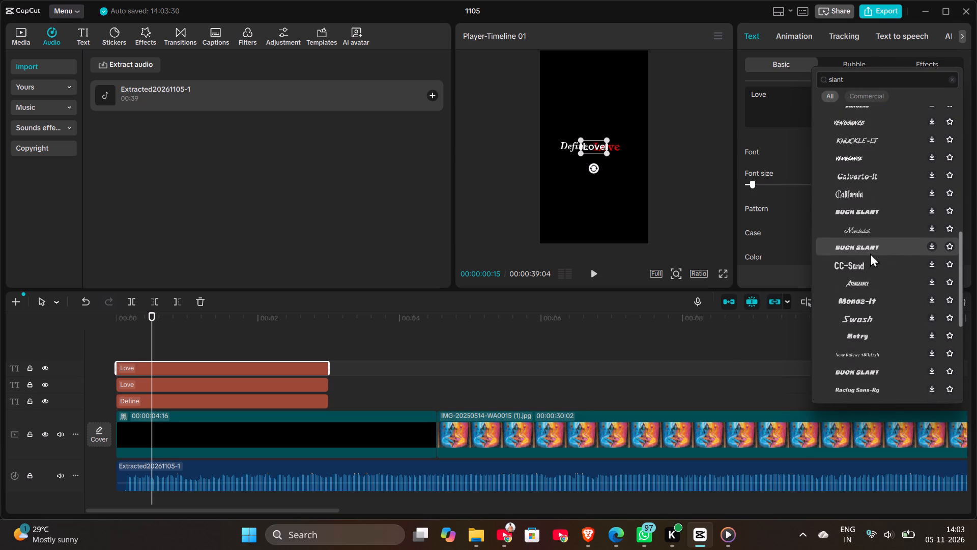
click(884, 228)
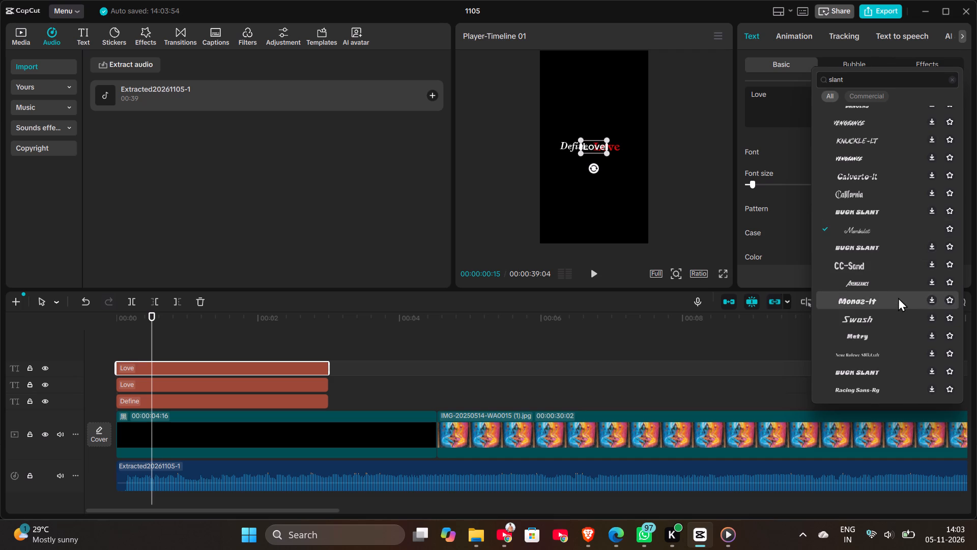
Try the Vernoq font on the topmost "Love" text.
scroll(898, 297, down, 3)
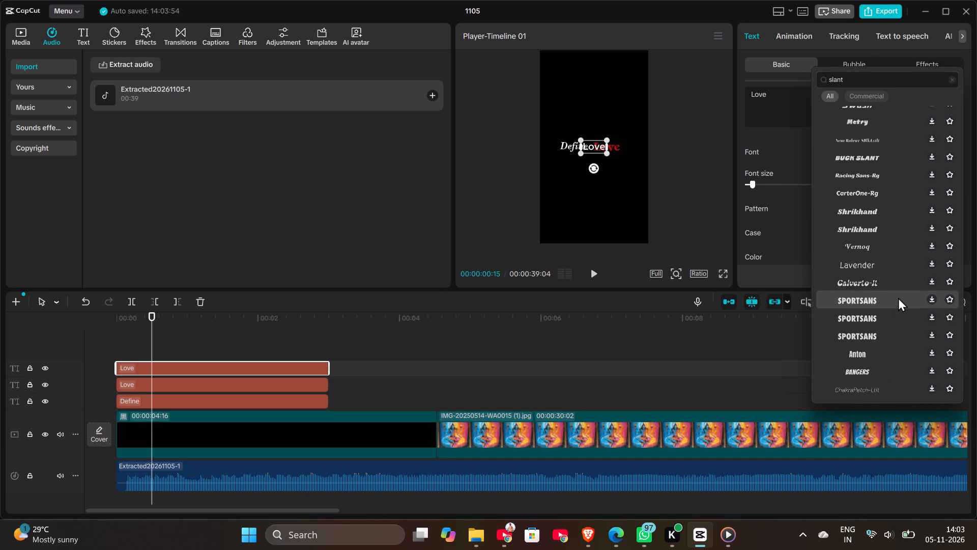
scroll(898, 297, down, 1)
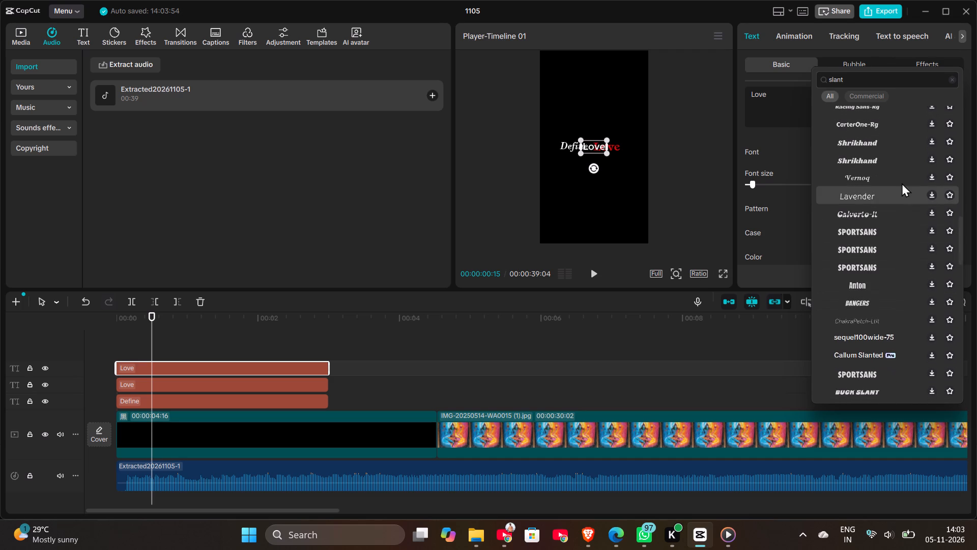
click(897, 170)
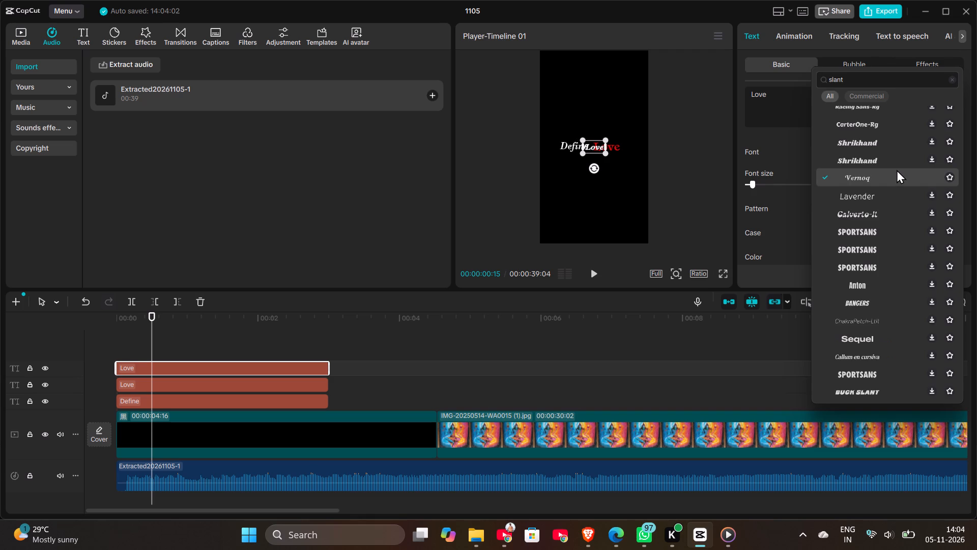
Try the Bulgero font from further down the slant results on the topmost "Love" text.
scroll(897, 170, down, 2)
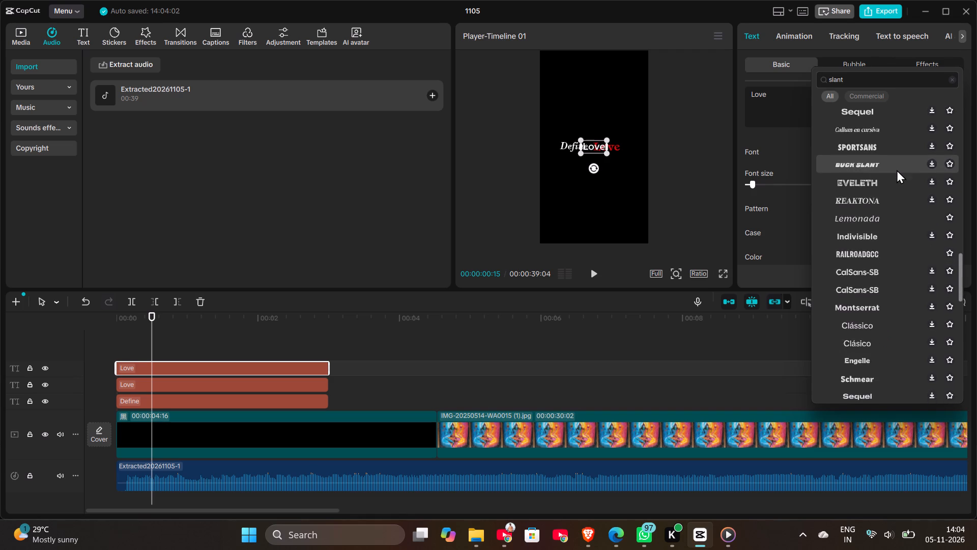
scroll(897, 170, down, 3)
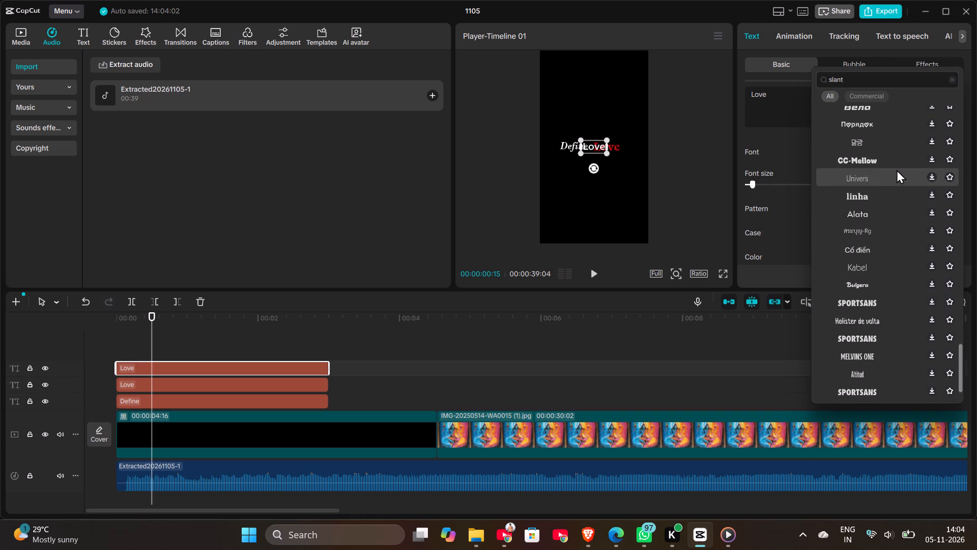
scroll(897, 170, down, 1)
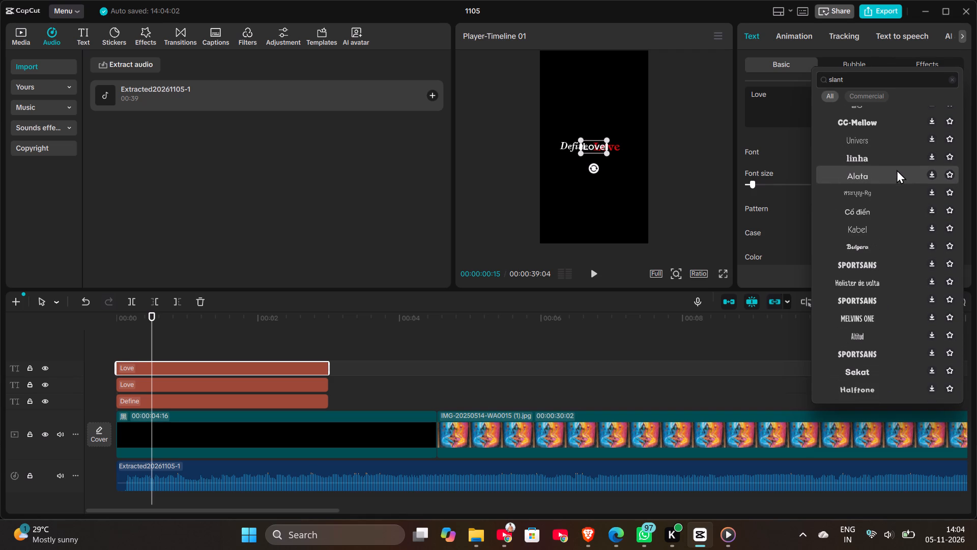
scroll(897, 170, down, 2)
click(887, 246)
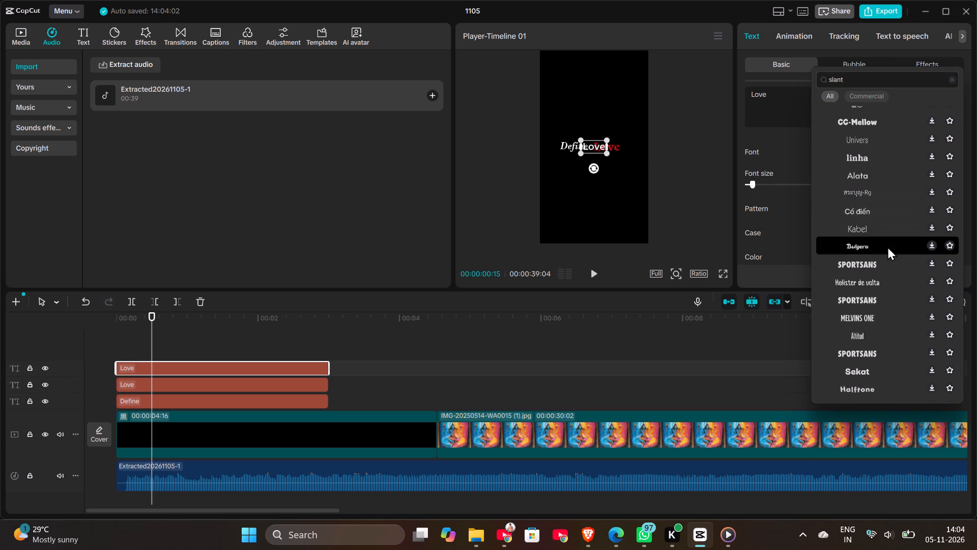
Choose the small cursive font listed directly below StardewValley for the topmost "Love" text.
scroll(887, 246, down, 1)
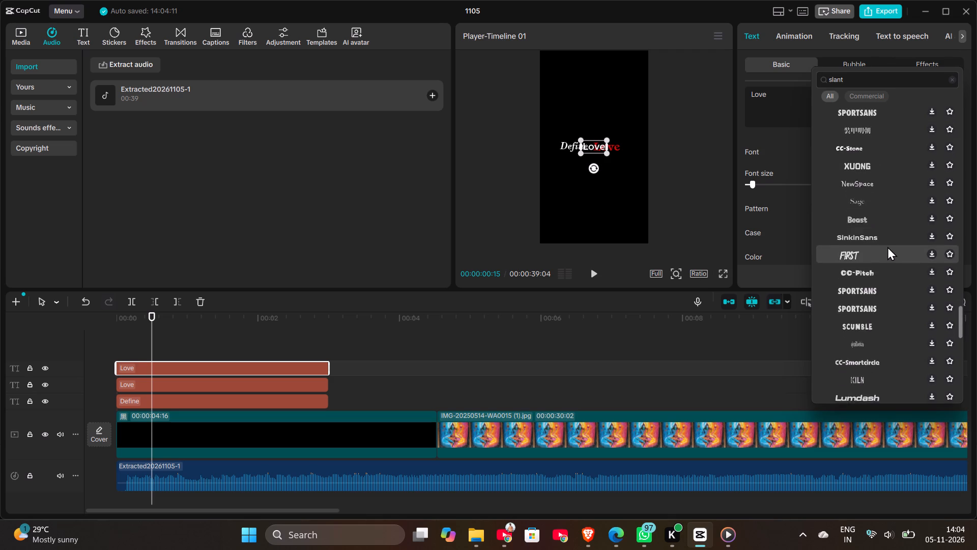
scroll(887, 246, down, 2)
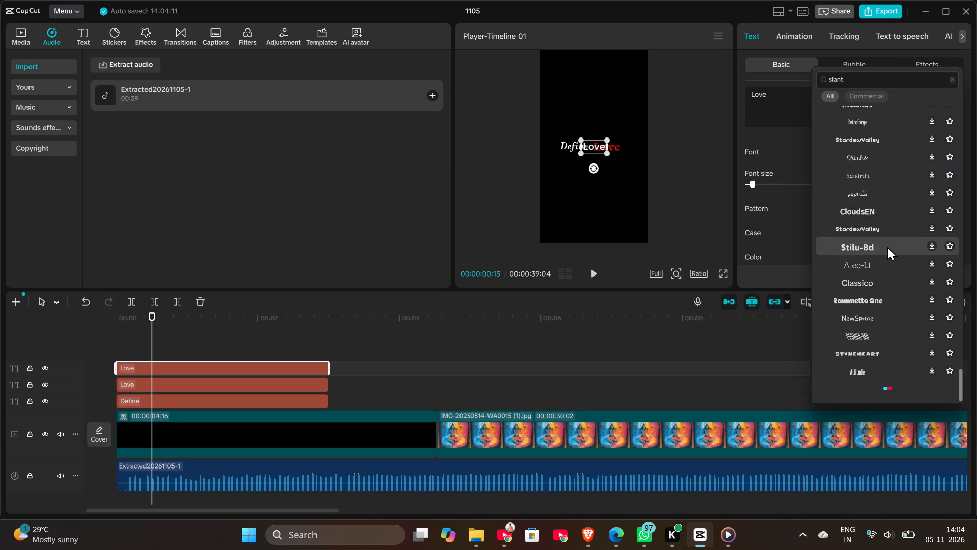
scroll(887, 246, down, 1)
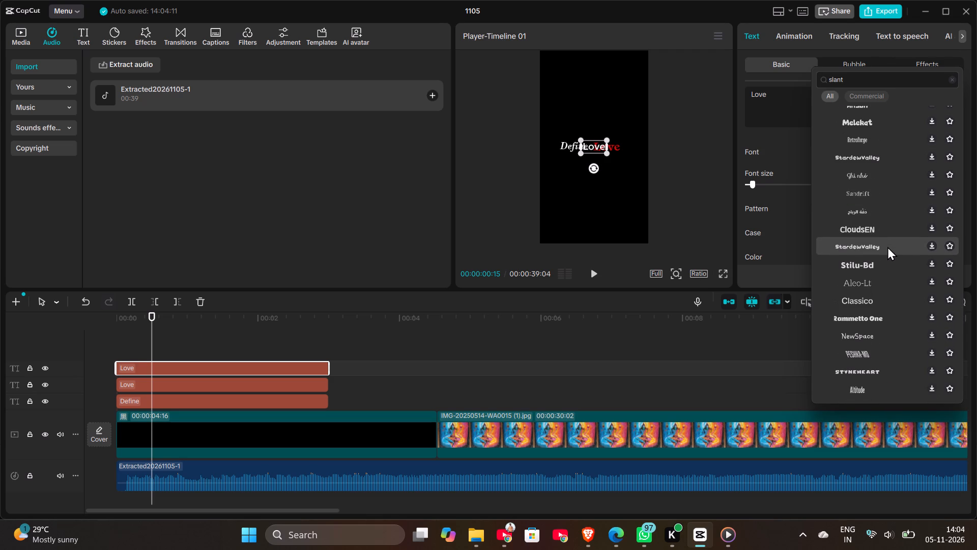
click(881, 175)
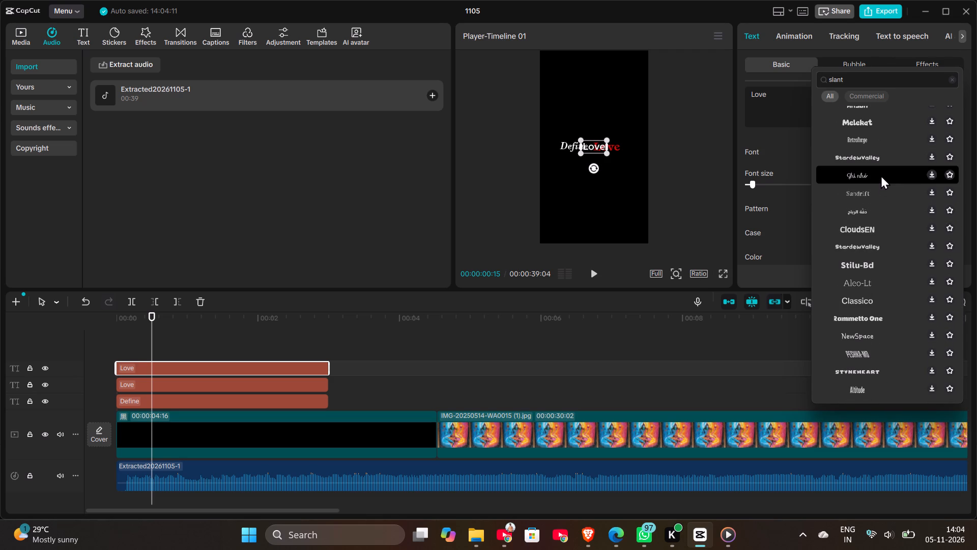
Apply the script font Membulat, listed between two Buck Slant entries in the slant results, to the topmost "Love" text.
scroll(881, 175, up, 8)
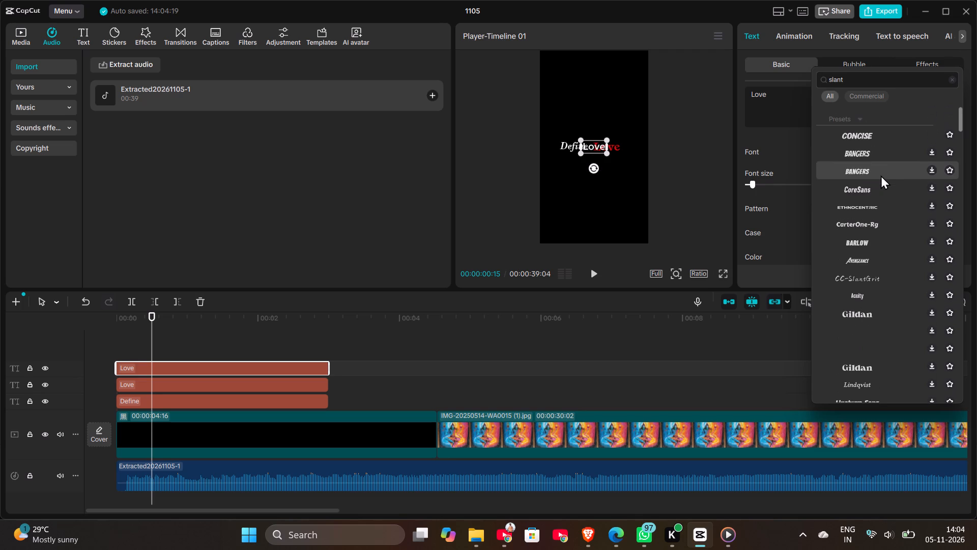
scroll(895, 256, up, 1)
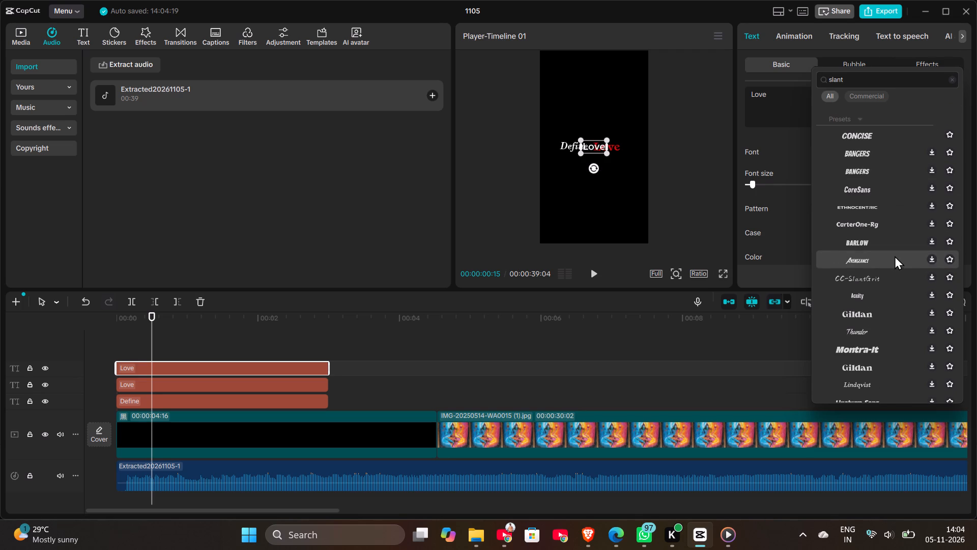
scroll(895, 256, up, 1)
scroll(903, 326, down, 1)
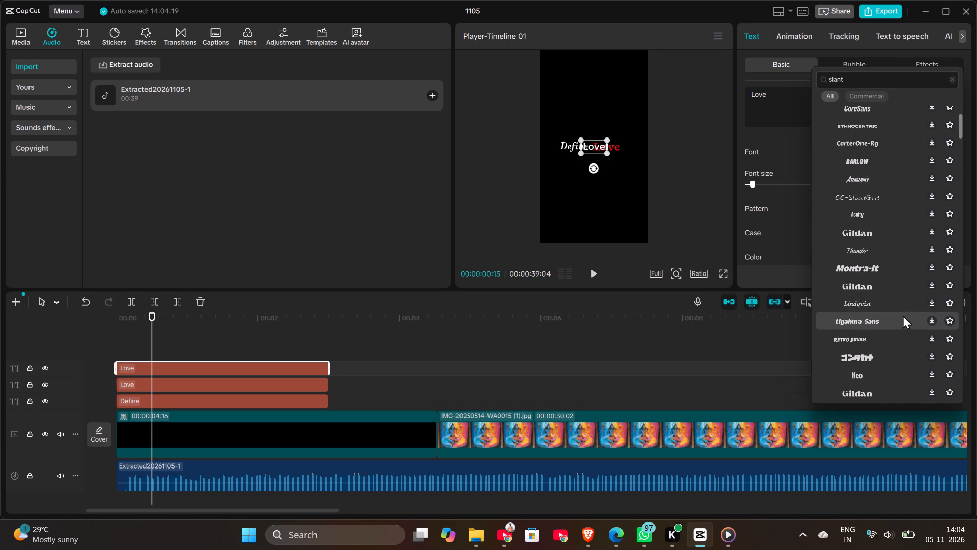
scroll(901, 363, down, 1)
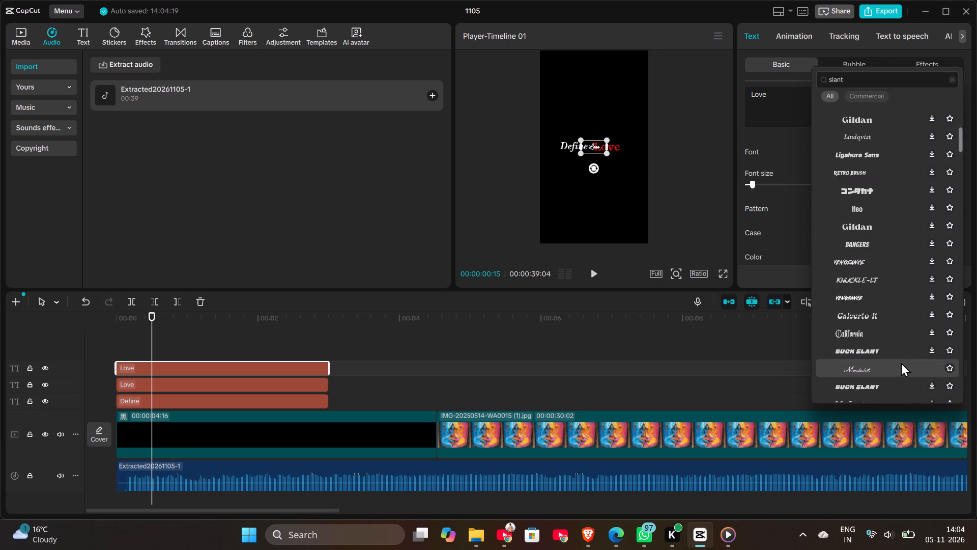
scroll(901, 363, down, 1)
click(901, 363)
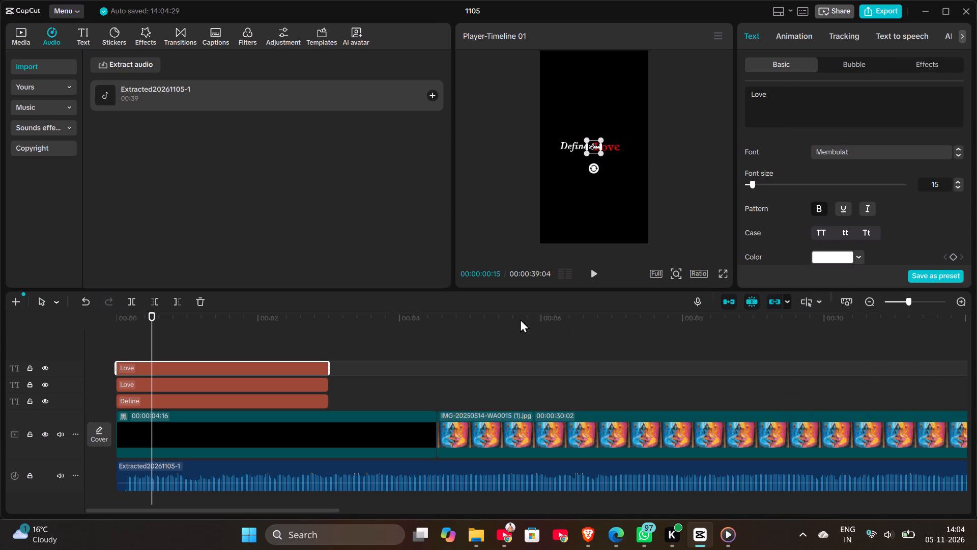
Enlarge the Membulat "Love" text in the preview and colour it red, EF1313.
drag(596, 156, 609, 164)
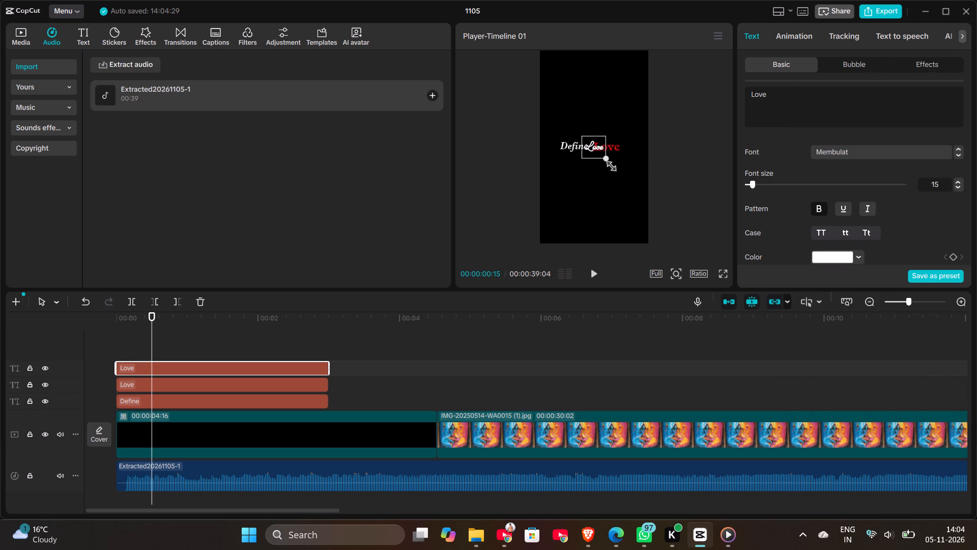
drag(609, 164, 624, 175)
click(841, 252)
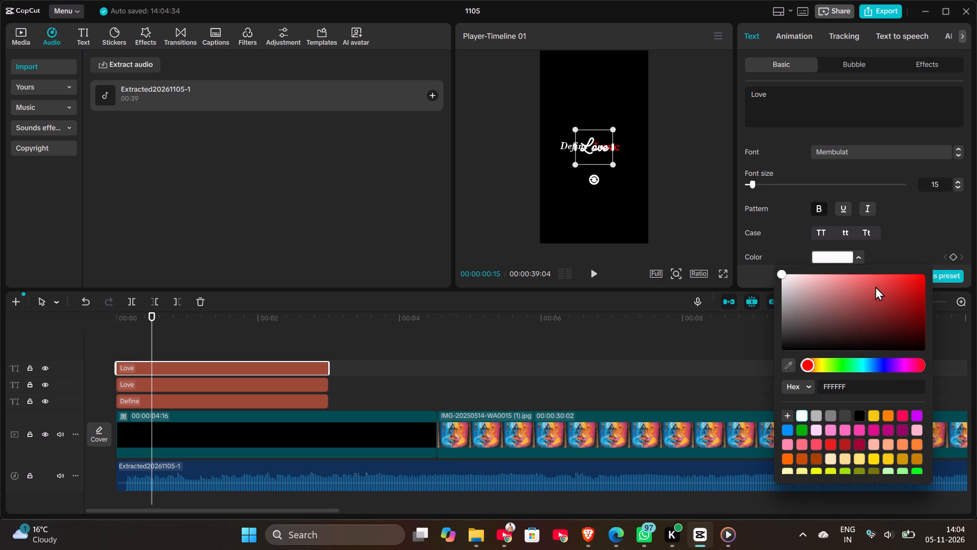
drag(875, 290, 914, 279)
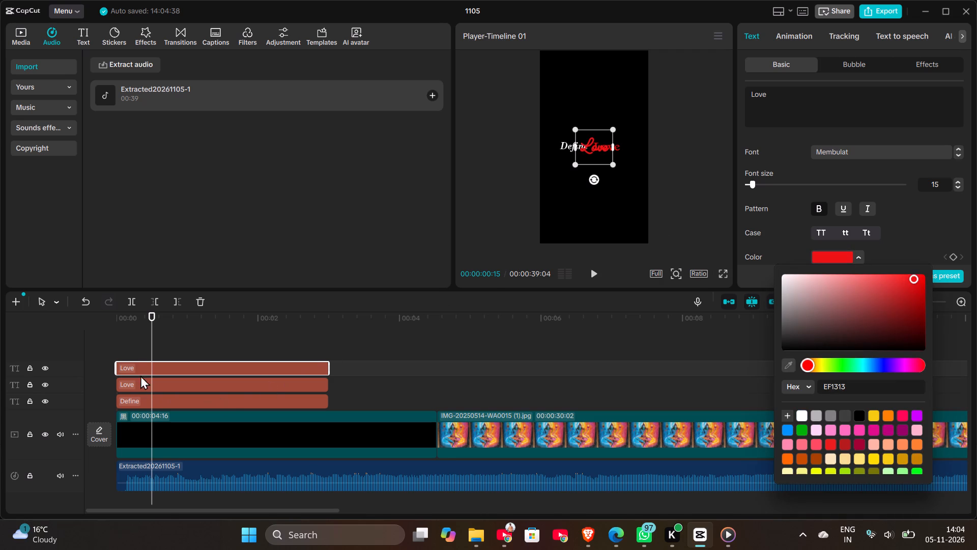
Shift the topmost "Love" clip later so it starts at about 00:00:00:04.
drag(137, 365, 147, 366)
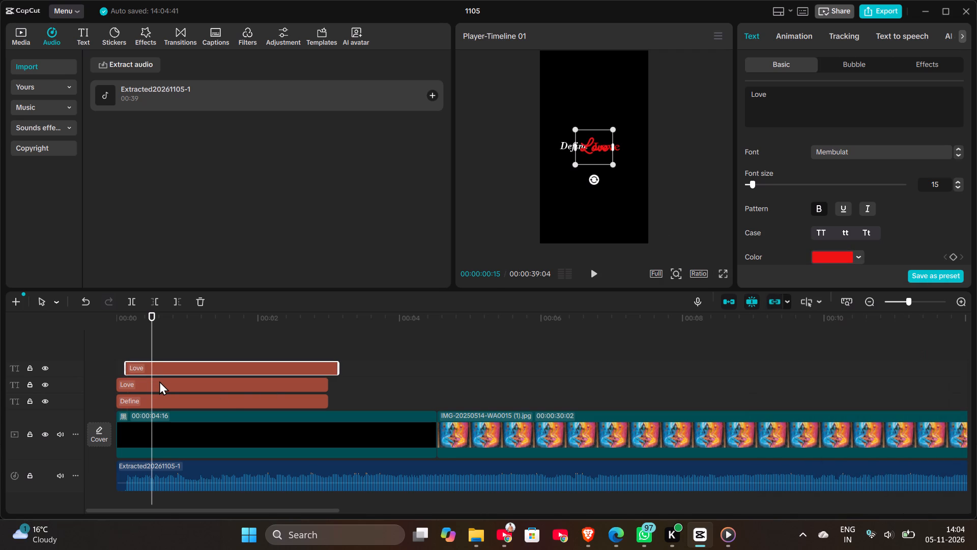
click(160, 381)
Split the lower "Love" clip at 00:00:00:04 and shift its longer remainder to start at about 00:00:00:08.
click(125, 360)
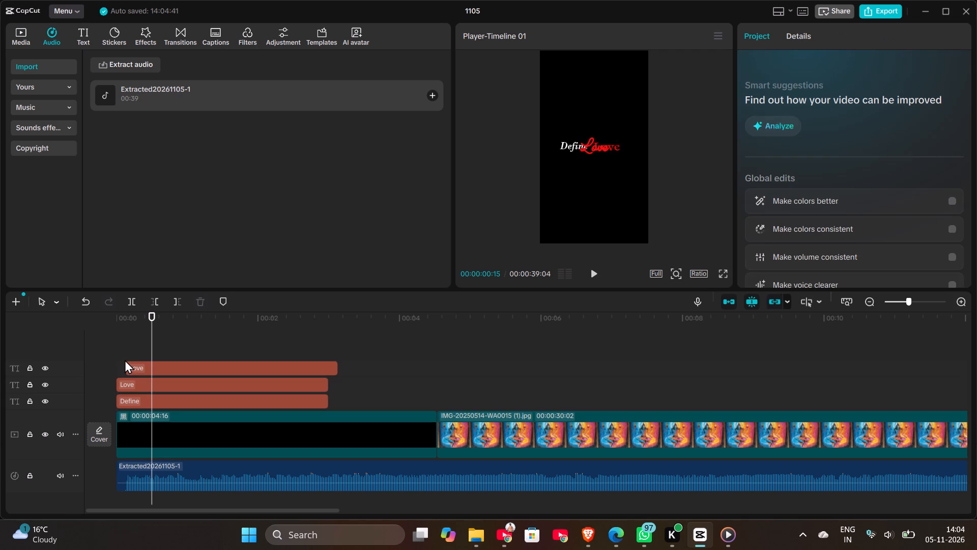
click(133, 380)
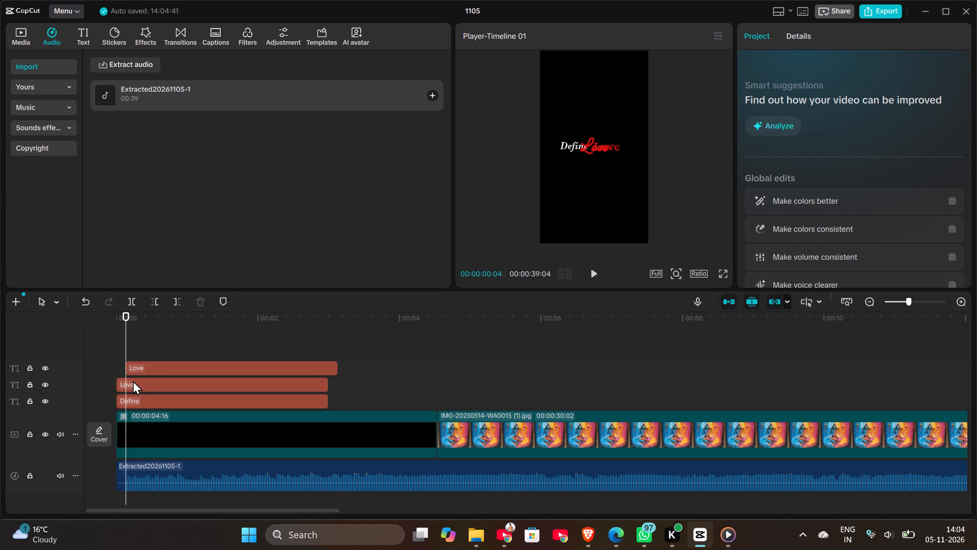
click(132, 304)
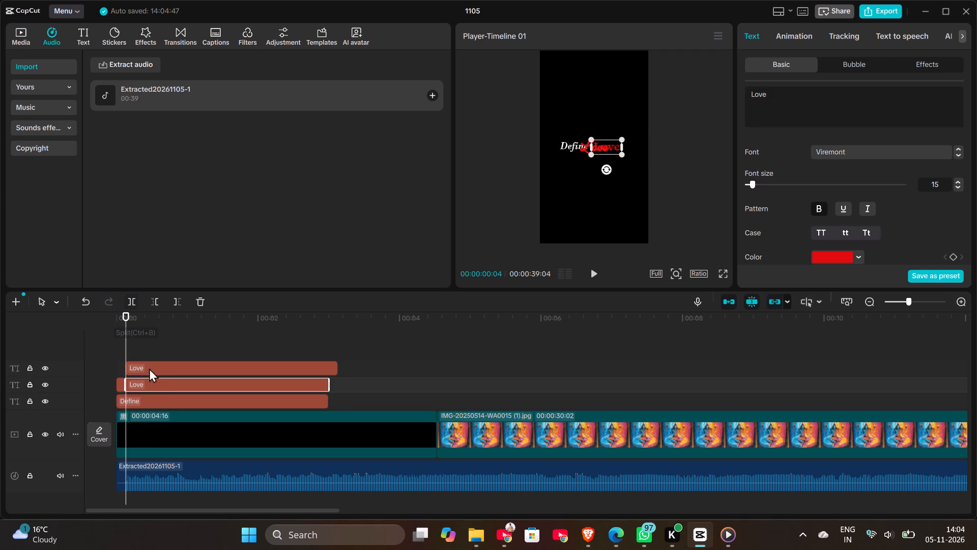
drag(150, 383, 162, 383)
Split the topmost "Love" clip at 00:00:00:08, where the longer lower "Love" piece starts.
click(148, 365)
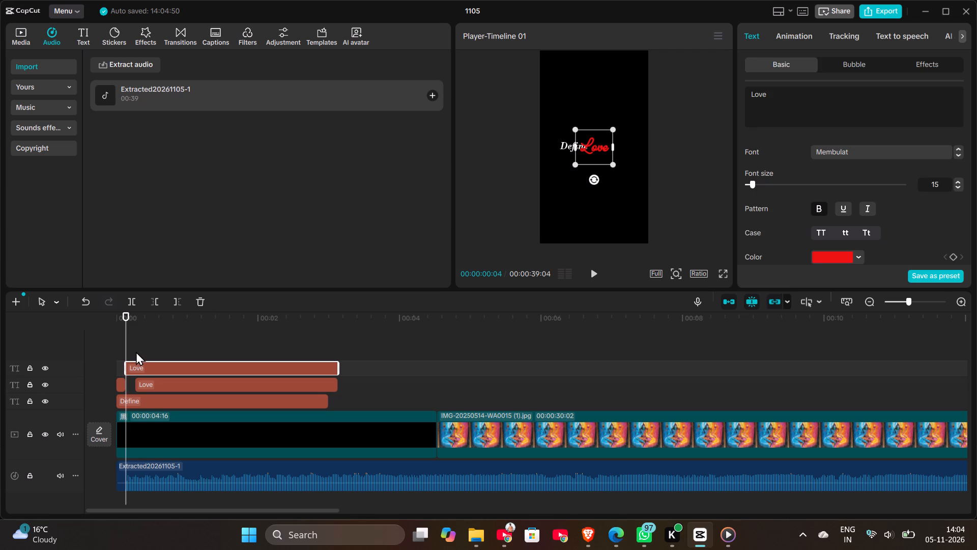
click(136, 351)
click(148, 366)
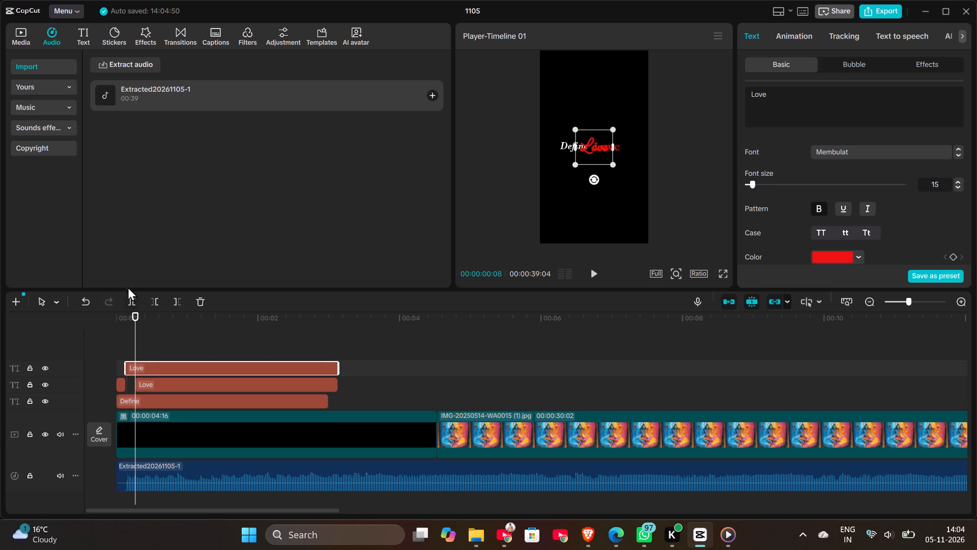
click(128, 304)
Play the opening from the start to check how the "Love" titles alternate.
click(113, 362)
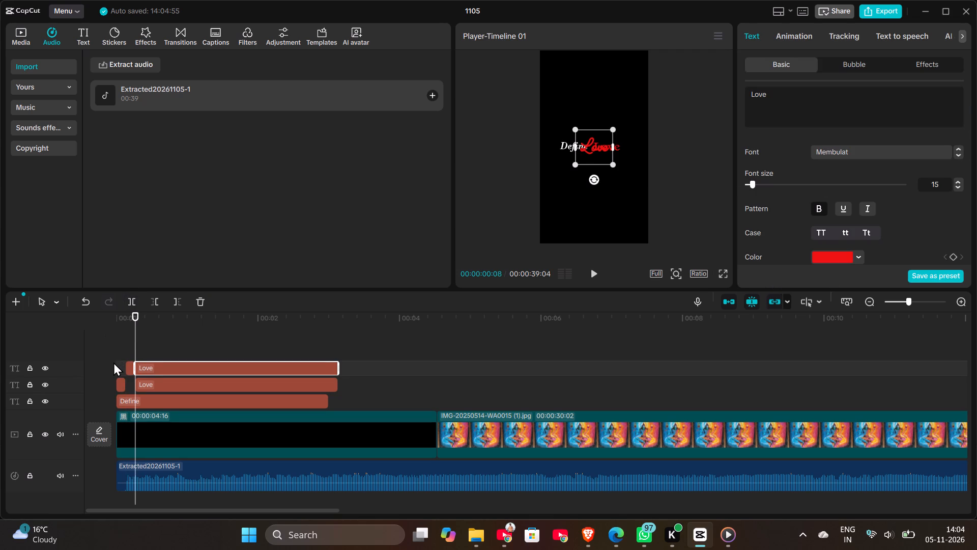
click(120, 361)
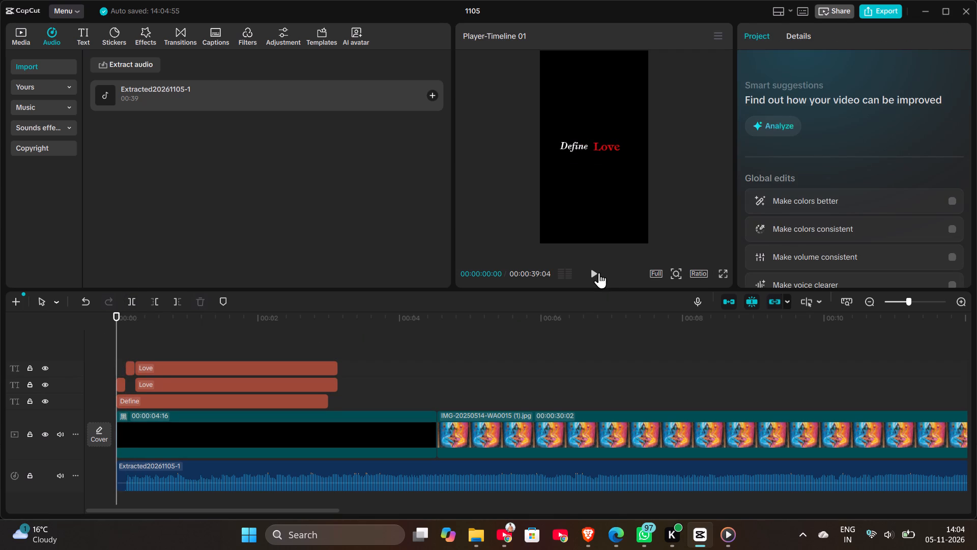
click(599, 272)
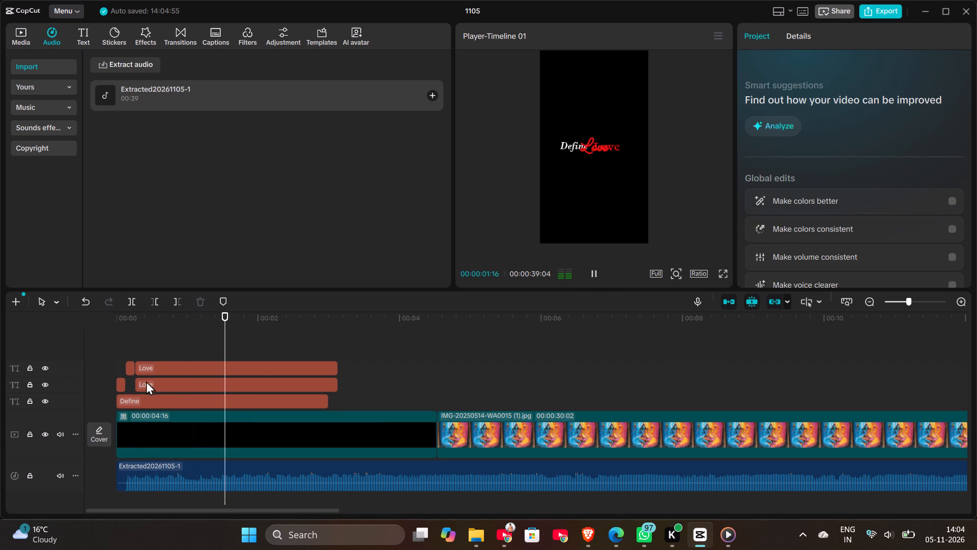
click(397, 356)
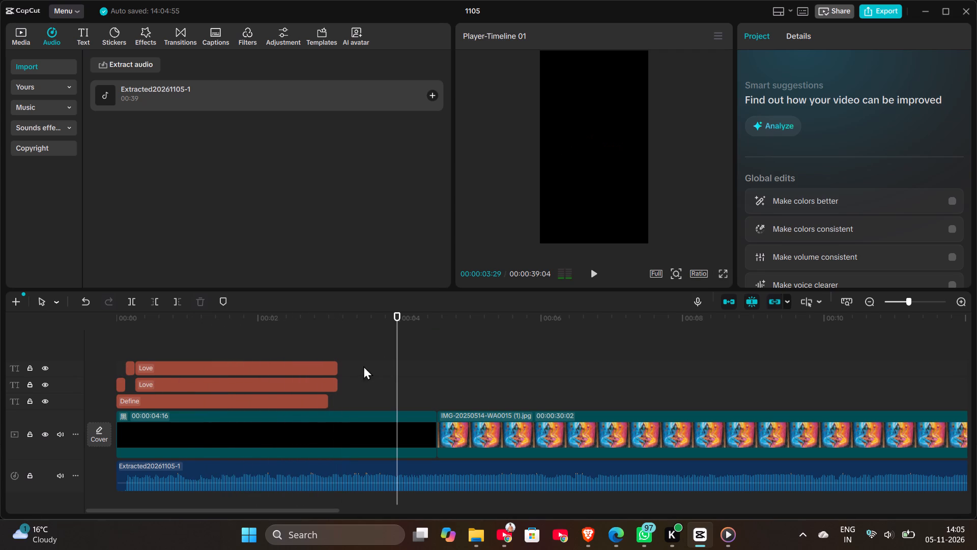
Extend the short lower "Love" piece to about 00:00:00:06 and move the longer piece on that track later.
click(119, 384)
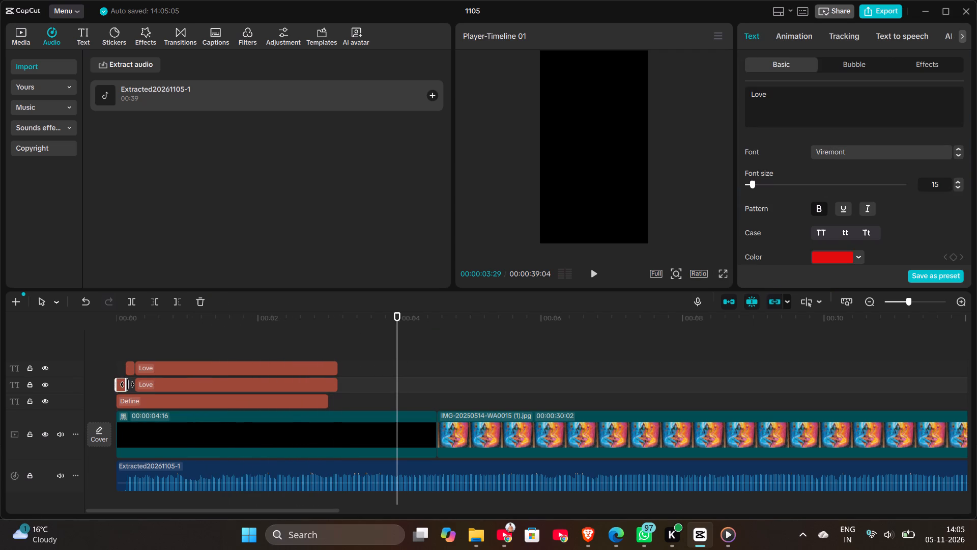
click(127, 384)
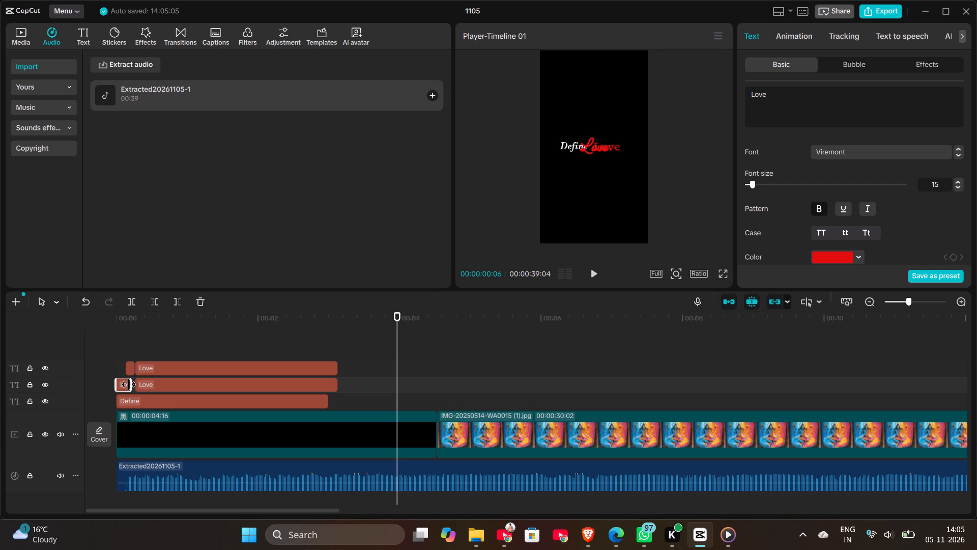
drag(159, 383, 176, 382)
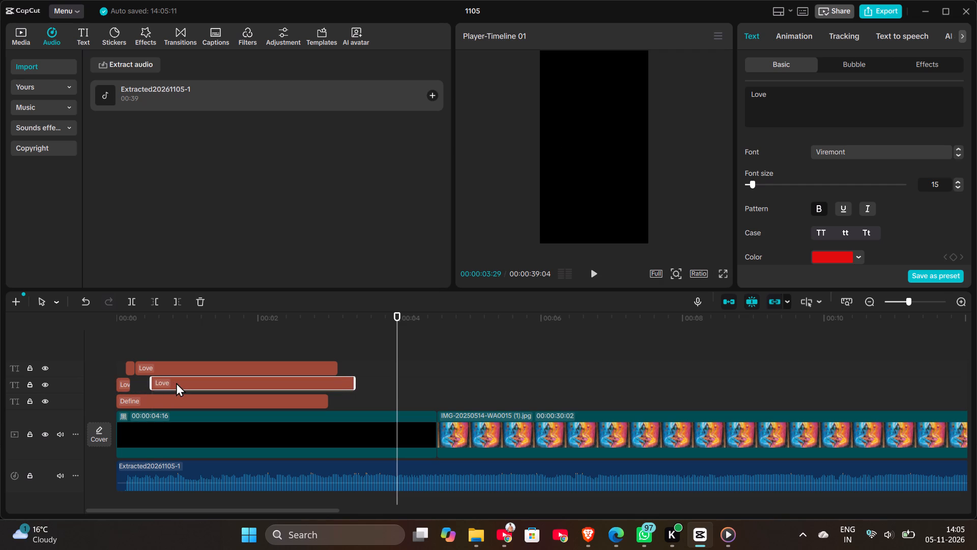
drag(176, 382, 178, 382)
Move the longer topmost "Love" piece later, then lengthen the short one and start it where the short lower piece ends.
drag(183, 367, 214, 366)
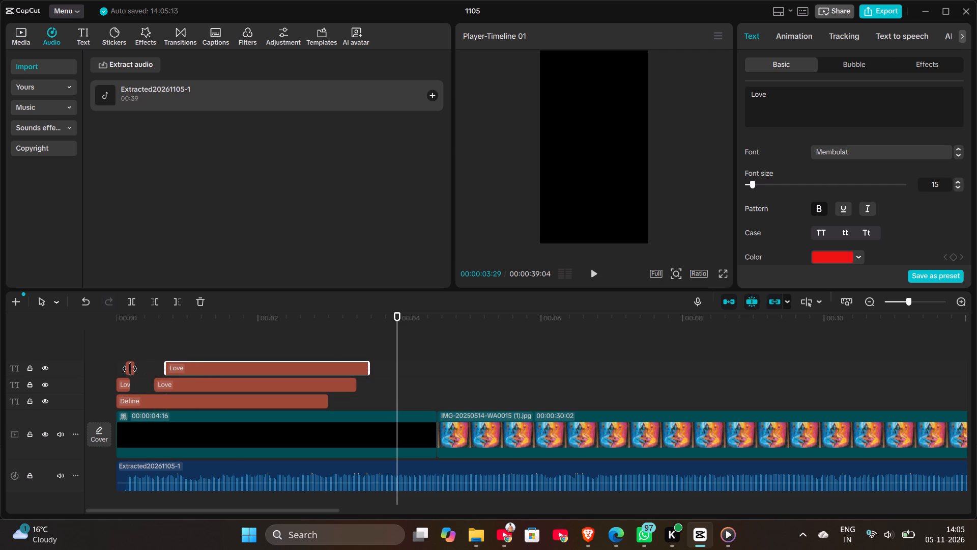
click(130, 369)
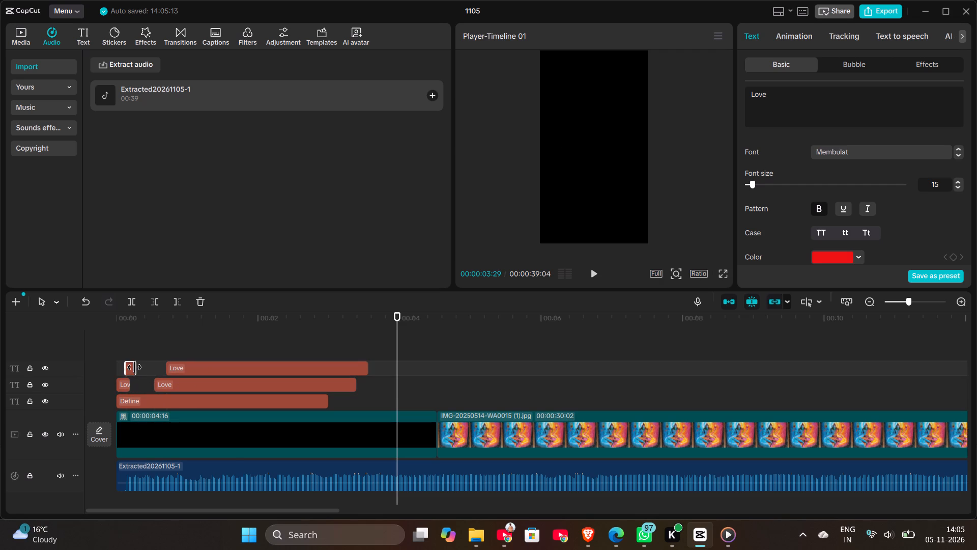
click(134, 367)
drag(132, 369, 138, 370)
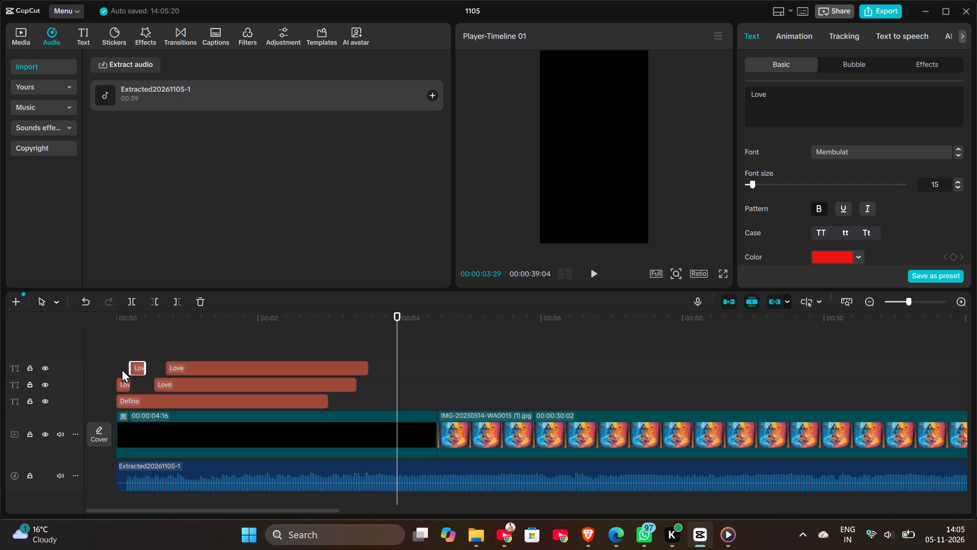
Play the timeline to check the retimed "Love" pieces.
click(121, 364)
click(593, 274)
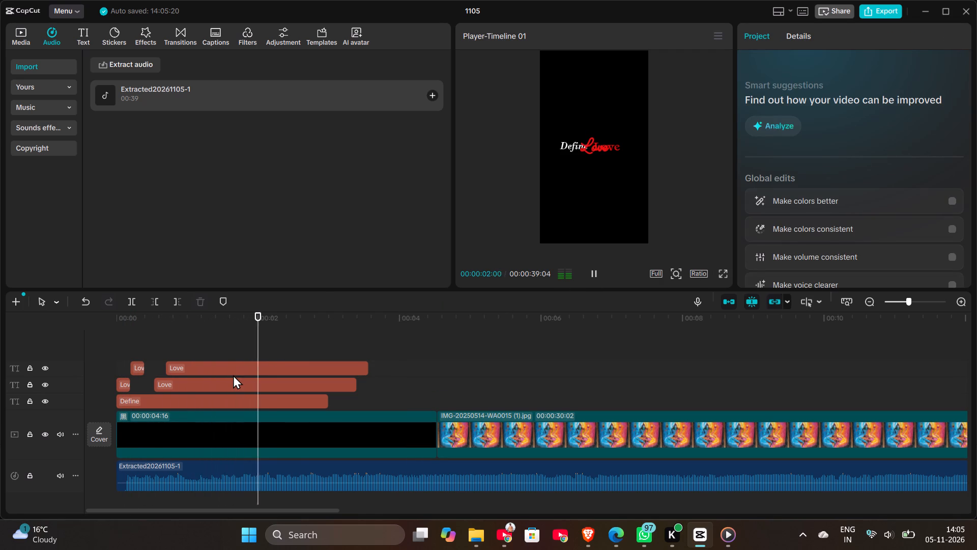
Add a default text at 00:00:00:12, where the short topmost "Love" piece ends, and change its wording to "Love".
click(144, 353)
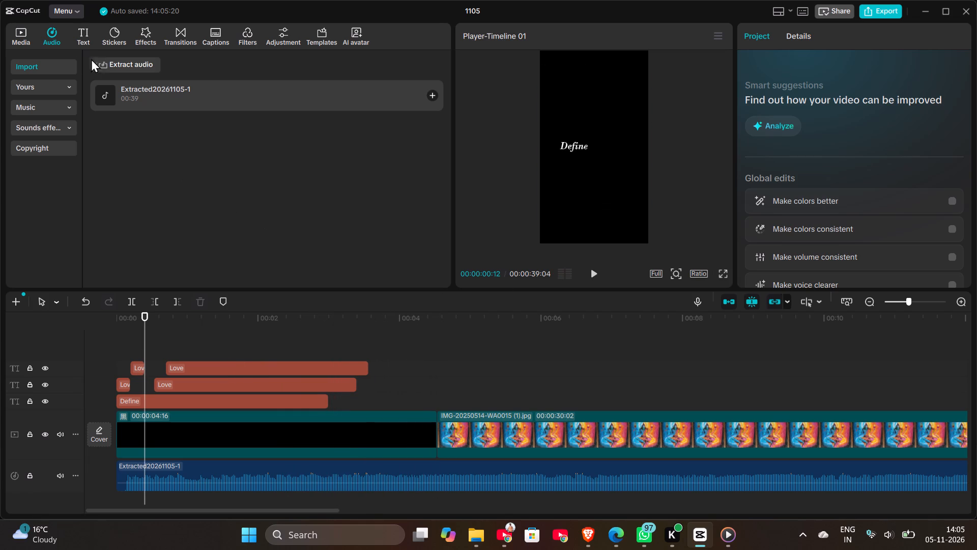
click(82, 38)
click(116, 85)
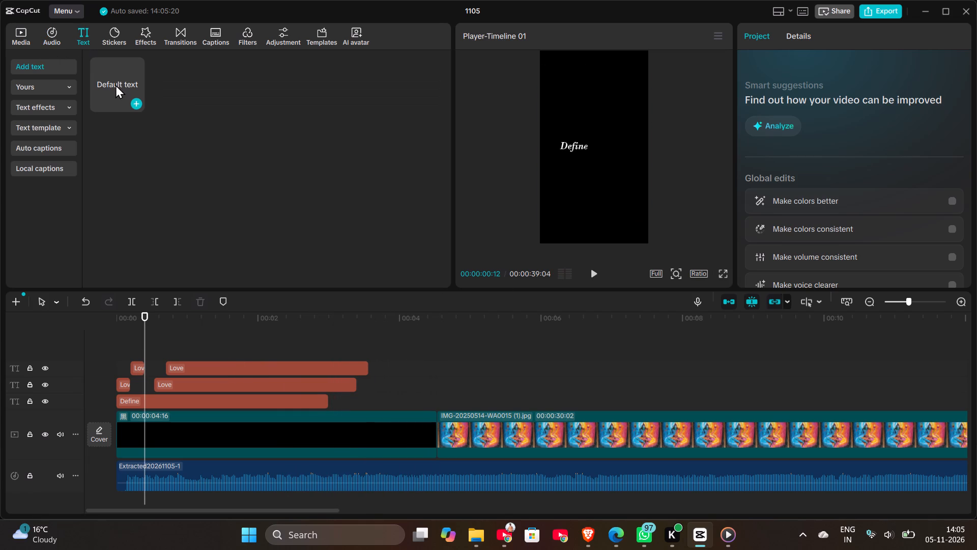
click(137, 99)
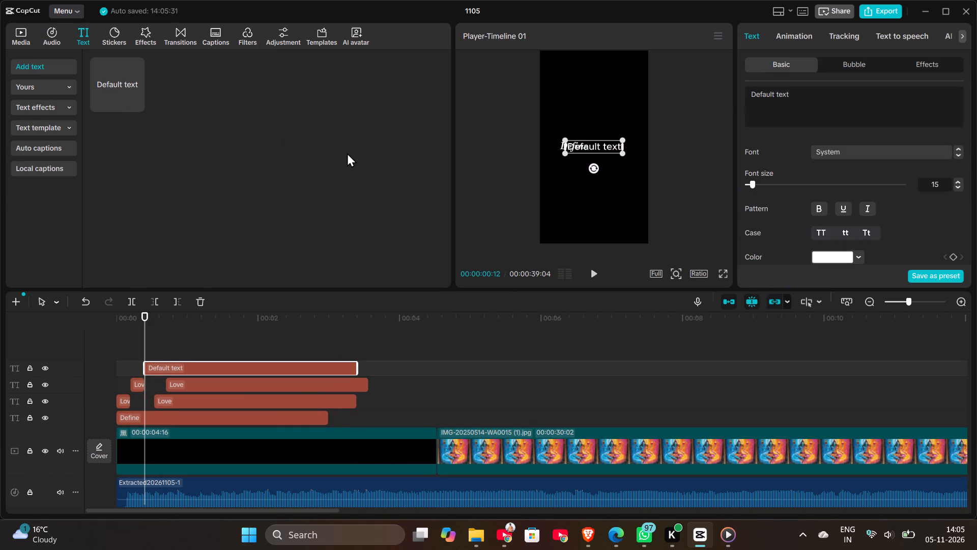
drag(801, 98, 715, 97)
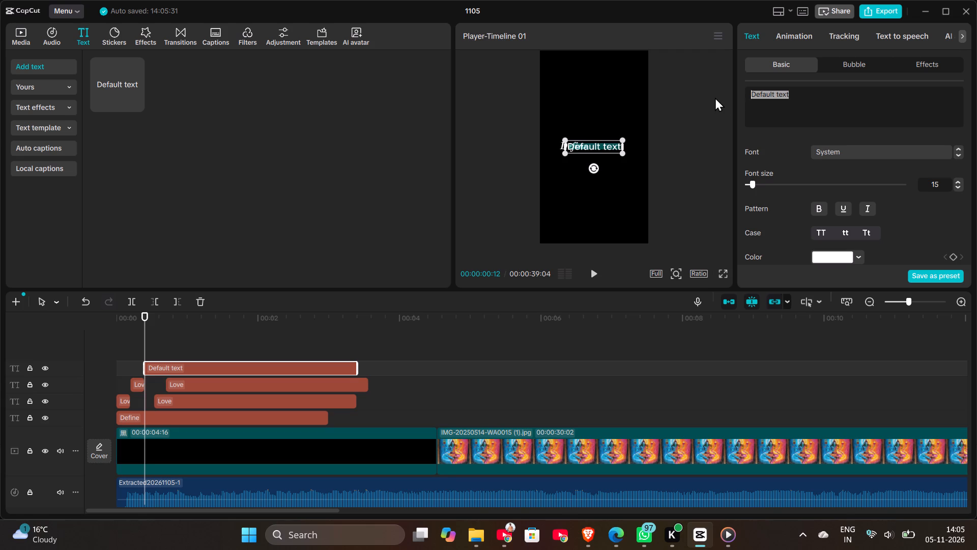
text(Love)
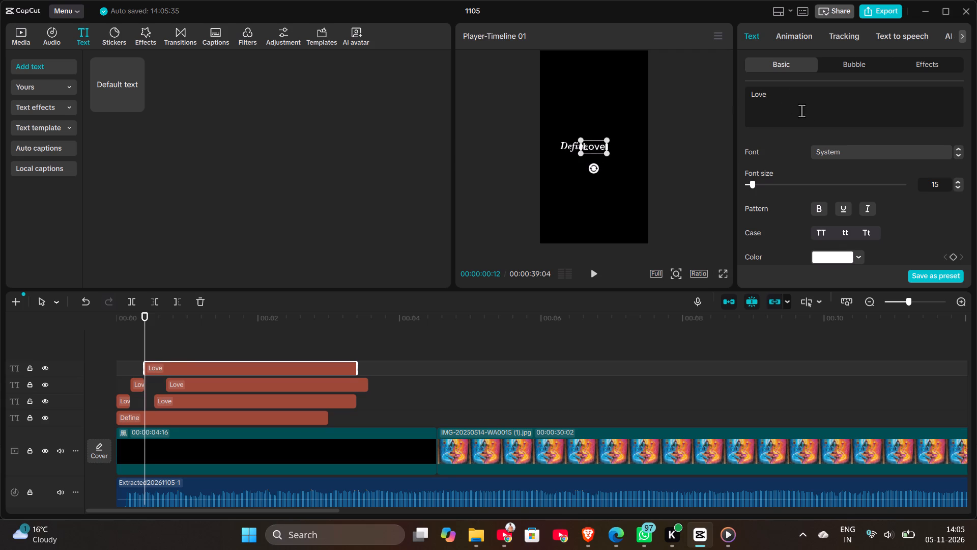
Make the new "Love" text bold and colour it bright red.
click(816, 208)
click(843, 260)
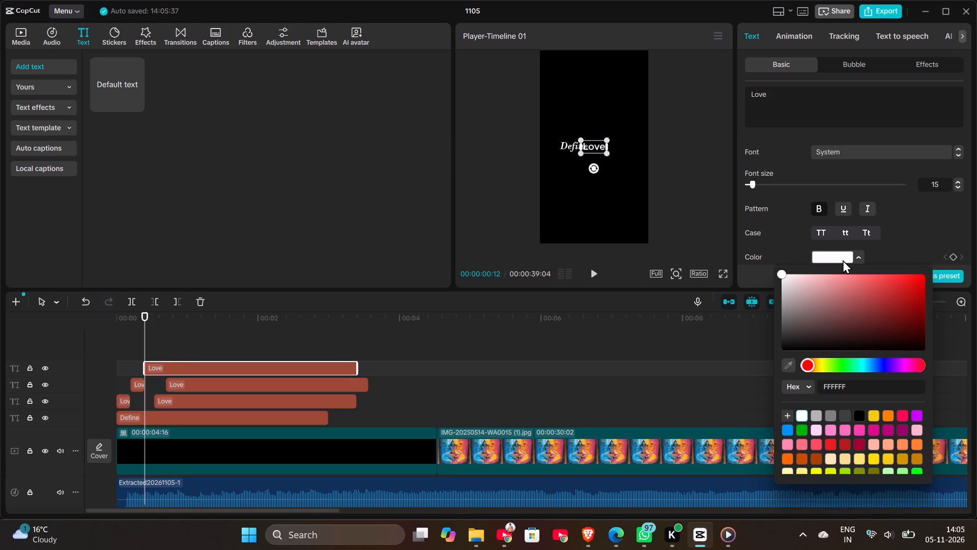
drag(887, 281, 904, 279)
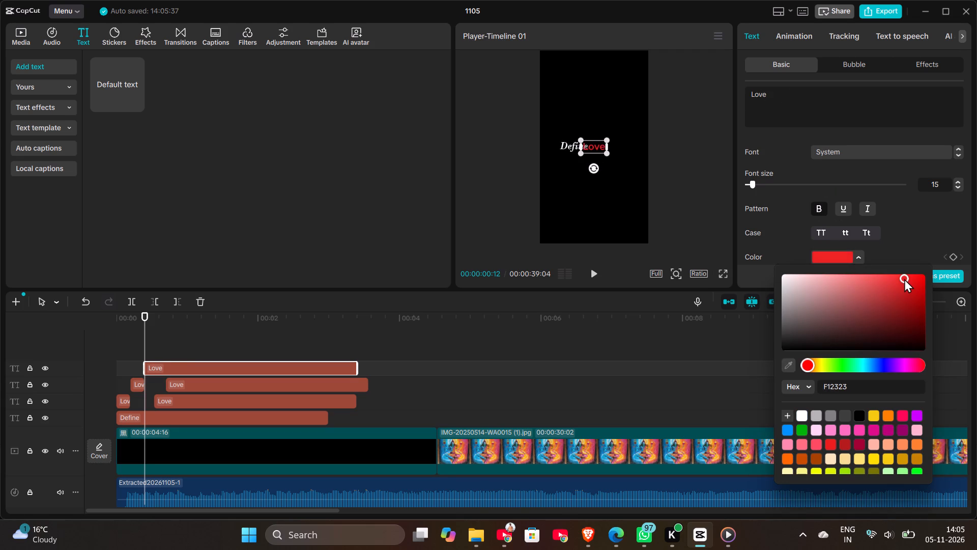
drag(904, 279, 908, 279)
Browse the font list for the new "Love" text and set its font to Alegreya-Blk.
click(917, 155)
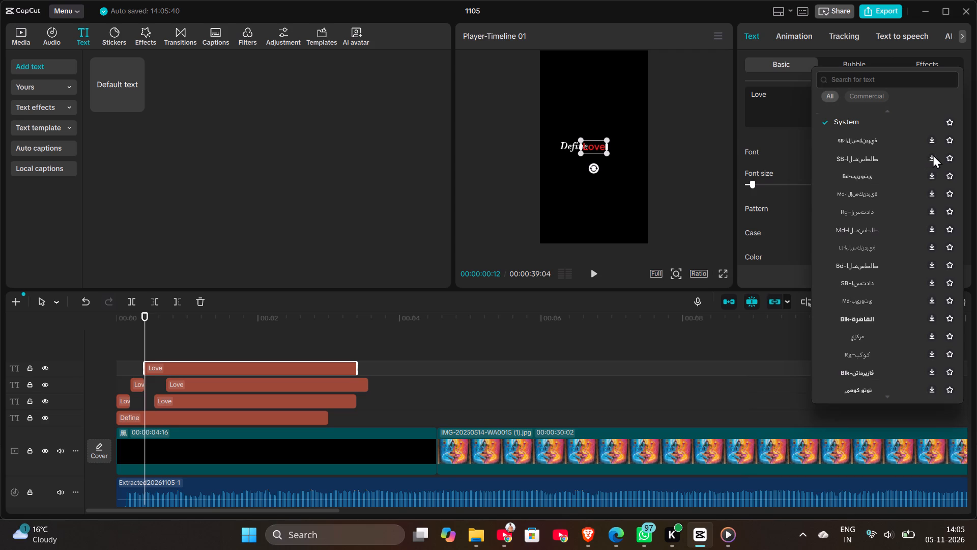
scroll(882, 280, down, 13)
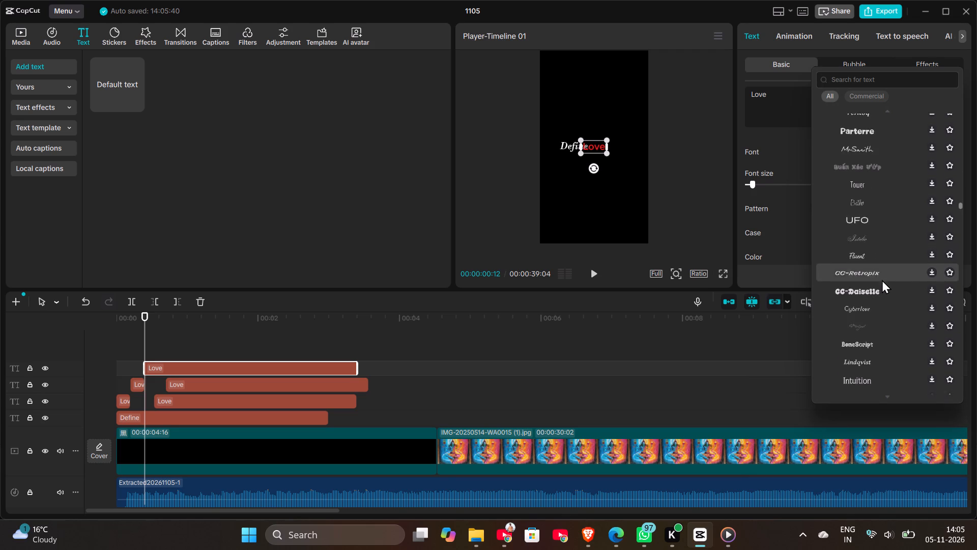
scroll(882, 280, down, 2)
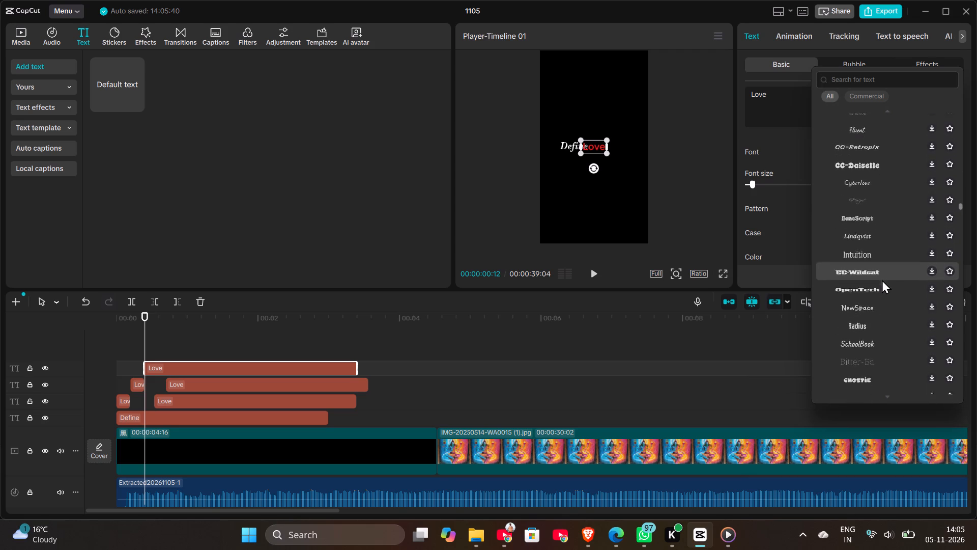
scroll(882, 280, down, 2)
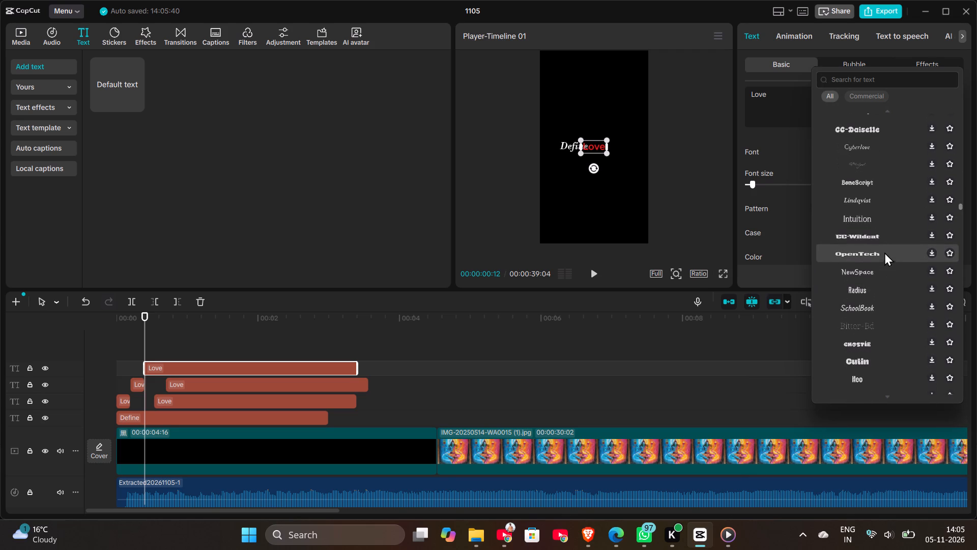
scroll(884, 252, down, 1)
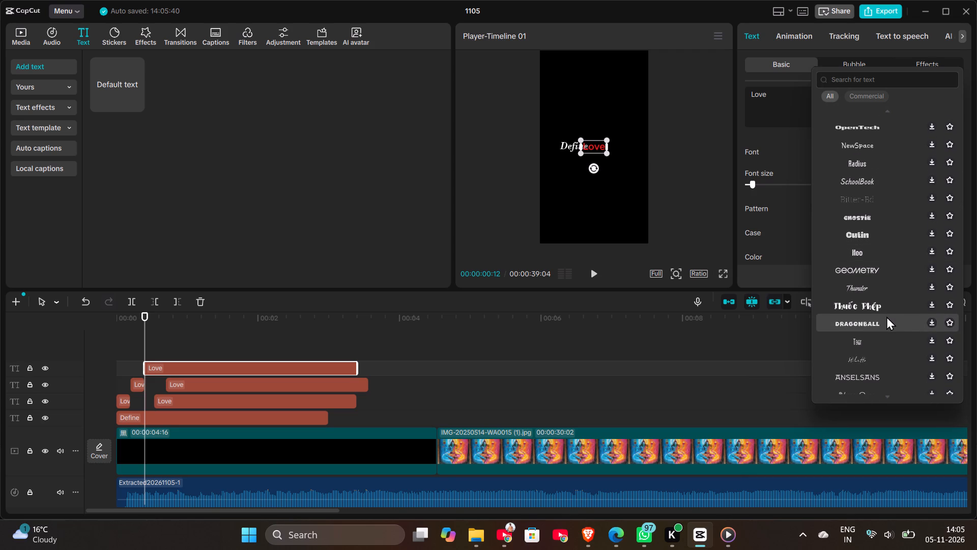
click(886, 316)
scroll(886, 316, down, 1)
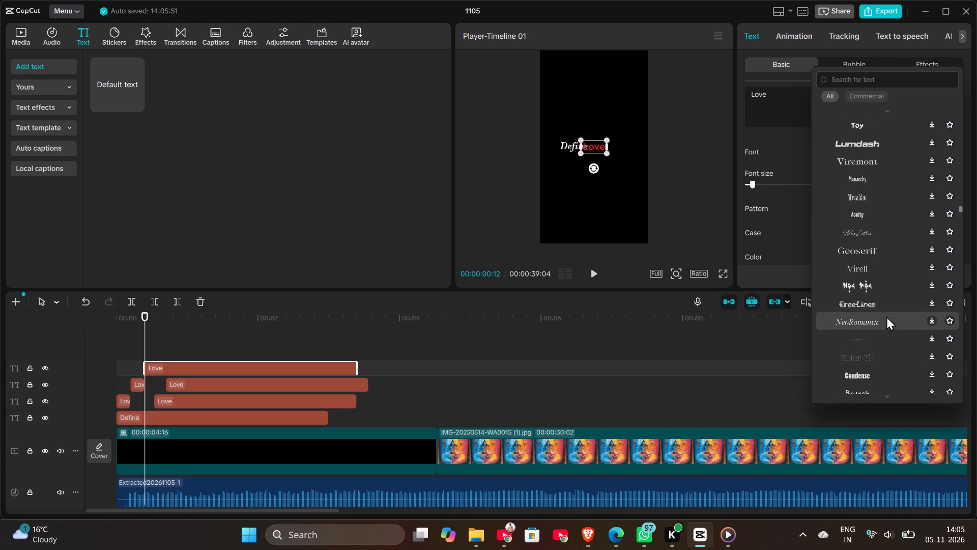
scroll(886, 316, down, 2)
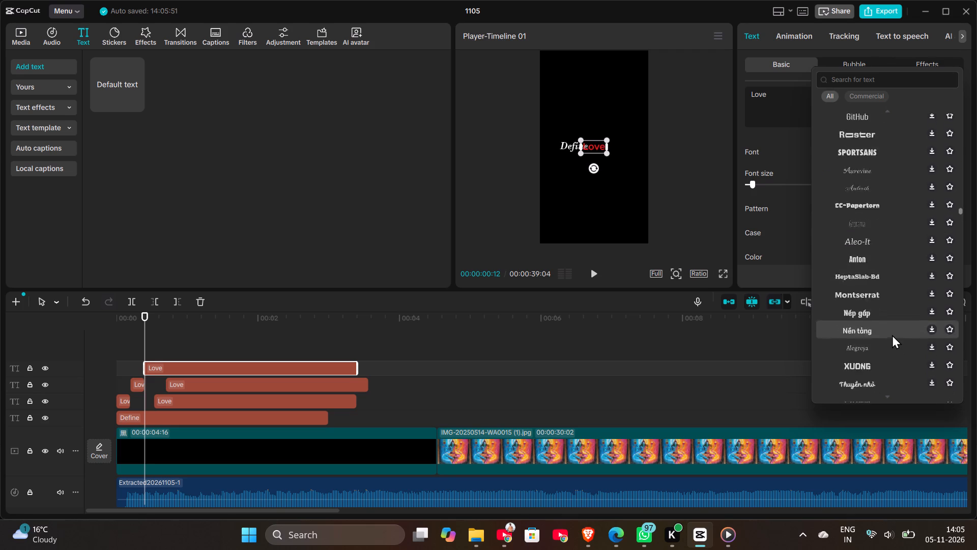
scroll(892, 335, down, 1)
click(889, 382)
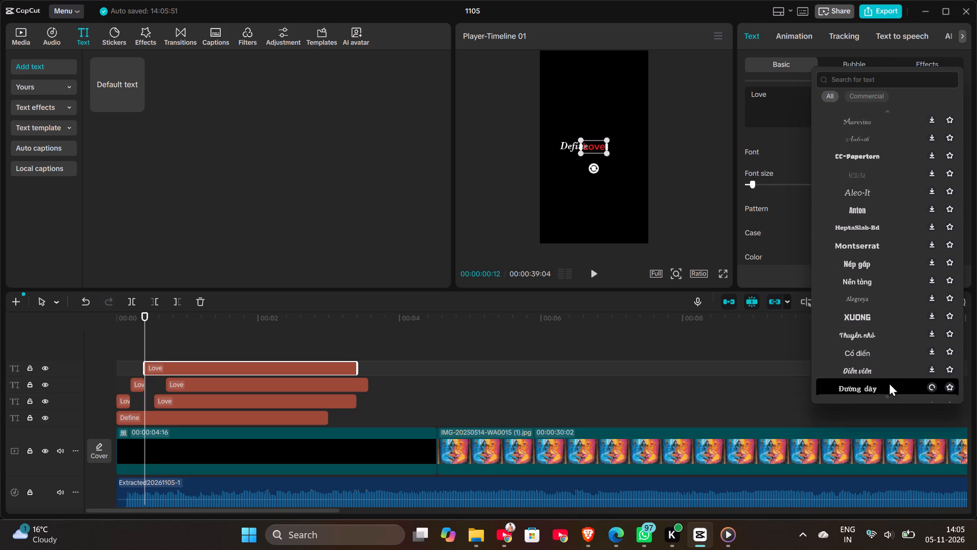
scroll(889, 382, down, 1)
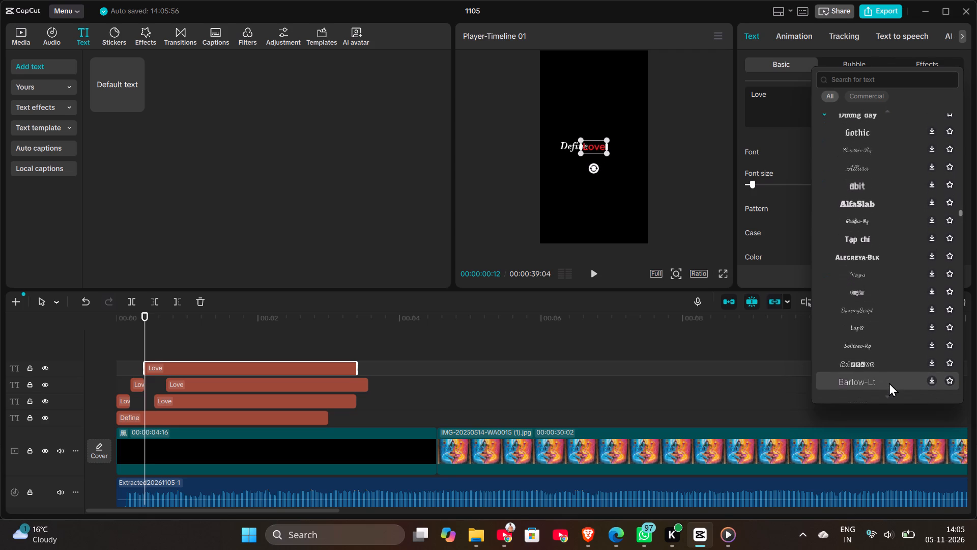
scroll(889, 382, down, 1)
click(893, 243)
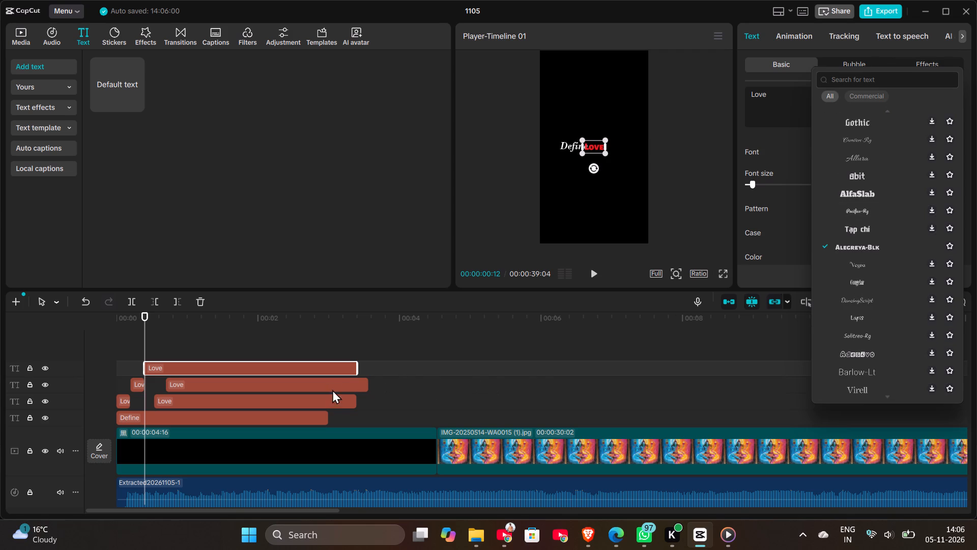
Split the Alegreya-Blk "Love" clip at 00:00:00:19 and move the longer piece later, leaving a gap.
click(161, 348)
click(171, 367)
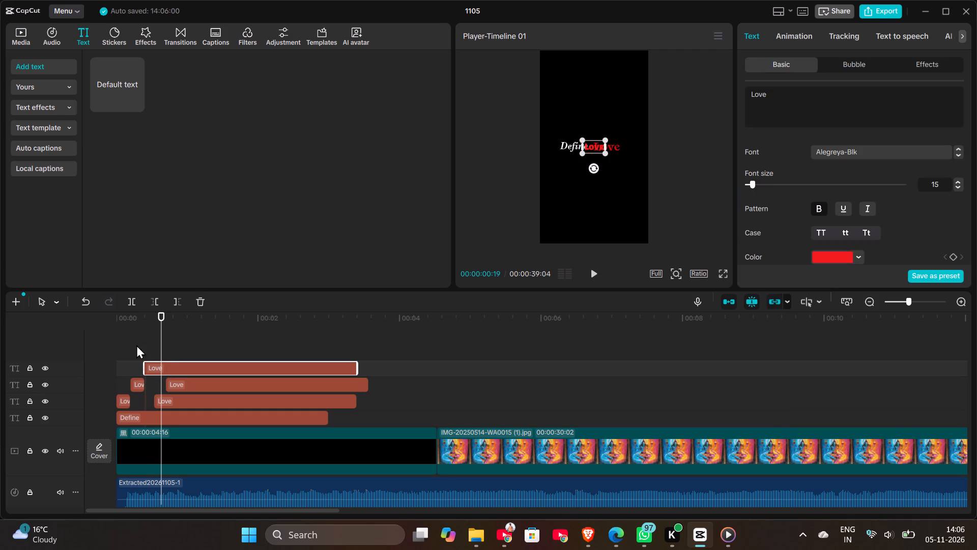
click(131, 301)
drag(214, 370, 238, 370)
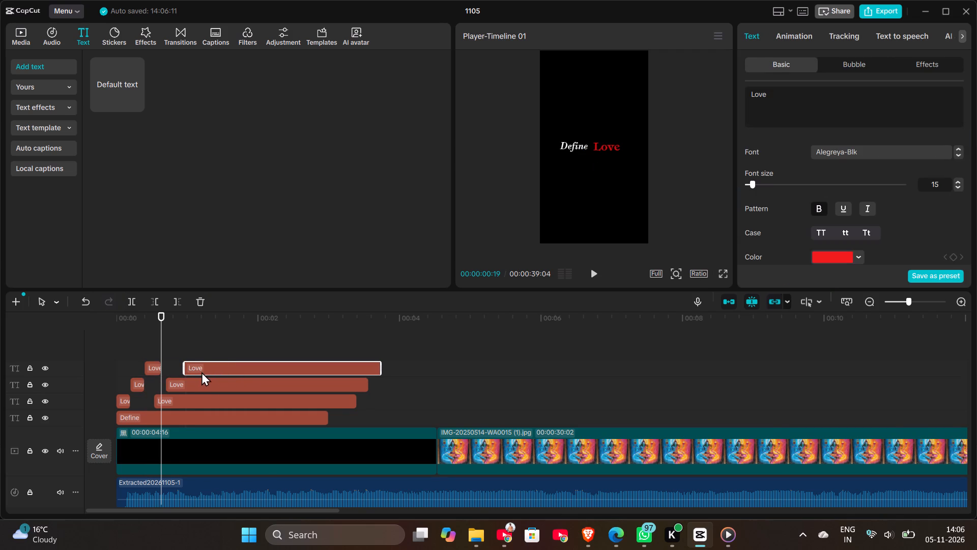
Add a default text at 00:00:00:19, where the short Alegreya-Blk piece ends, and change its wording to "Love".
click(134, 107)
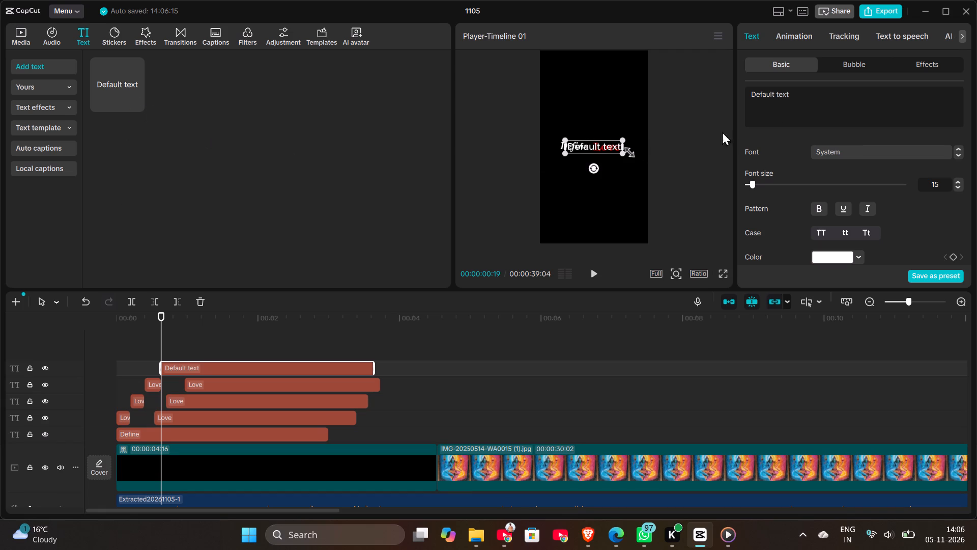
drag(818, 98, 686, 95)
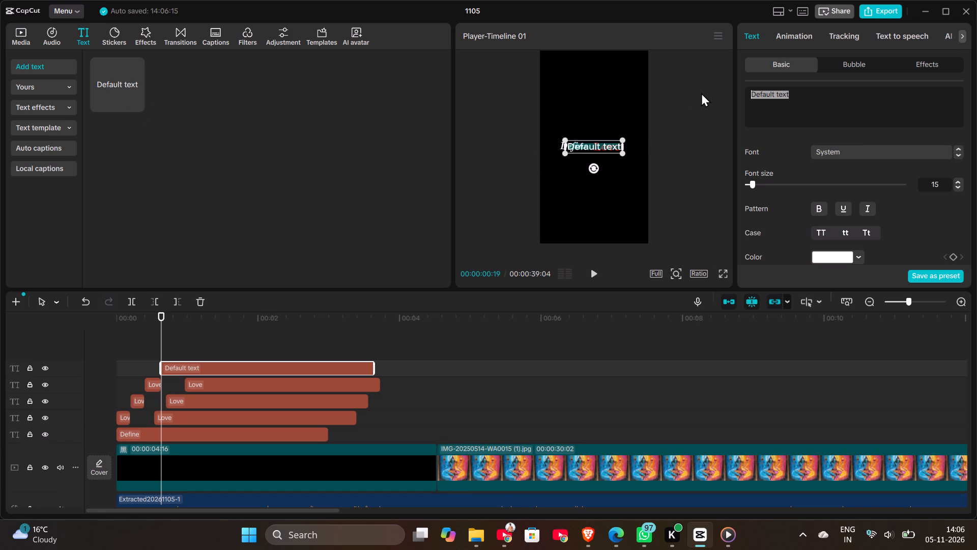
text(Love)
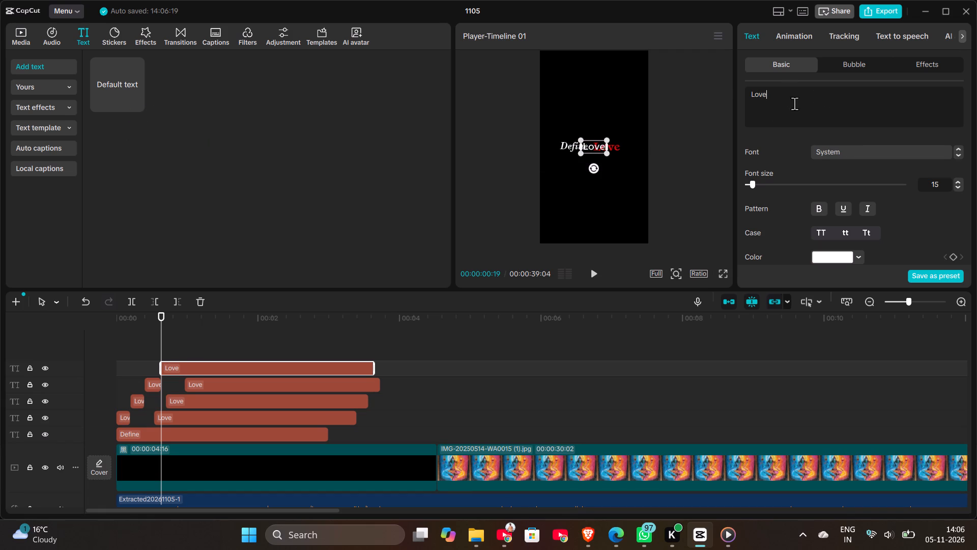
Make the new "Love" text bold and colour it red, E61A1A.
click(819, 209)
click(837, 256)
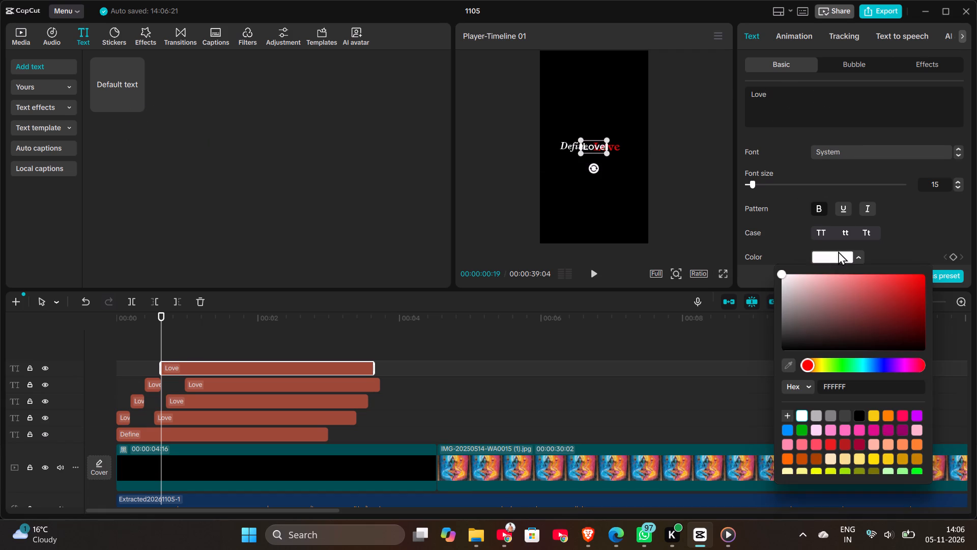
drag(860, 283, 909, 282)
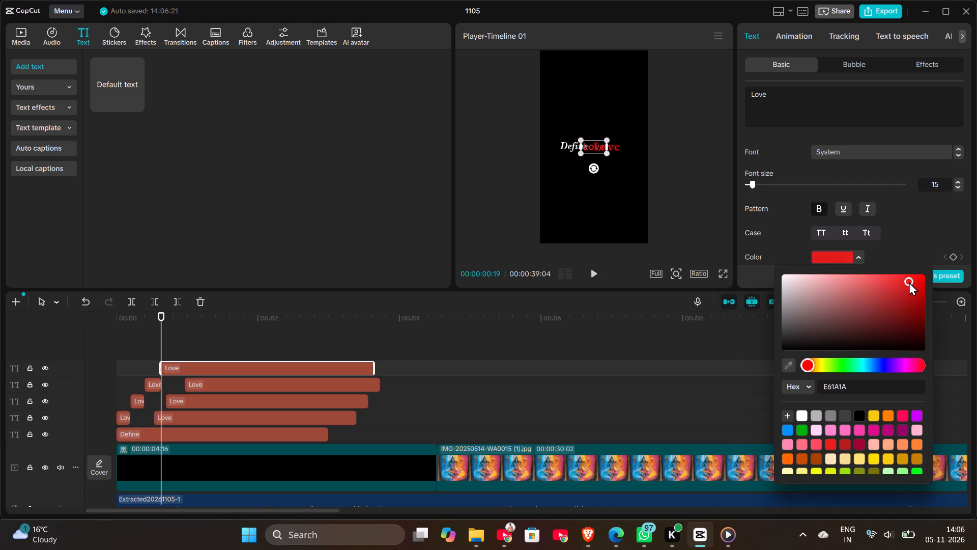
drag(909, 282, 909, 282)
Set the new "Love" text's font to Vernoq and enlarge the text in the preview.
click(928, 149)
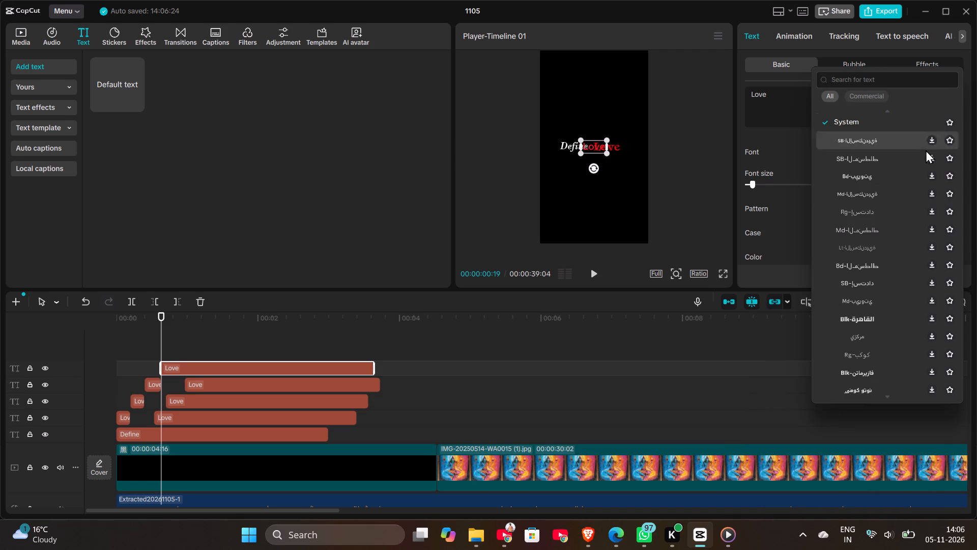
scroll(896, 277, down, 8)
scroll(896, 278, down, 18)
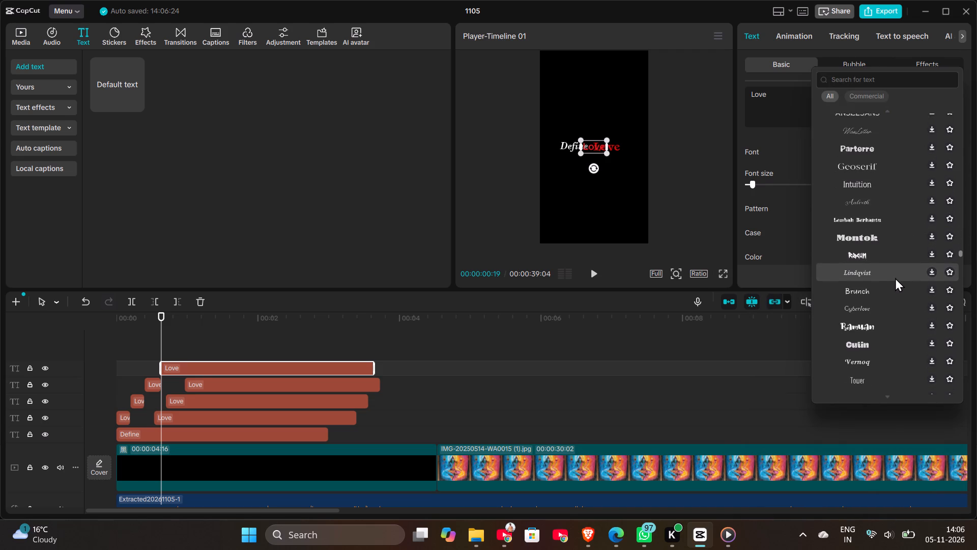
click(892, 354)
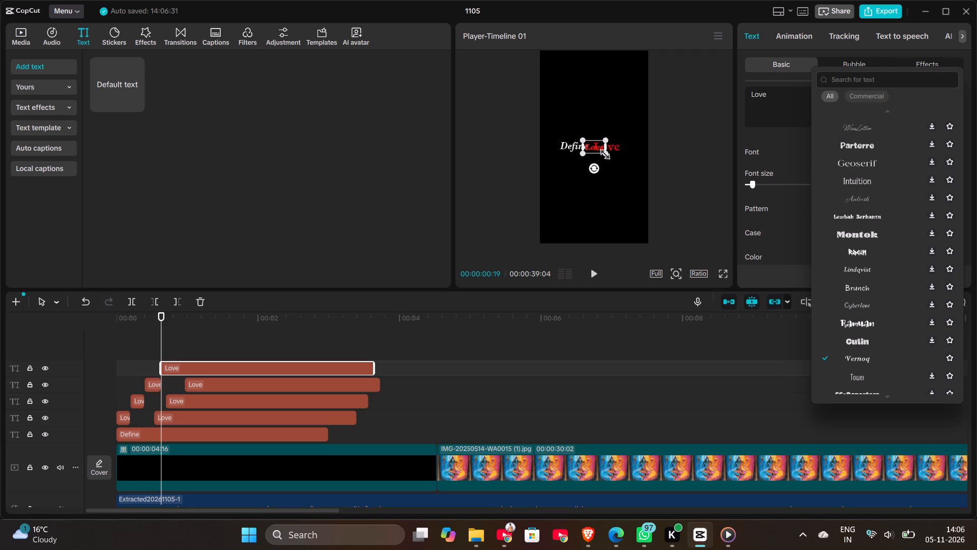
drag(602, 152, 615, 157)
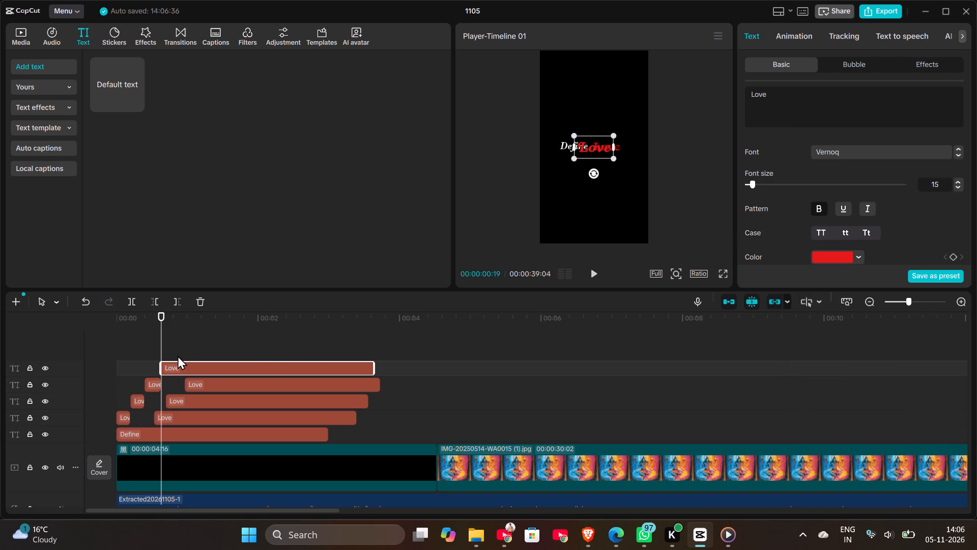
Move the longer Viremont and Membulat "Love" pieces to start at about 3 seconds and the longer Alegreya-Blk piece at about 2.5 seconds.
drag(185, 417, 326, 420)
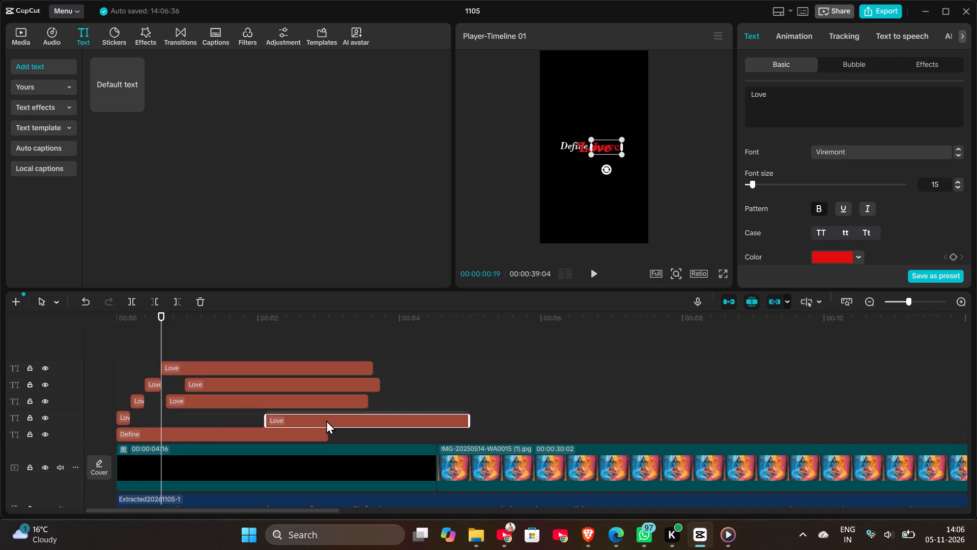
drag(326, 420, 362, 420)
drag(290, 397, 453, 392)
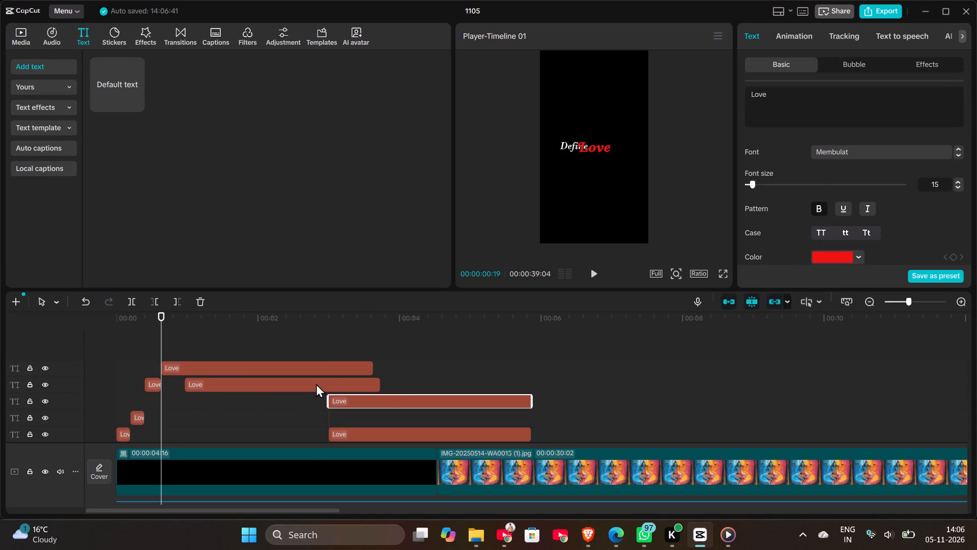
drag(316, 383, 423, 387)
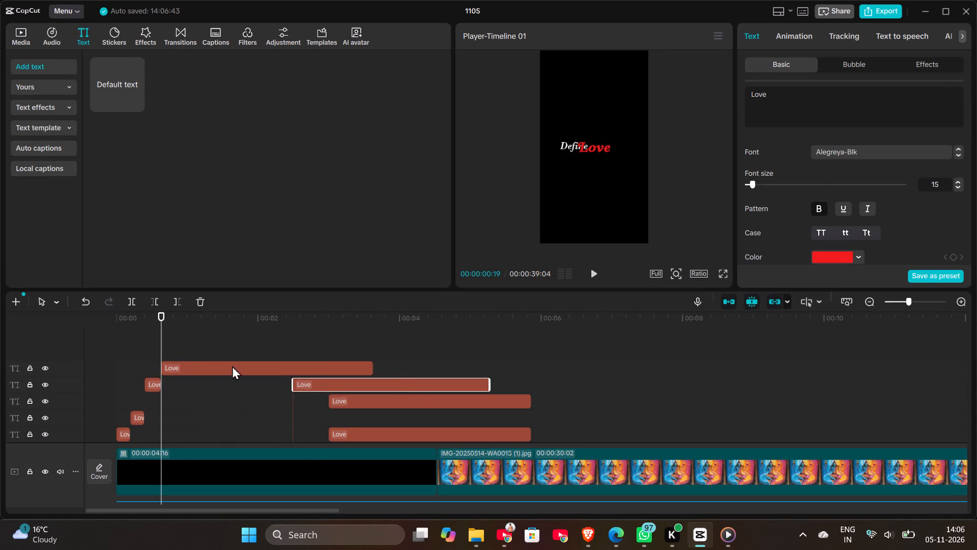
Split the Vernoq "Love" clip at 00:00:00:27 and move the longer piece to start at about 2.8 seconds.
click(180, 351)
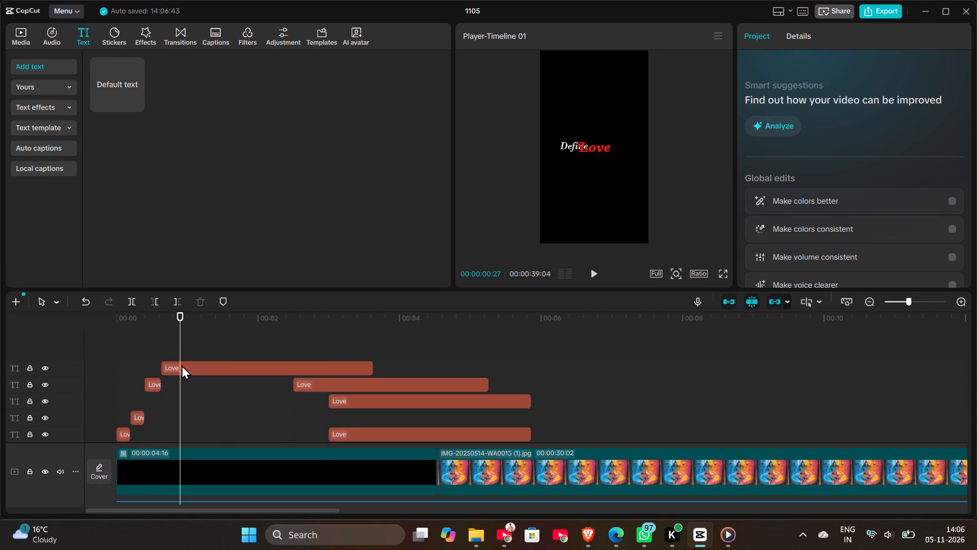
click(182, 365)
click(128, 300)
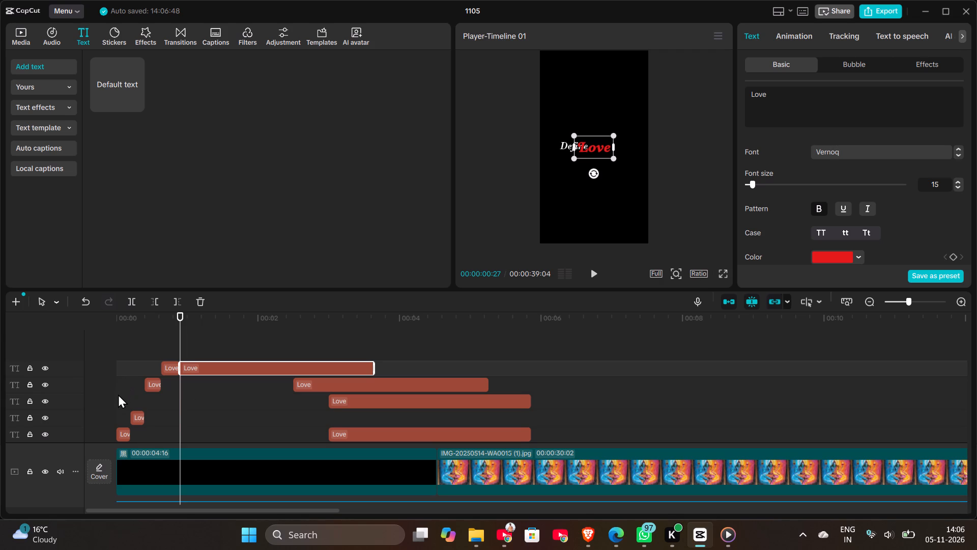
drag(216, 365, 350, 349)
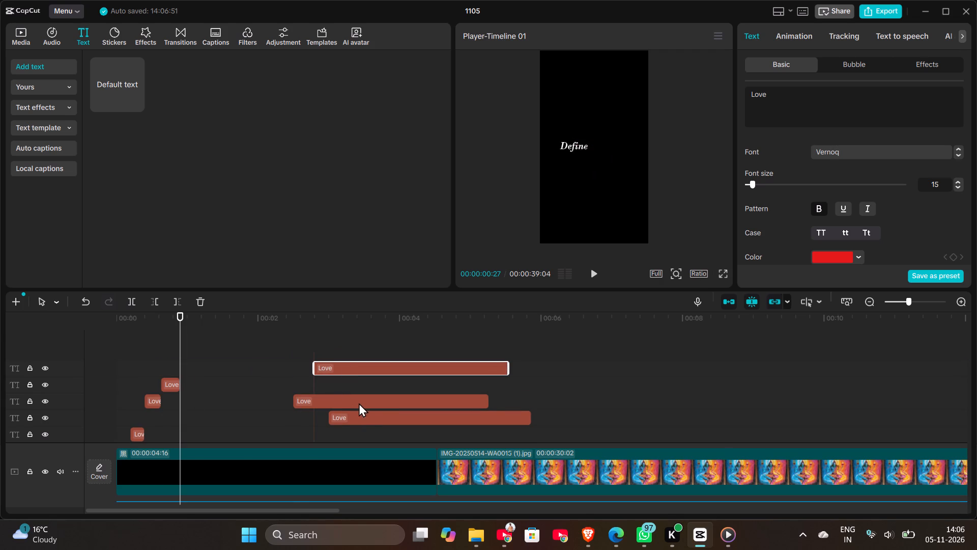
Move the longer Membulat "Love" piece to start at 00:00:00:27, where the short Vernoq piece ends.
drag(365, 416, 226, 405)
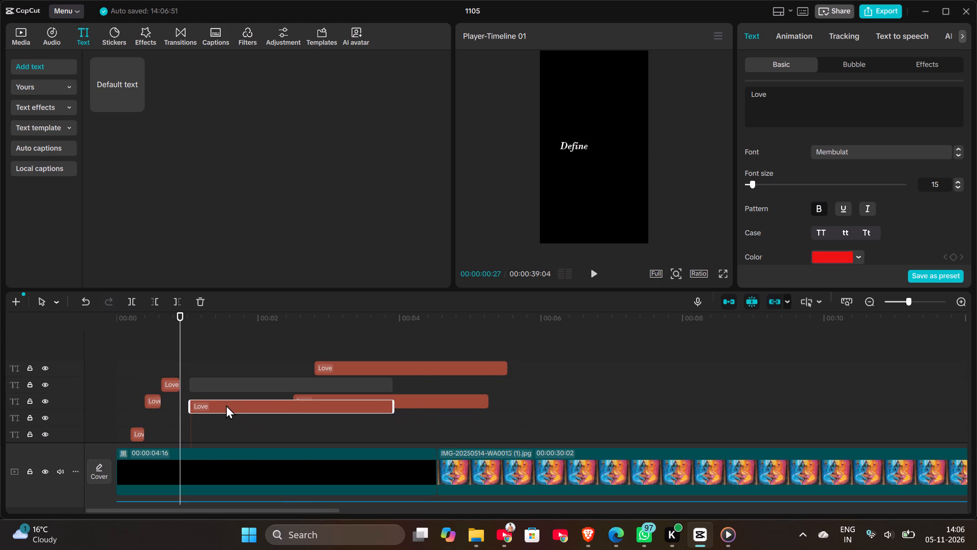
drag(226, 405, 217, 409)
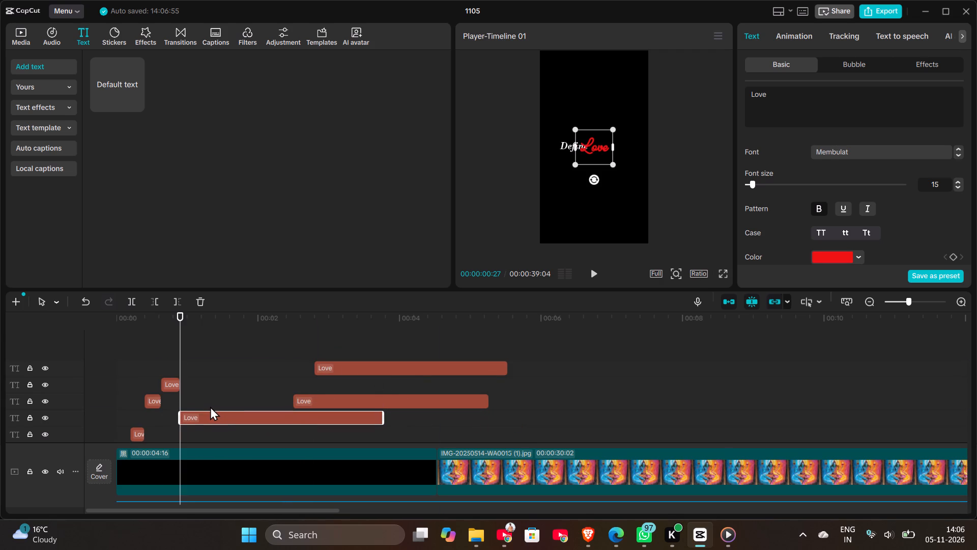
Split the Membulat "Love" piece at 00:00:01:05 and move the longer remainder to start at about 3 seconds.
click(200, 396)
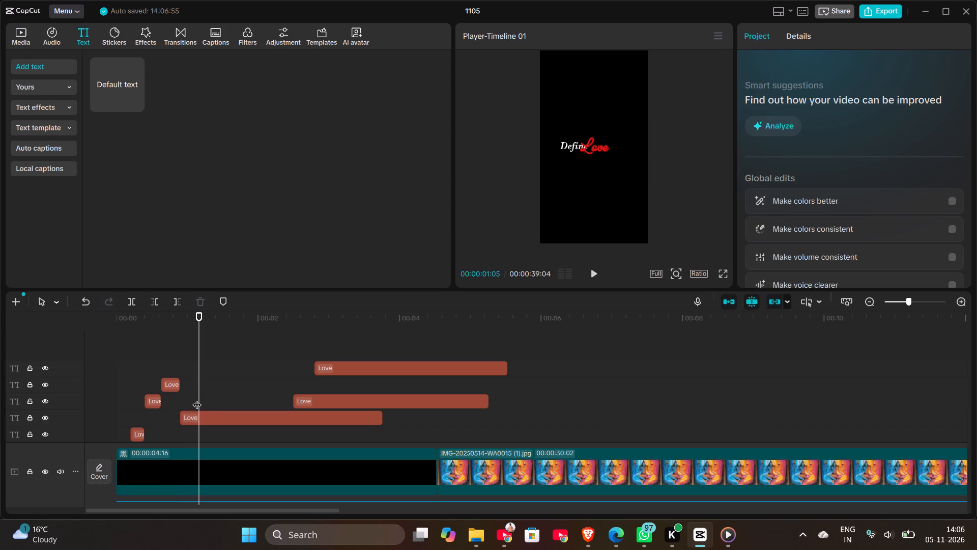
click(205, 416)
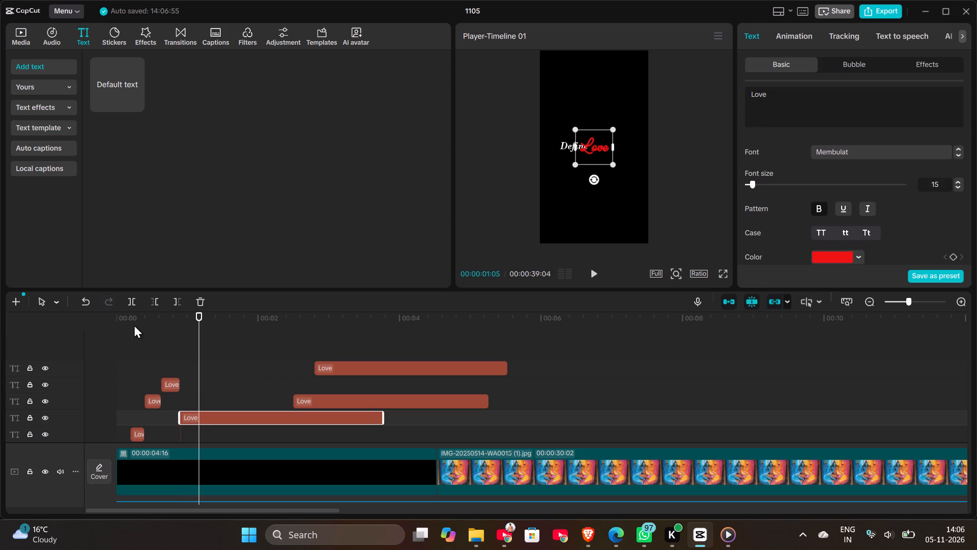
click(130, 306)
drag(260, 416, 349, 415)
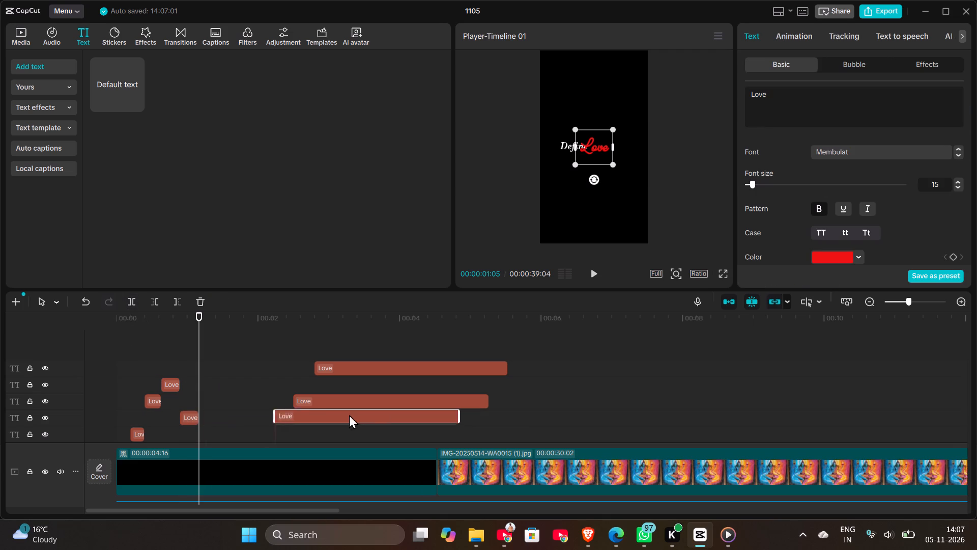
drag(349, 415, 398, 414)
Move the longer Alegreya-Blk "Love" piece to start at 00:00:01:05, where the second short Membulat piece ends.
drag(365, 398, 271, 395)
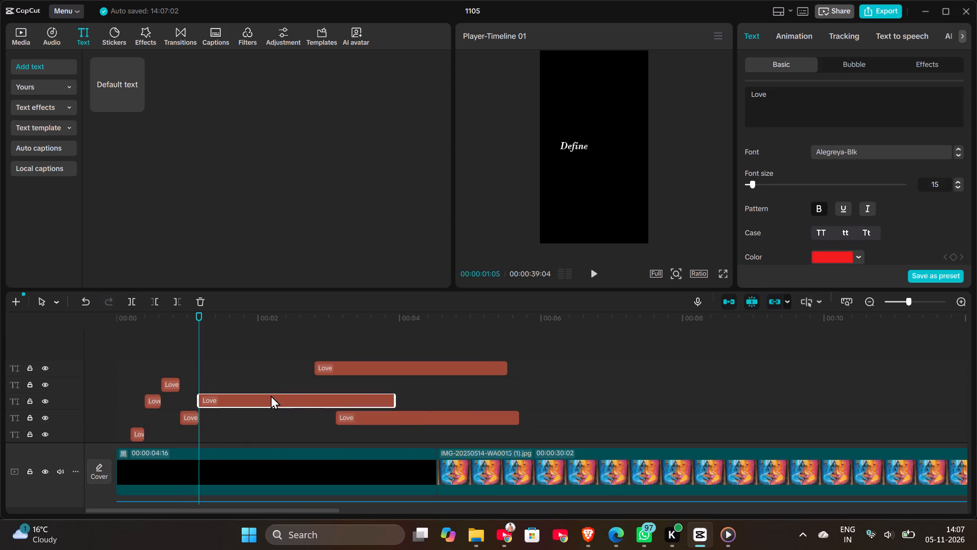
drag(271, 395, 273, 395)
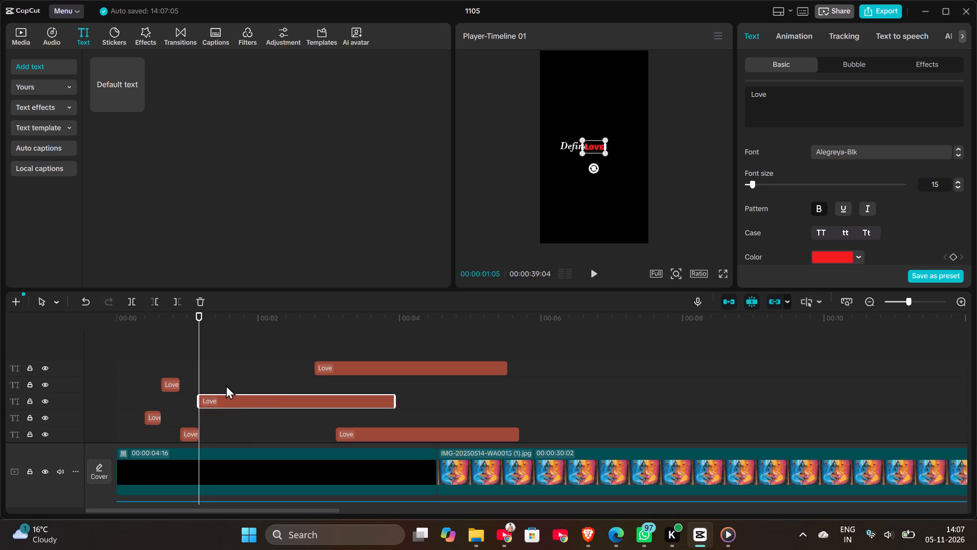
Split the Alegreya-Blk "Love" clip at 00:00:01:13 and move the longer remainder to start at about 3.6 seconds.
click(217, 383)
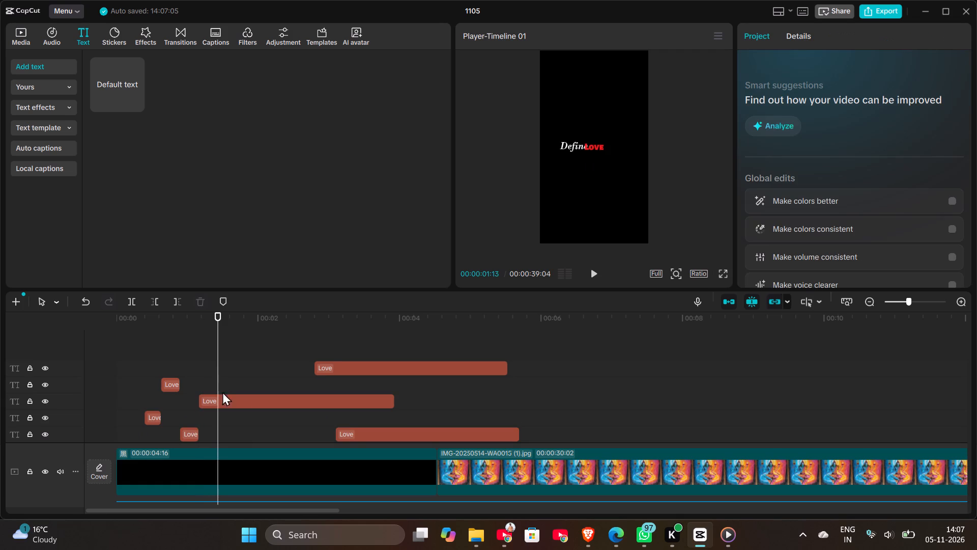
click(231, 400)
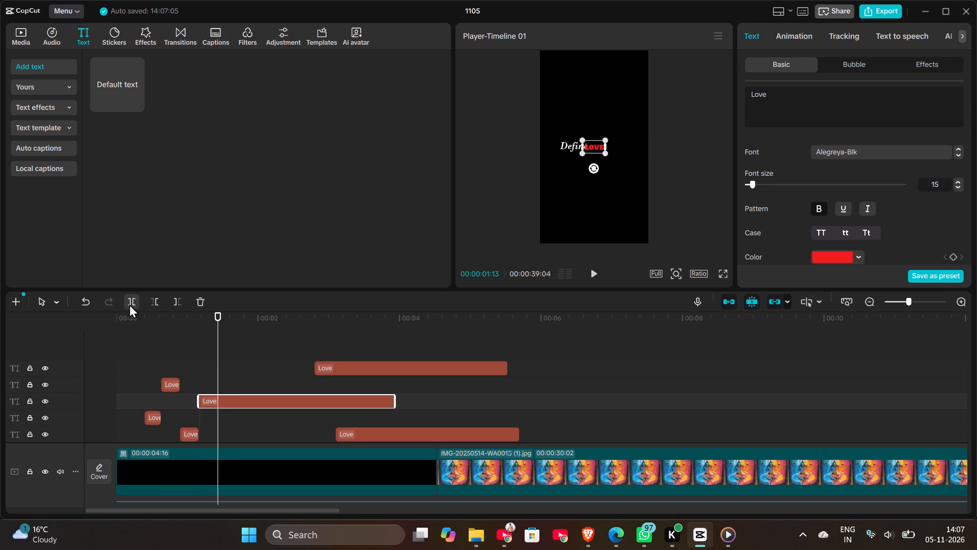
click(129, 304)
scroll(314, 423, down, 1)
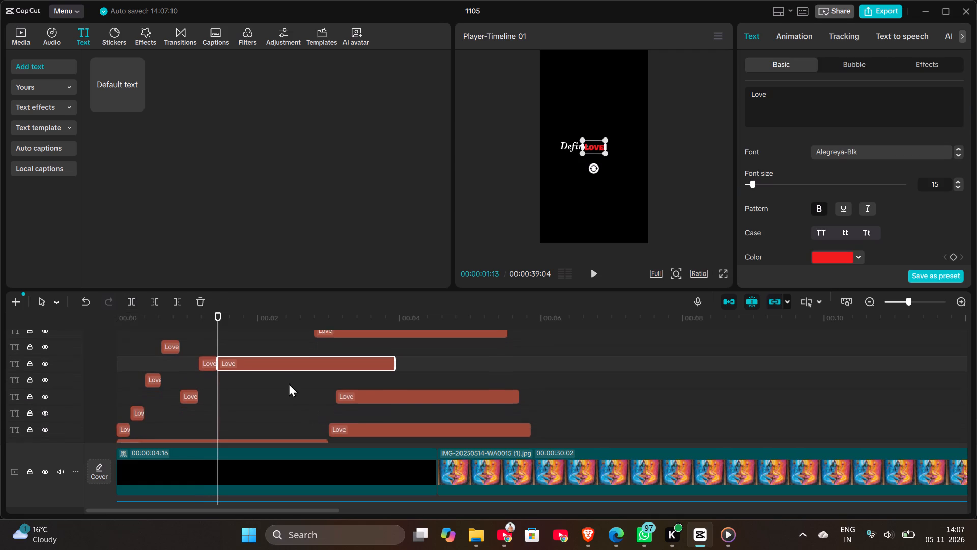
scroll(289, 383, down, 1)
drag(272, 360, 425, 366)
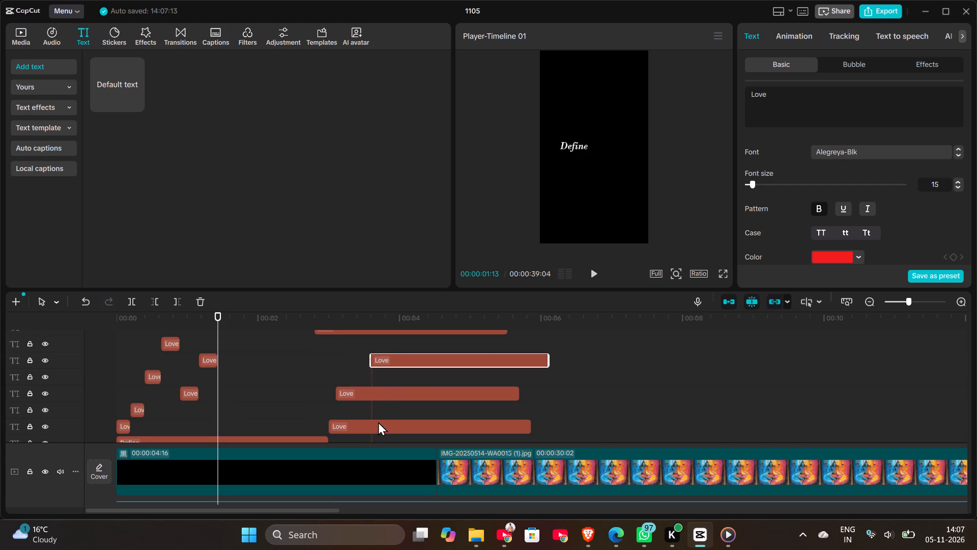
Move the longer Viremont "Love" piece to start at 00:00:01:13, where the short Alegreya-Blk piece ends.
drag(378, 426, 266, 427)
Split the Viremont "Love" piece at 00:00:01:22 and move the longer remainder to start at about 3.4 seconds.
click(240, 406)
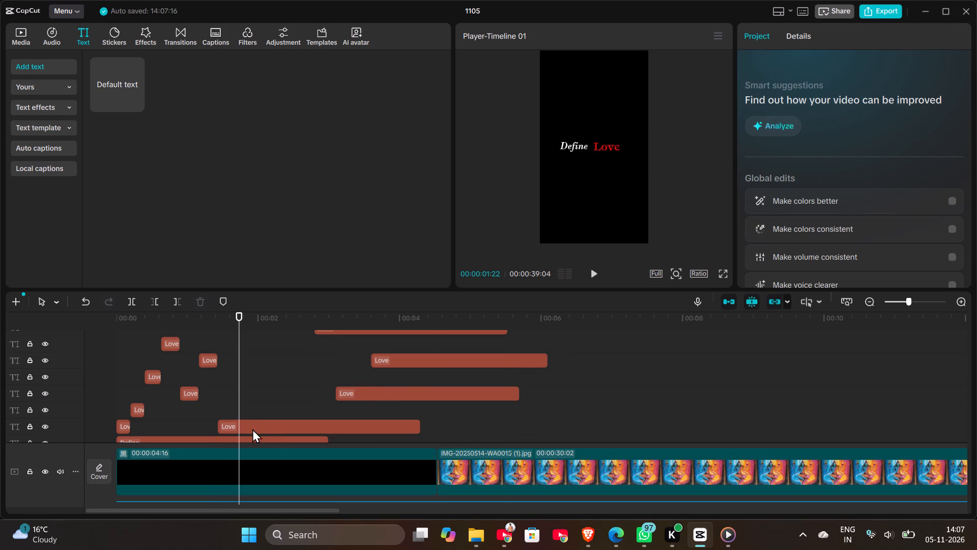
click(251, 422)
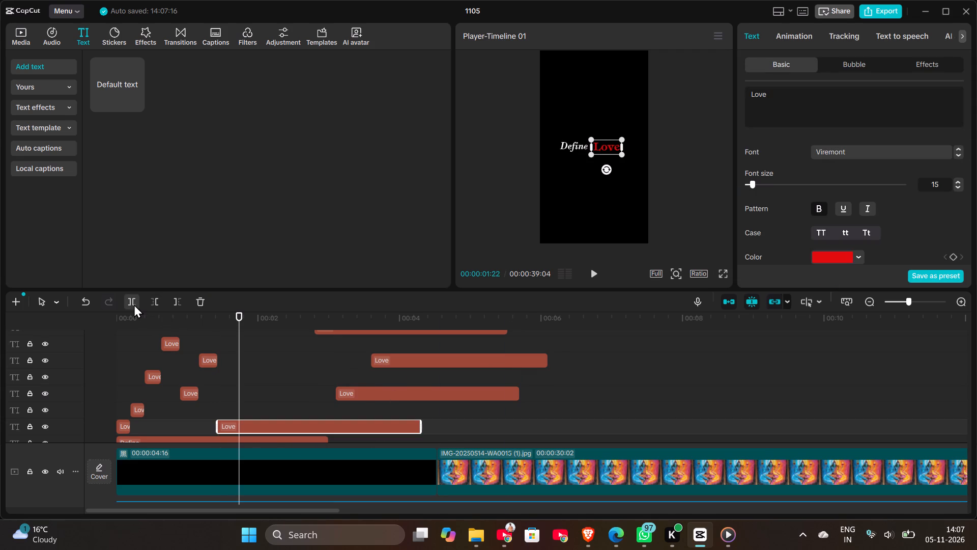
click(134, 304)
drag(305, 427, 422, 426)
Move the longer Vernoq "Love" piece to start at 00:00:01:22, where the second short Viremont piece ends.
scroll(274, 379, up, 1)
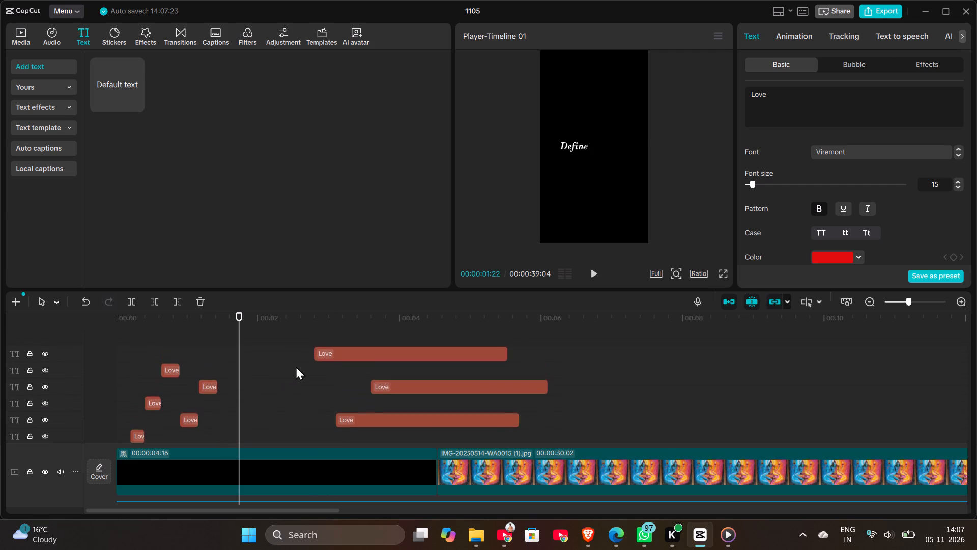
drag(334, 353, 269, 368)
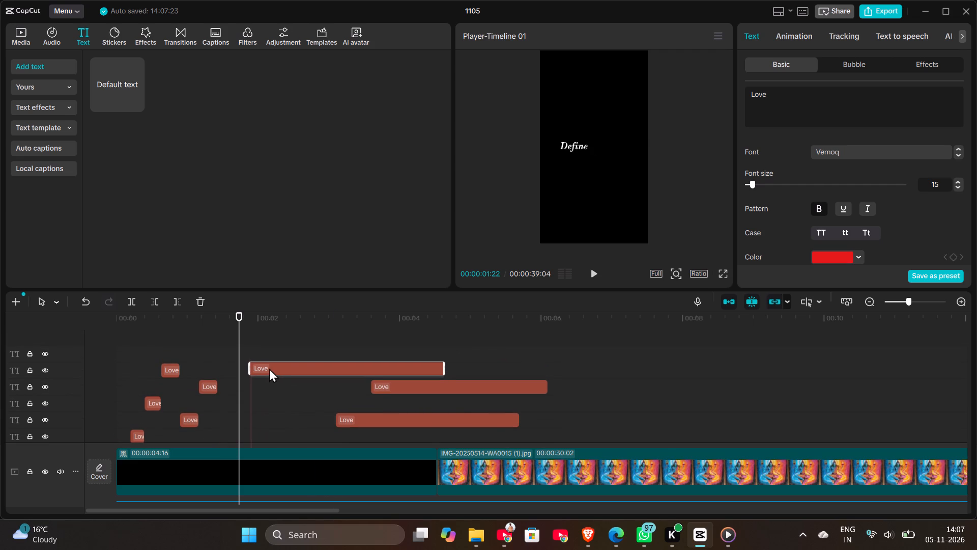
drag(269, 368, 260, 372)
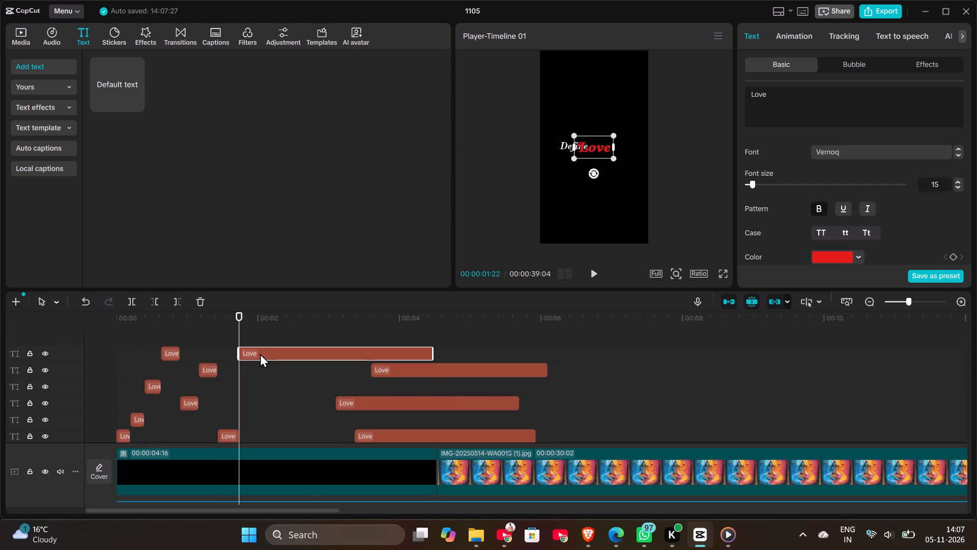
Split the Vernoq "Love" piece at 00:00:02:00 and move the longer remainder to start at about 3.5 seconds.
click(258, 369)
click(275, 353)
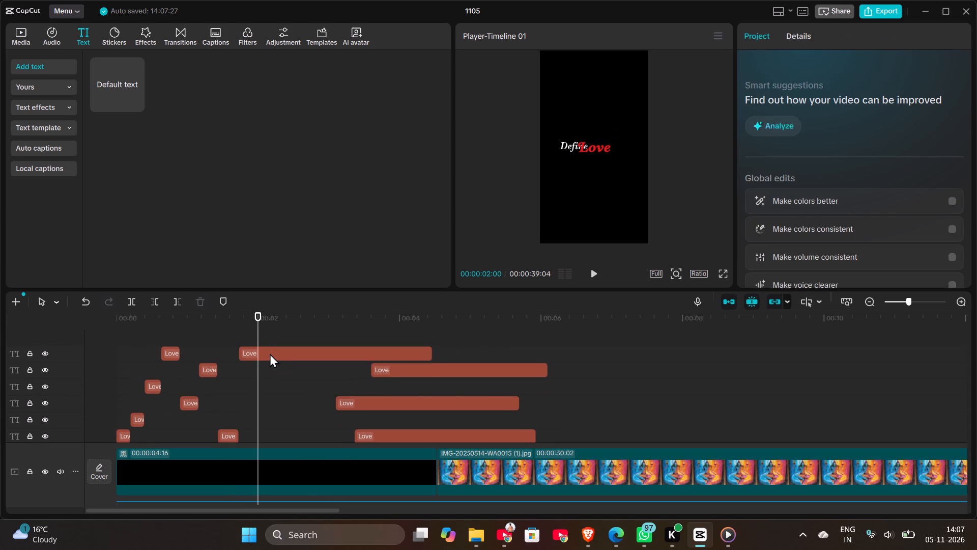
click(133, 306)
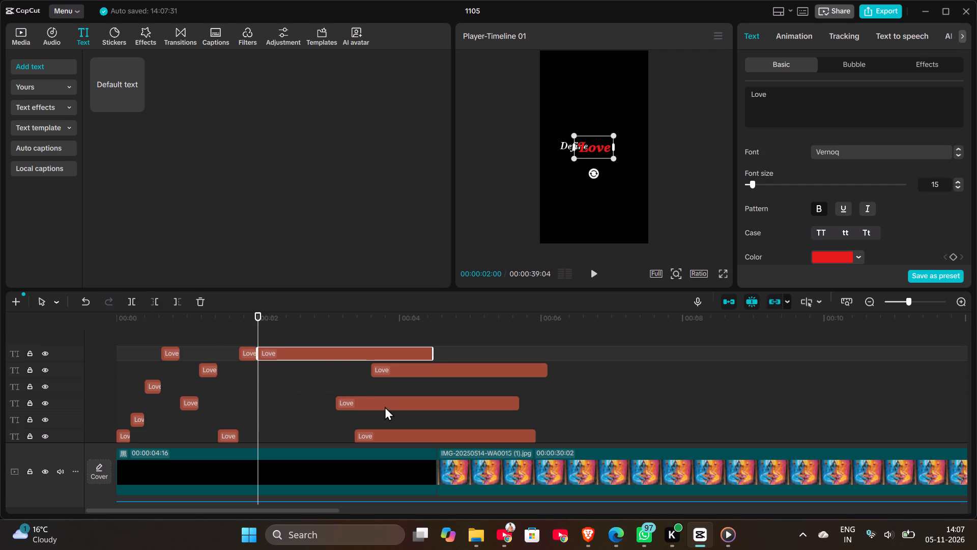
drag(321, 348, 423, 345)
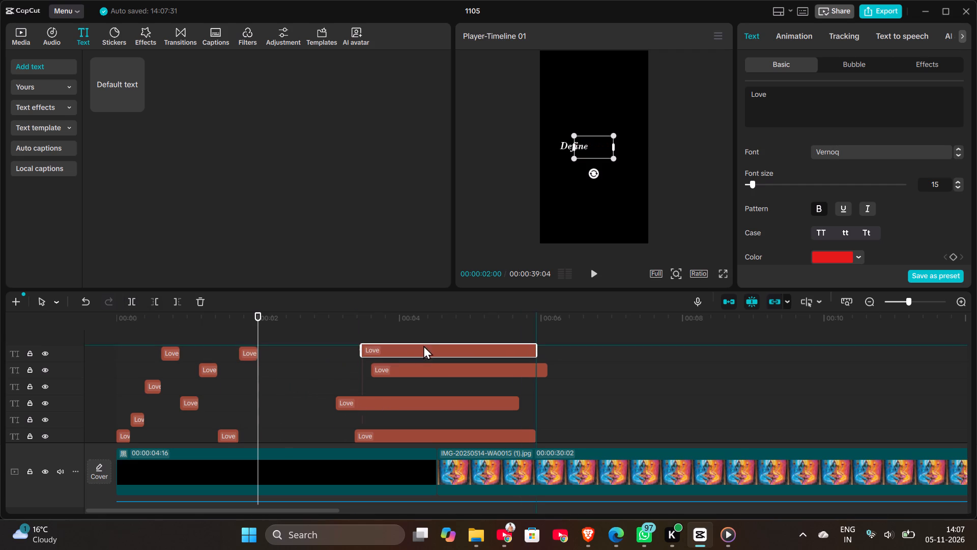
Move the longer Alegreya-Blk "Love" piece to start at about 2 seconds, right after the second short Vernoq piece.
drag(409, 390, 311, 398)
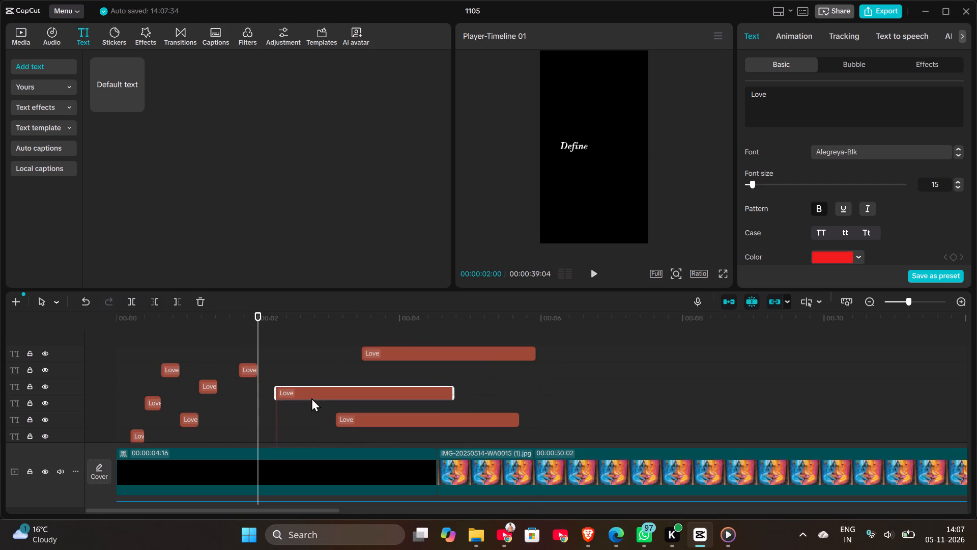
drag(311, 398, 300, 395)
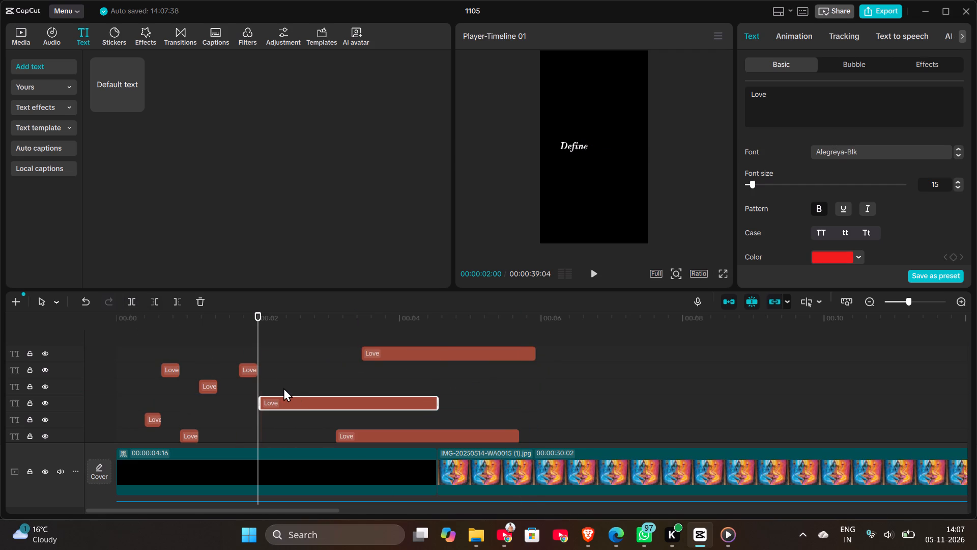
Split the Alegreya-Blk "Love" piece at 00:00:02:10 and move the longer remainder to start at about 3.4 seconds.
click(277, 386)
click(281, 386)
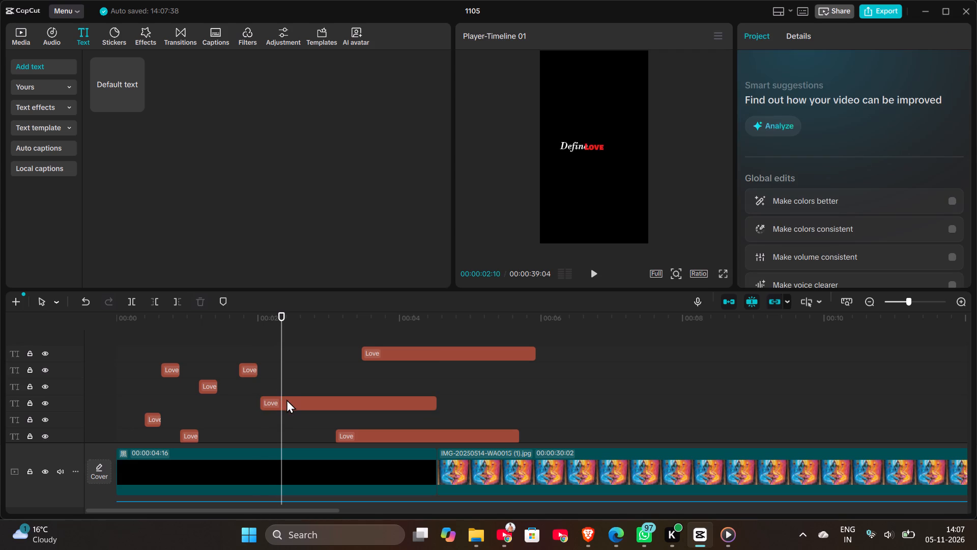
click(286, 399)
click(133, 297)
scroll(280, 372, down, 1)
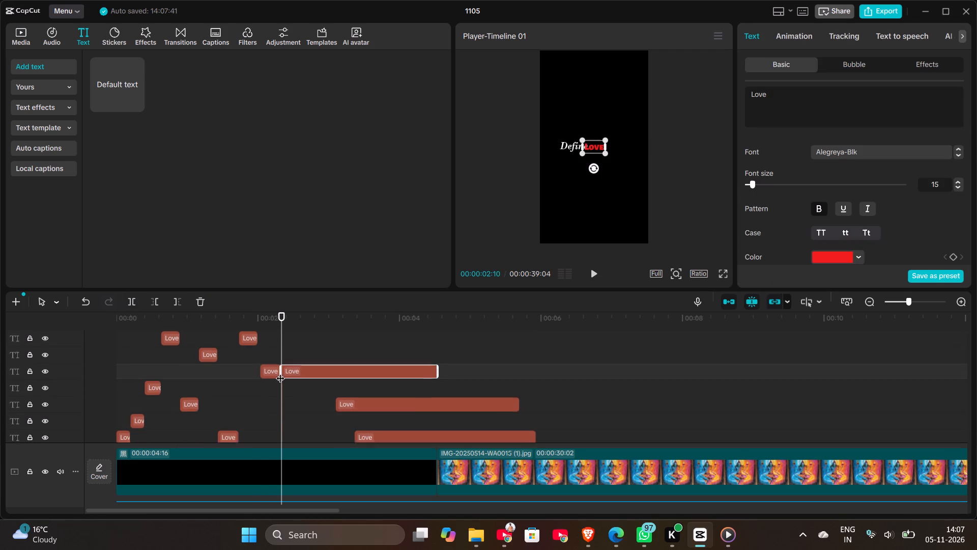
scroll(280, 372, down, 1)
drag(310, 353, 386, 352)
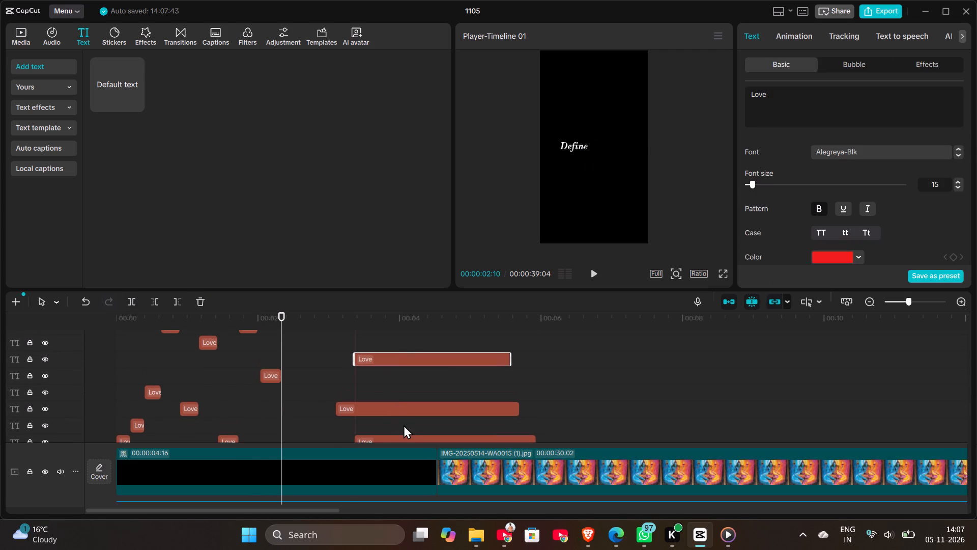
Move the longer Viremont "Love" piece to start at 00:00:02:10, where the third short Alegreya-Blk piece ends.
scroll(404, 425, down, 1)
drag(382, 410, 322, 409)
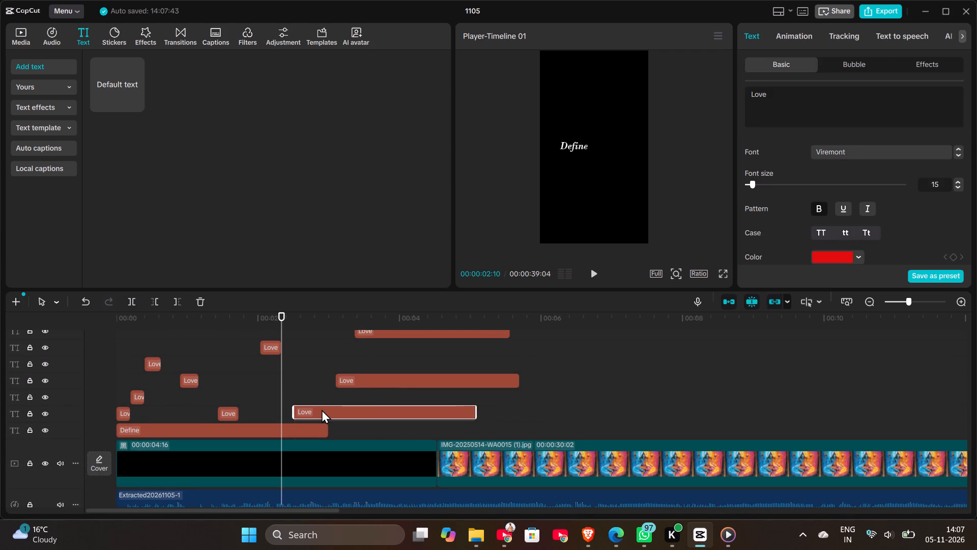
drag(322, 409, 312, 409)
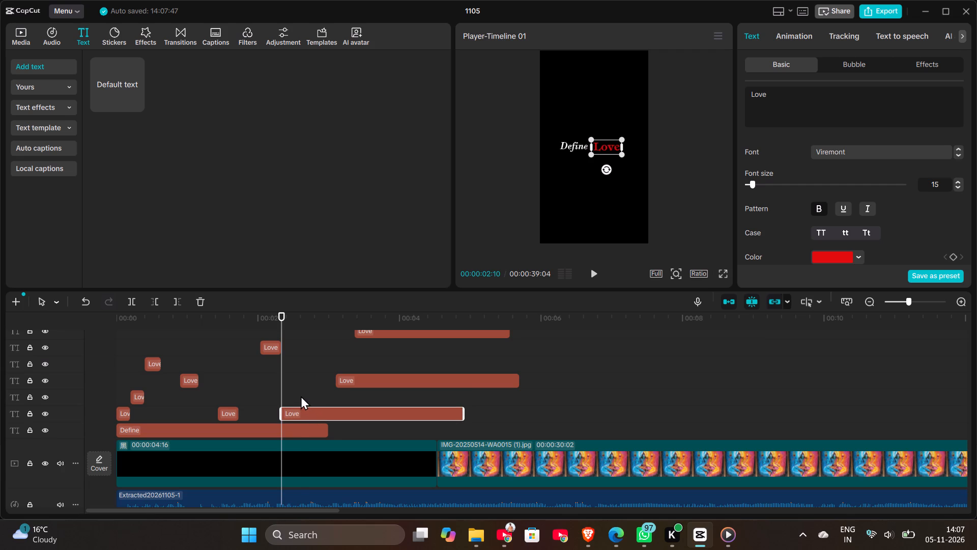
Split the Viremont "Love" piece at 00:00:02:21 and move the longer remainder to start at about 3.5 seconds.
click(301, 396)
click(304, 392)
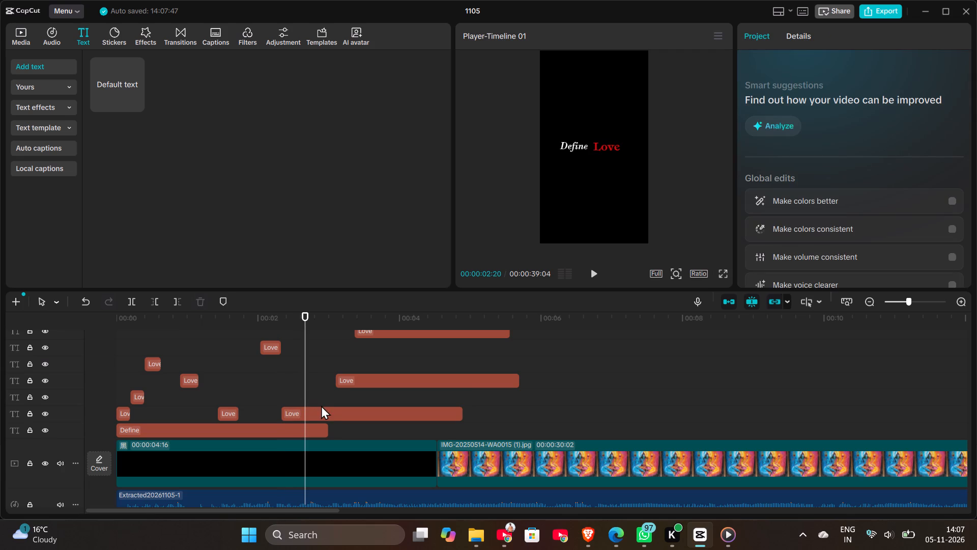
click(321, 406)
click(300, 394)
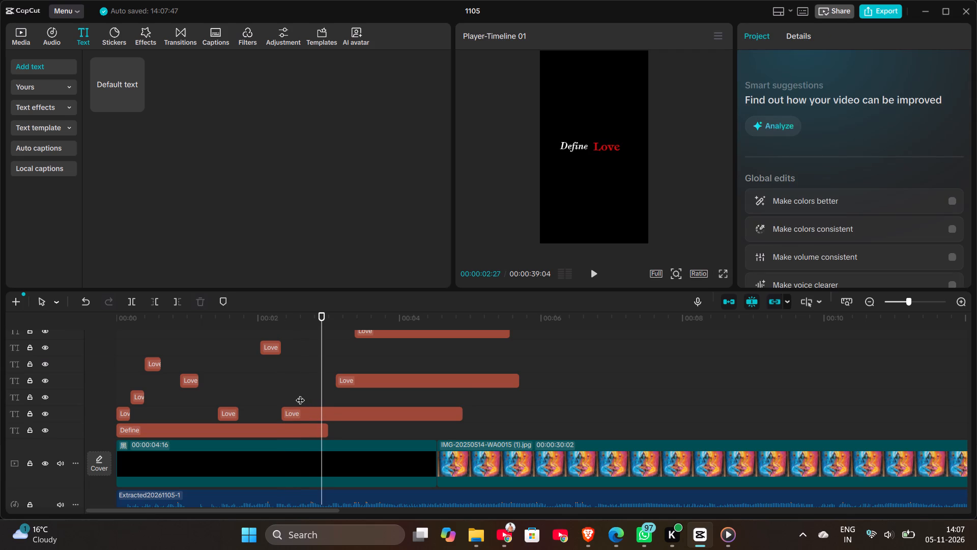
click(306, 394)
click(324, 411)
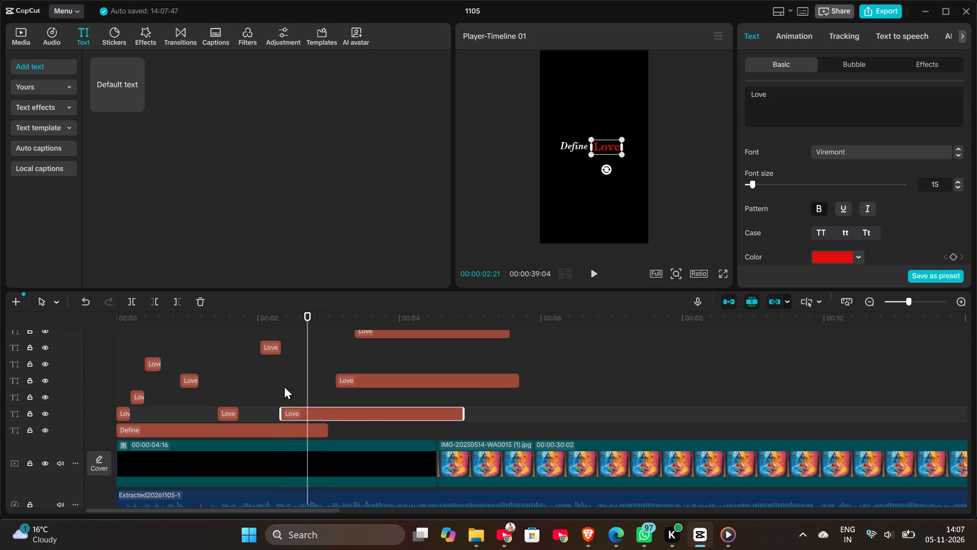
click(130, 305)
drag(353, 416, 409, 413)
Move the longer Membulat "Love" piece to start at 00:00:02:21, where the third short Viremont piece ends.
drag(388, 379, 363, 380)
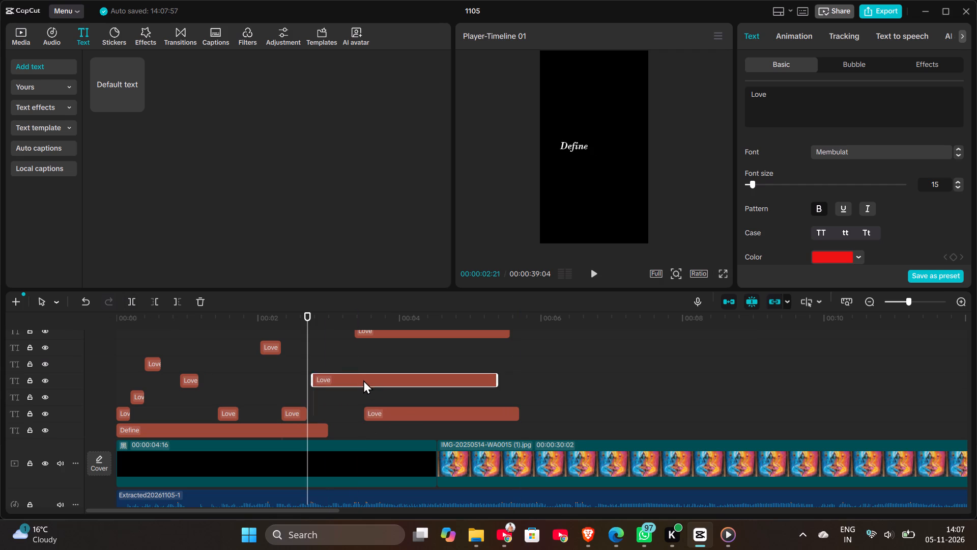
drag(363, 380, 362, 380)
Split the Membulat "Love" piece at 00:00:03:02.
click(331, 361)
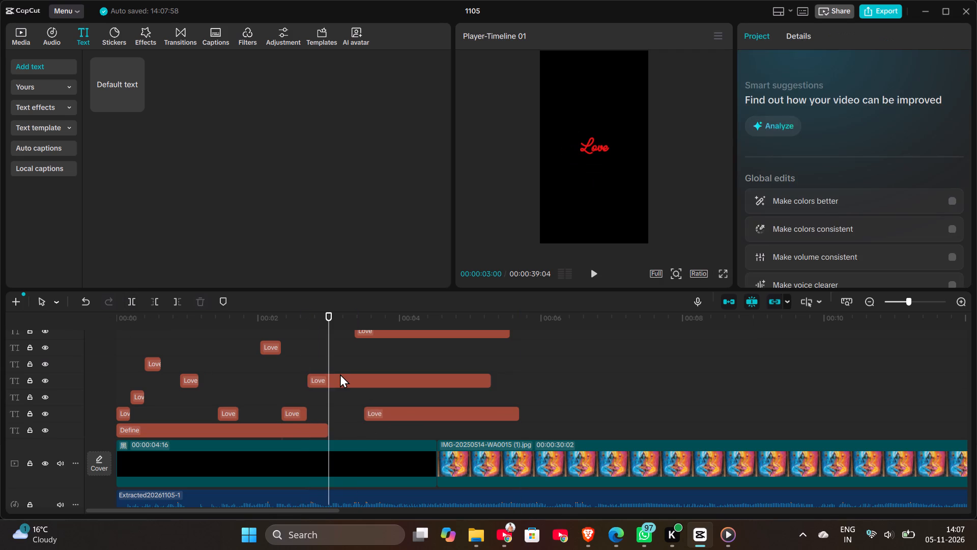
click(340, 374)
click(334, 364)
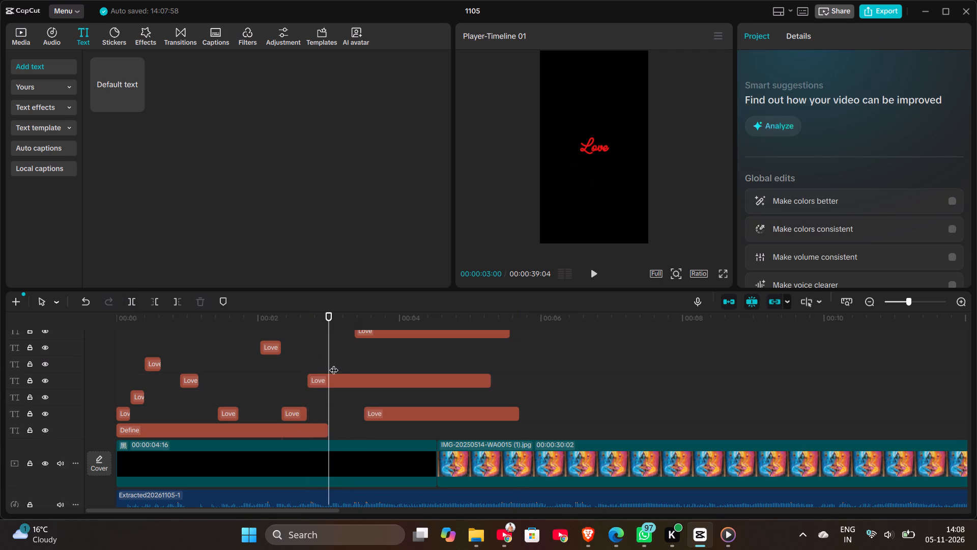
click(334, 372)
click(343, 382)
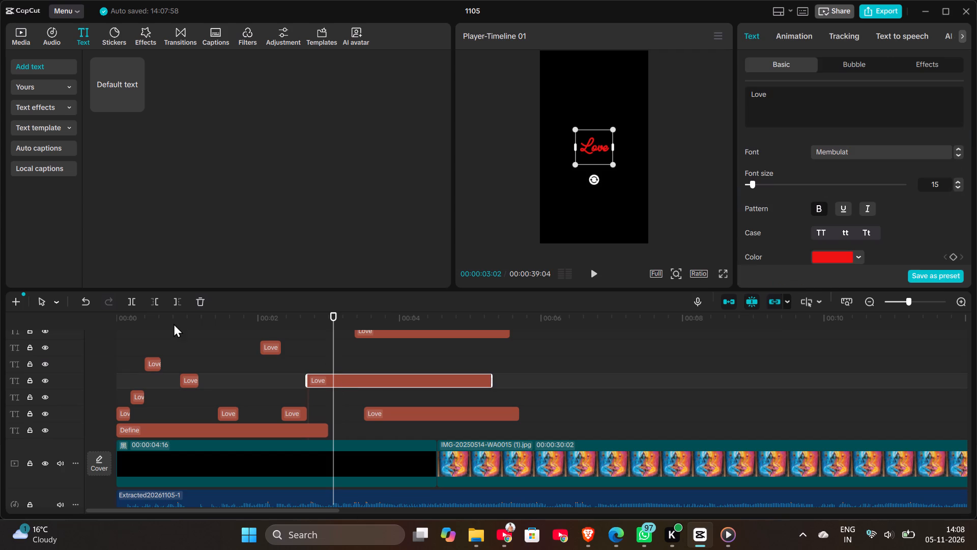
click(134, 302)
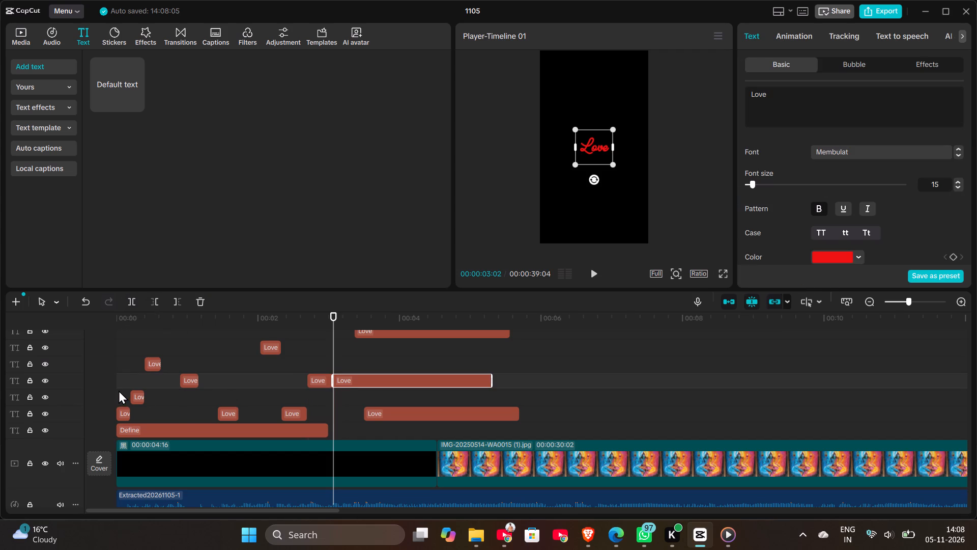
Play the title sequence from the start to check how "Love" switches between fonts.
click(116, 387)
click(116, 387)
click(117, 379)
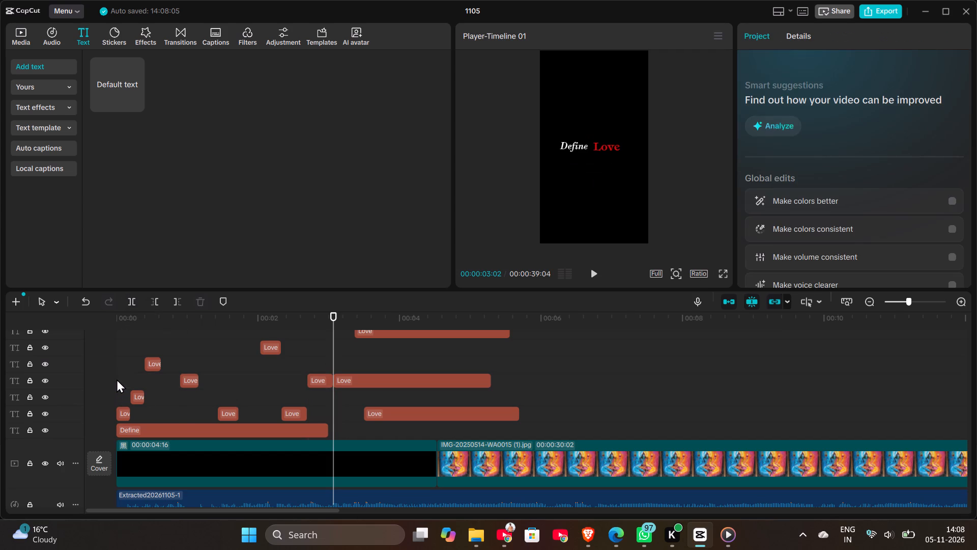
click(591, 274)
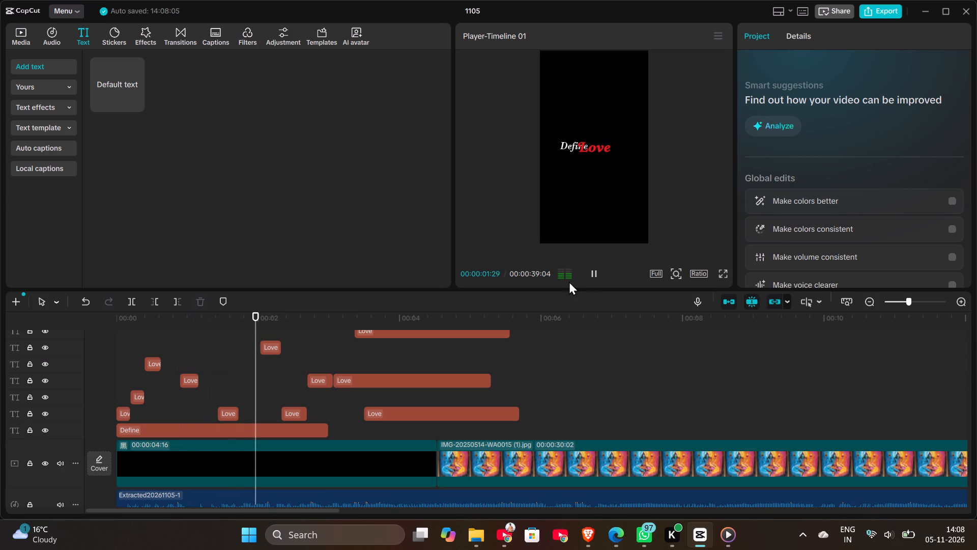
Shift the first short Membulat "Love" text in the preview so it sits just to the right of "Define" without overlapping.
click(121, 393)
click(125, 410)
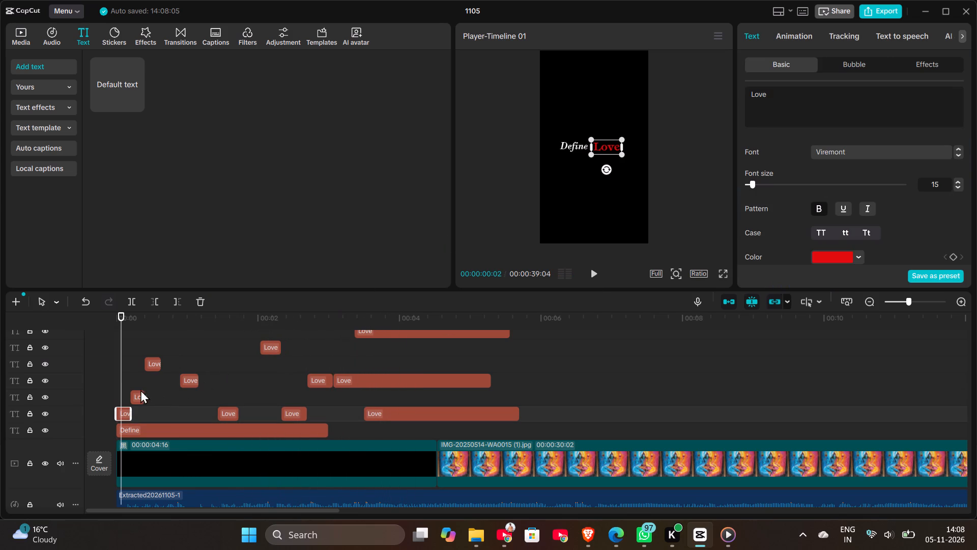
click(139, 402)
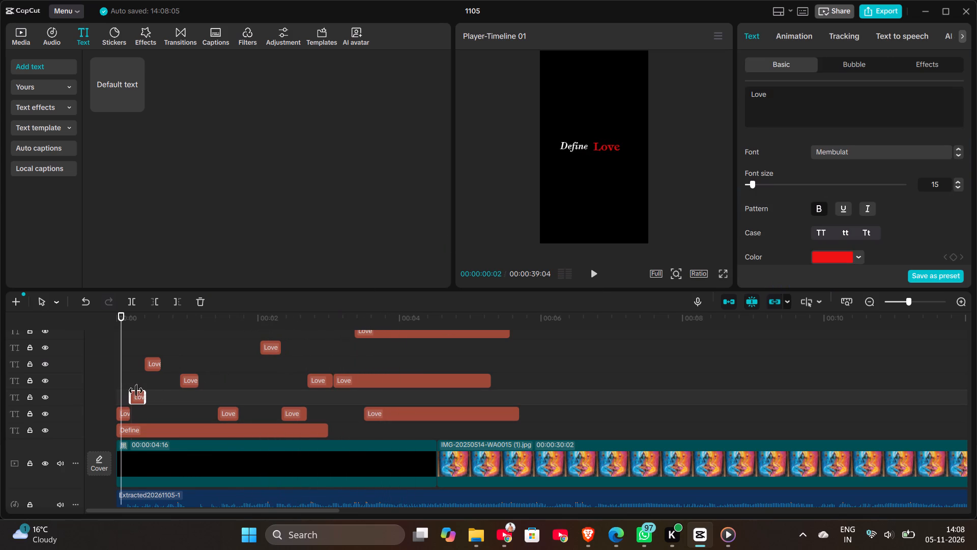
click(137, 380)
click(597, 145)
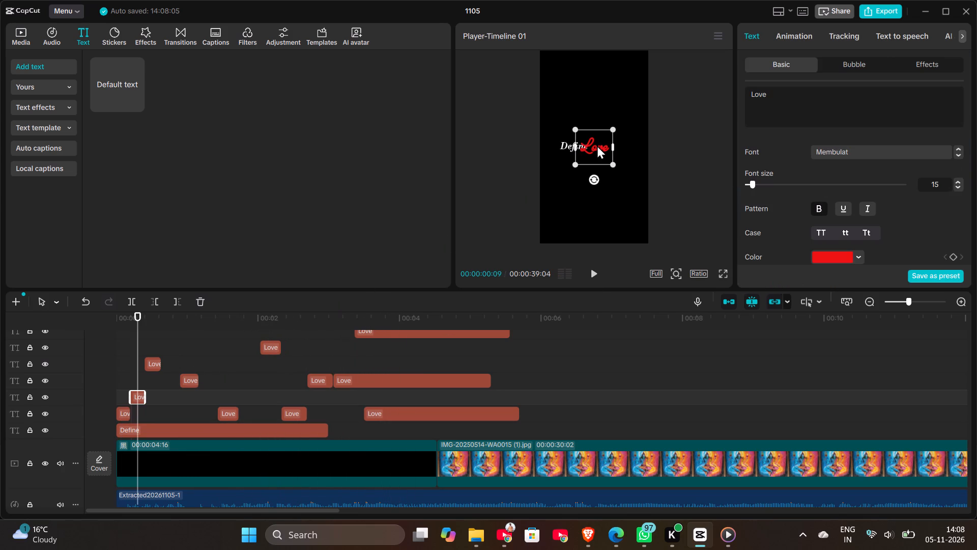
drag(597, 145, 609, 147)
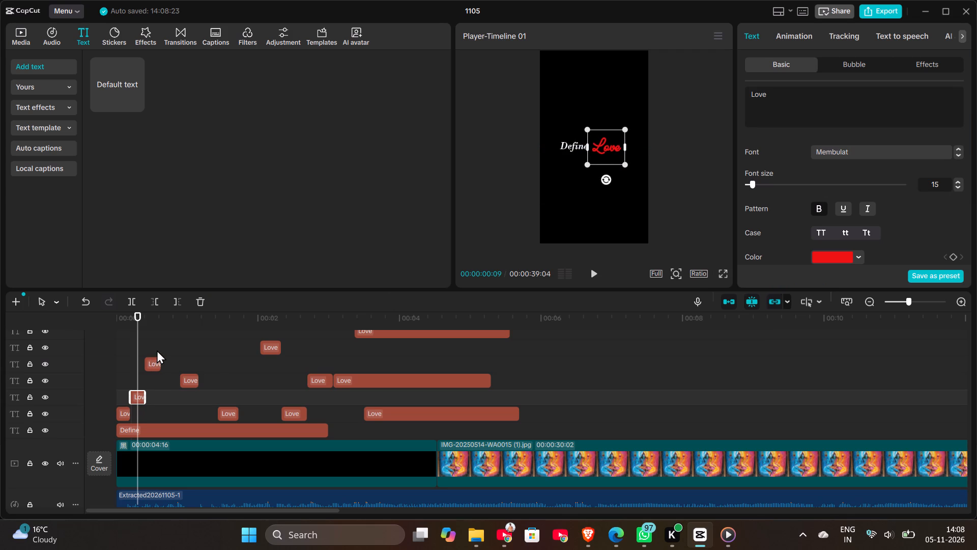
Enlarge the short Alegreya-Blk "Love" text at 00:00:00:17 in the preview.
click(157, 350)
click(154, 363)
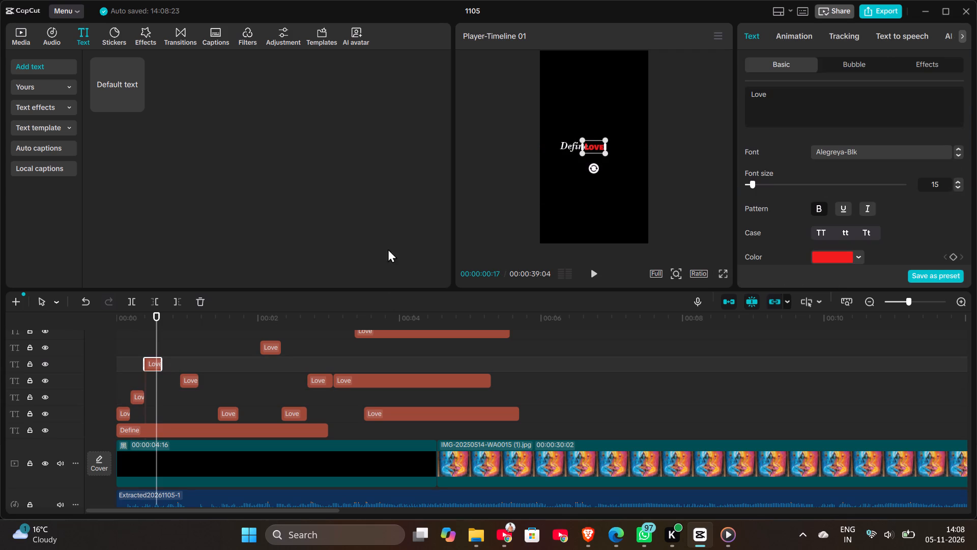
drag(604, 153, 612, 165)
Change the font of the enlarged "Love" text at 00:00:00:17 to Rage Italic.
click(915, 151)
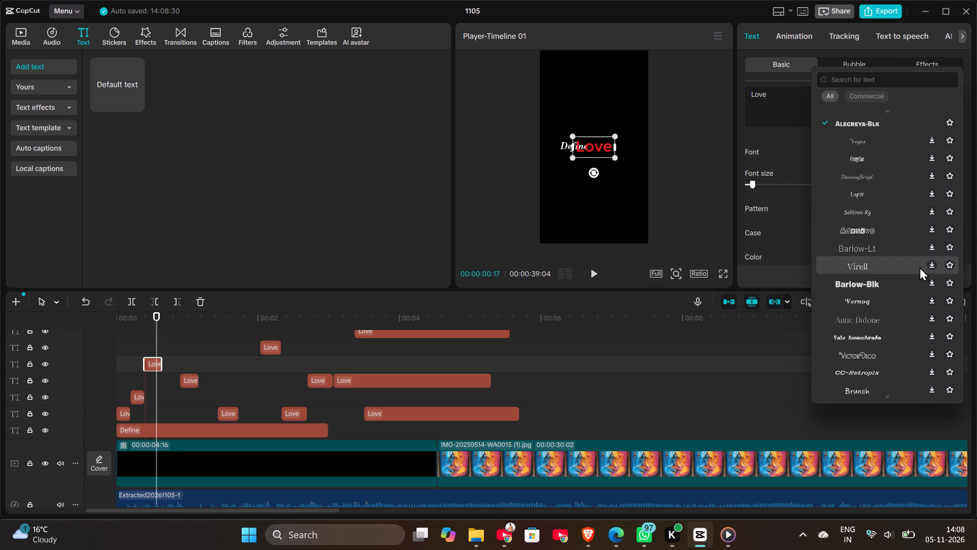
scroll(902, 300, down, 15)
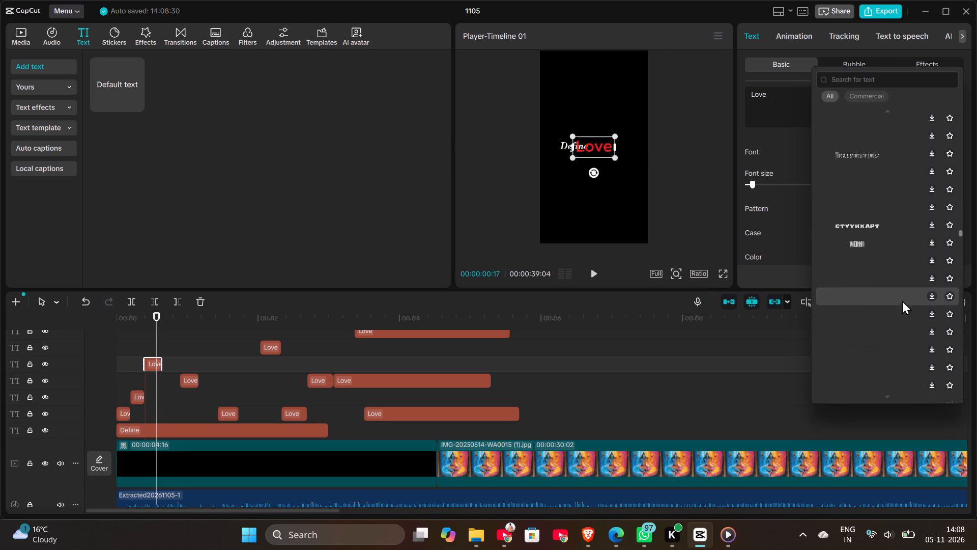
scroll(902, 300, down, 14)
scroll(902, 299, down, 20)
scroll(902, 299, down, 20)
scroll(902, 299, down, 20)
scroll(902, 298, up, 20)
scroll(902, 298, up, 12)
scroll(902, 298, down, 20)
scroll(902, 298, down, 20)
scroll(902, 298, down, 20)
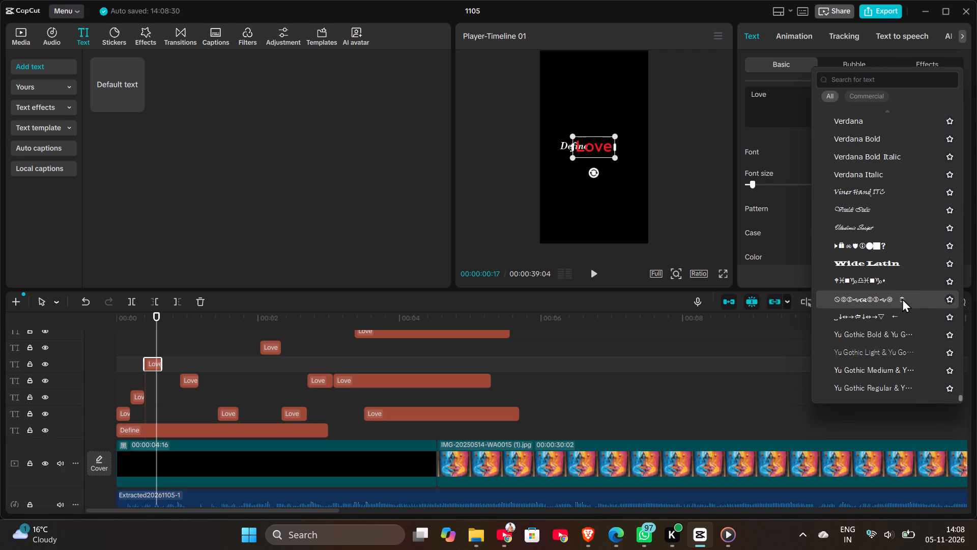
scroll(902, 298, up, 2)
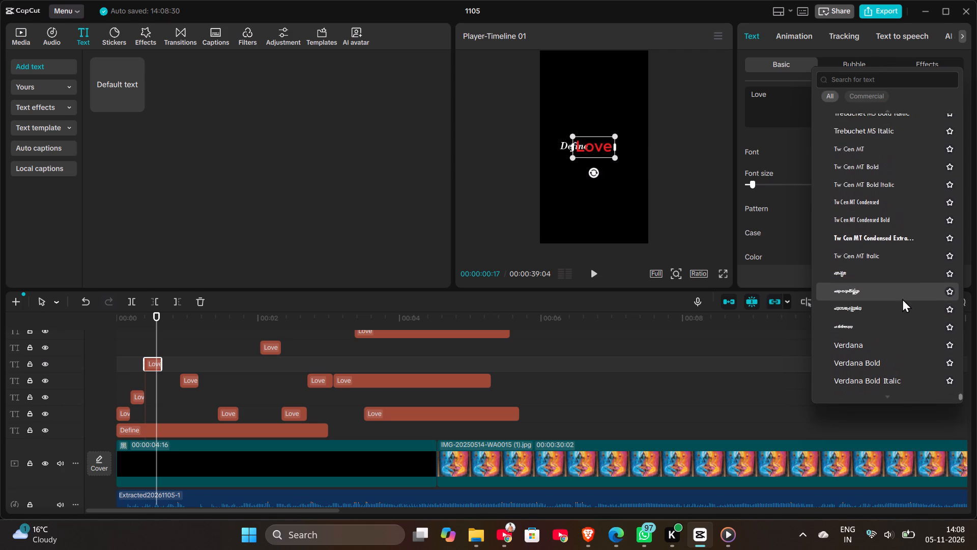
scroll(902, 298, up, 3)
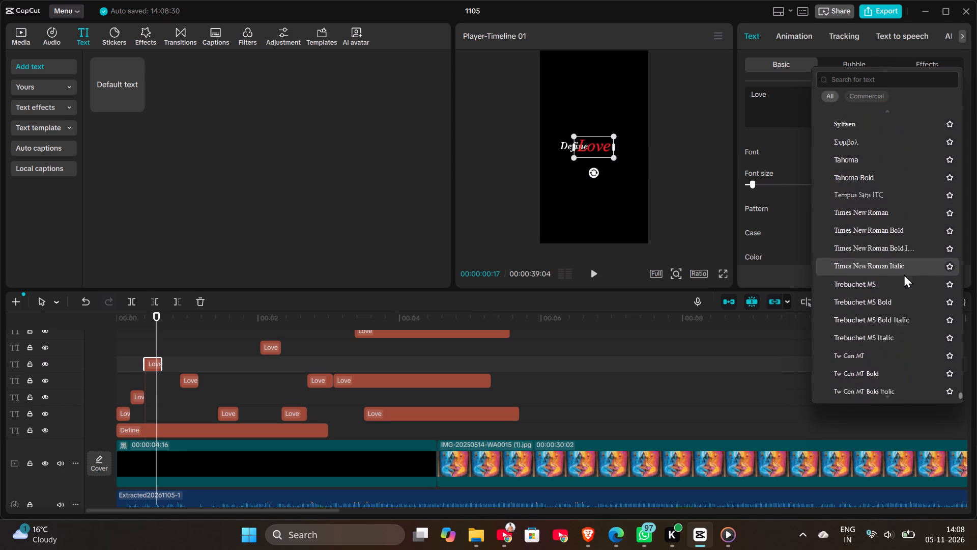
scroll(904, 274, up, 2)
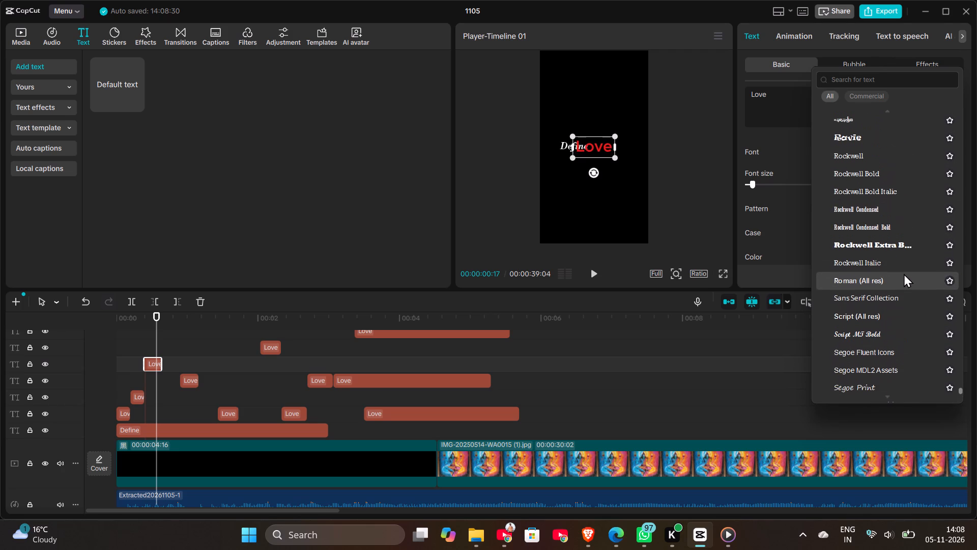
scroll(904, 273, up, 1)
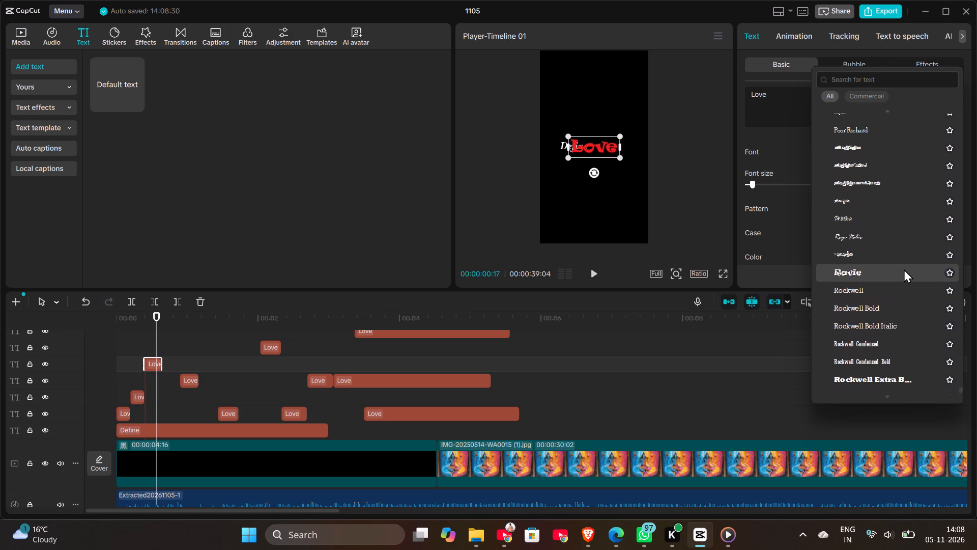
scroll(905, 233, up, 1)
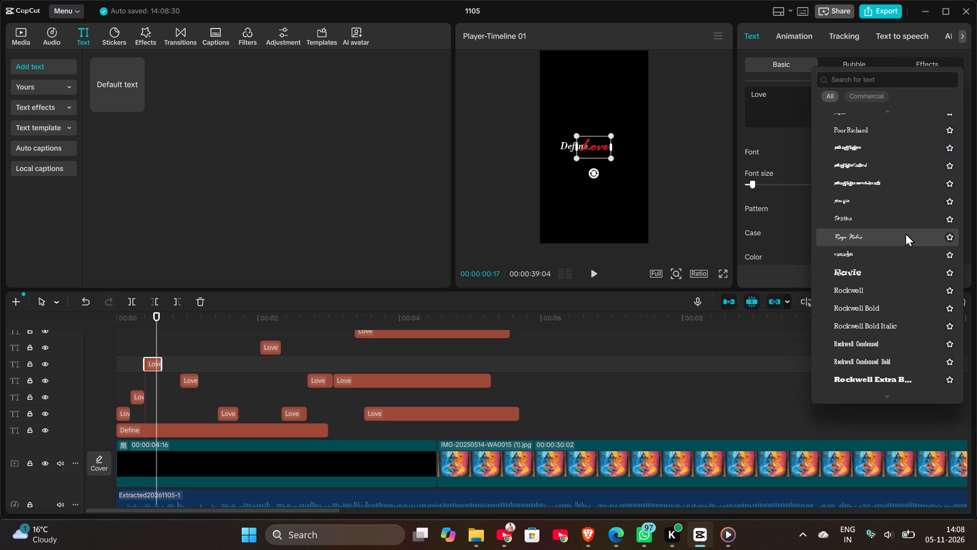
scroll(906, 187, up, 2)
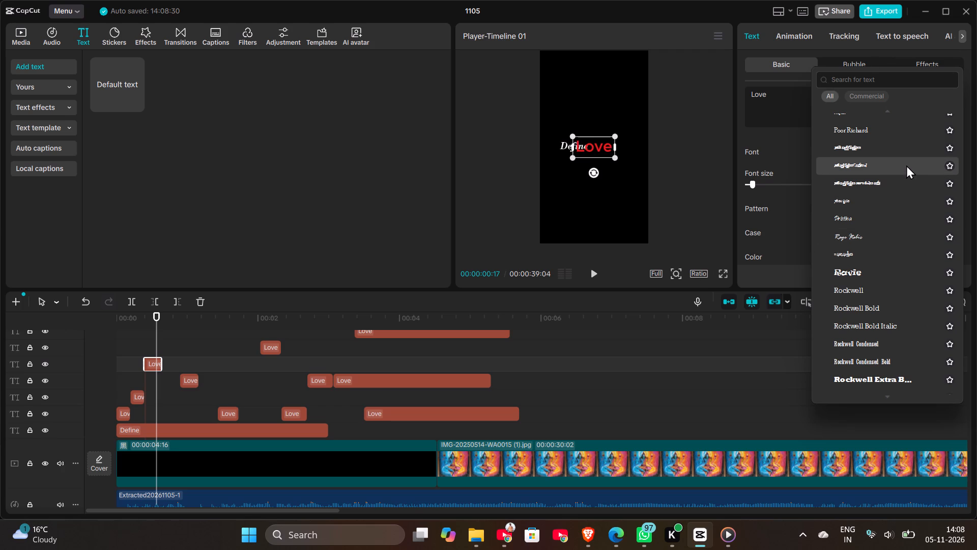
scroll(906, 132, up, 1)
click(902, 239)
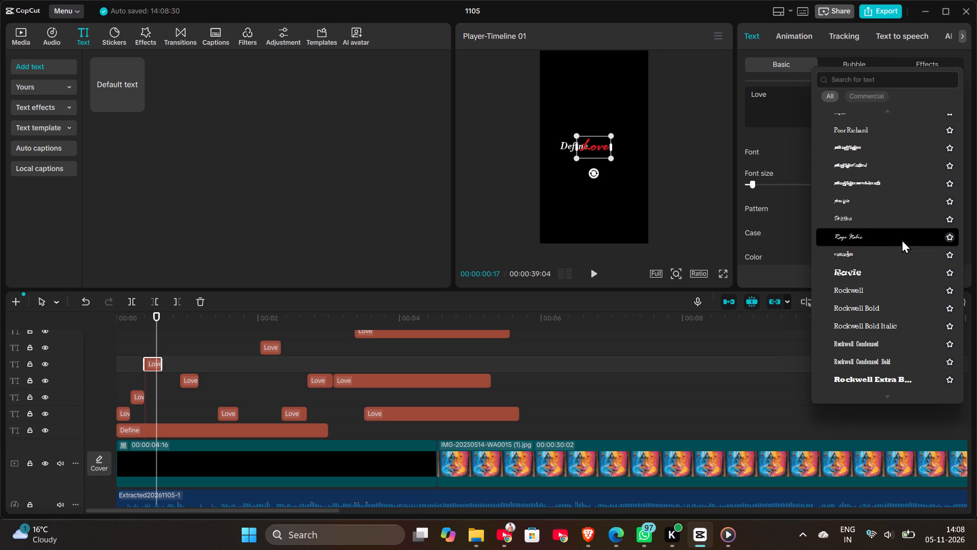
scroll(902, 239, up, 1)
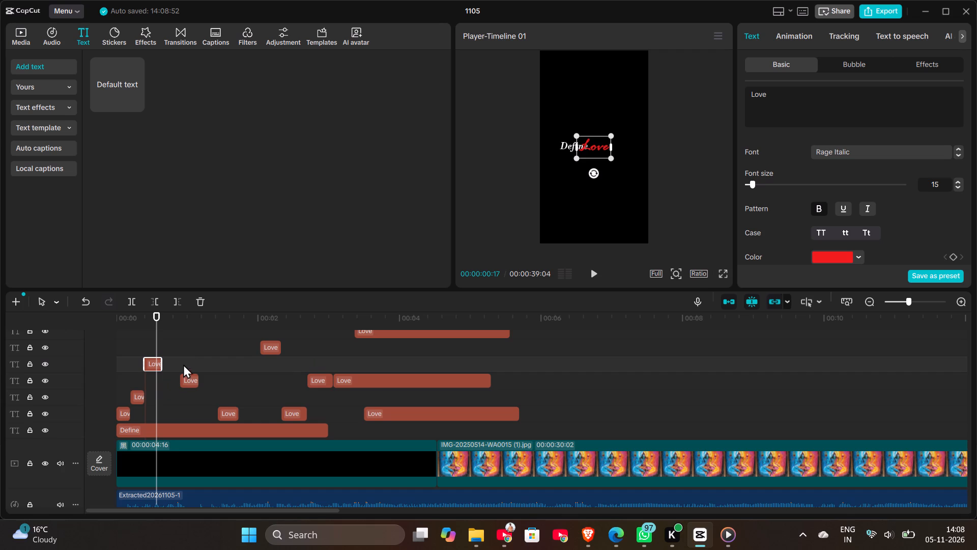
Change the font of the short Alegreya-Blk "Love" piece at 00:00:02:06 to Ligahura Sans.
scroll(314, 371, up, 1)
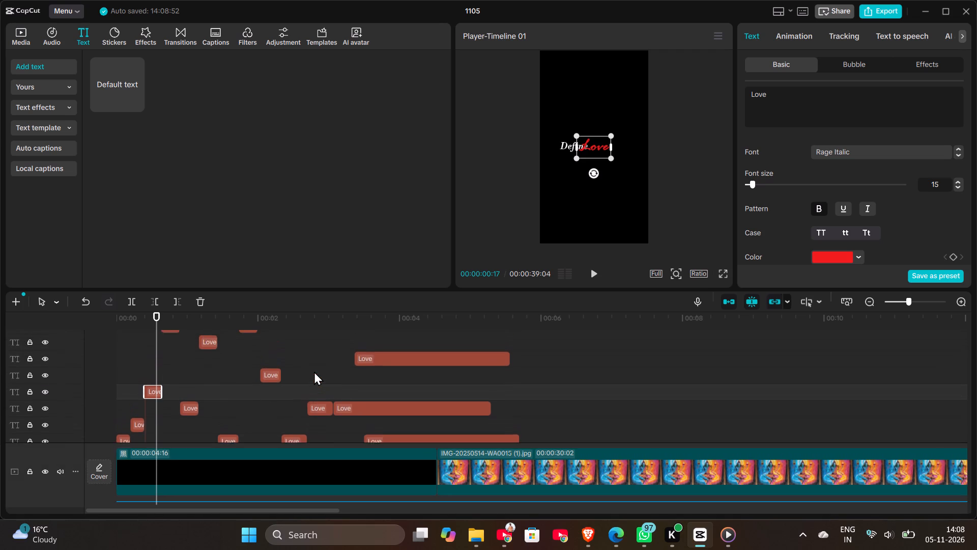
scroll(314, 371, up, 1)
click(272, 369)
scroll(272, 369, up, 1)
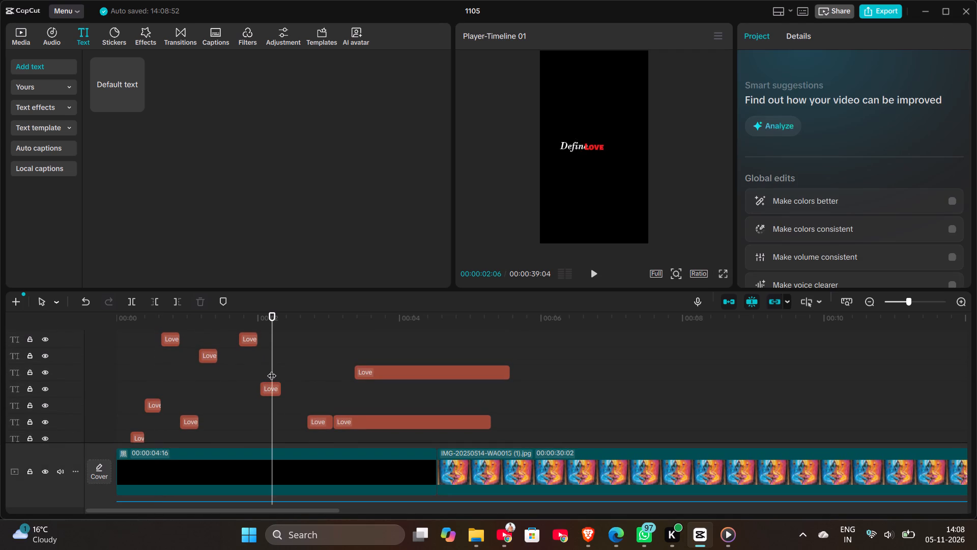
click(268, 391)
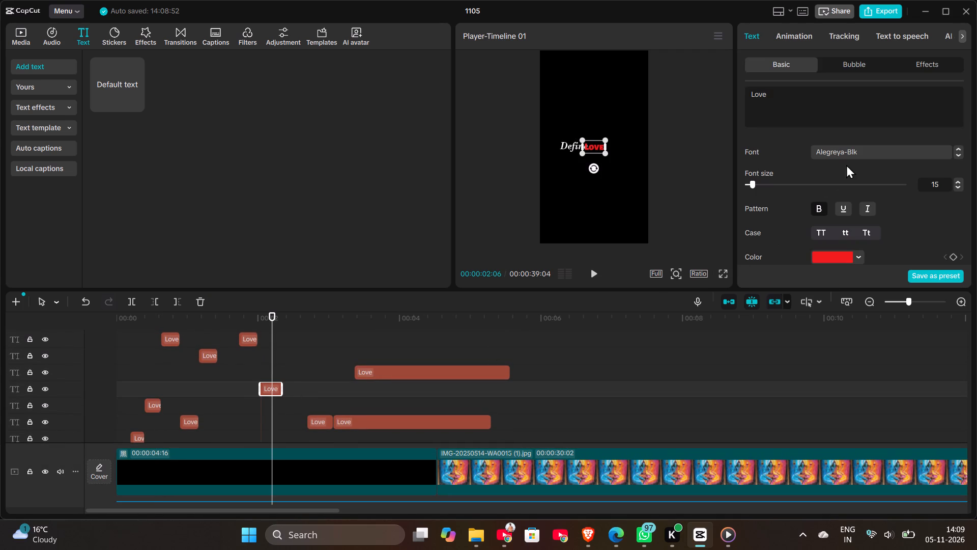
click(869, 151)
scroll(873, 275, down, 15)
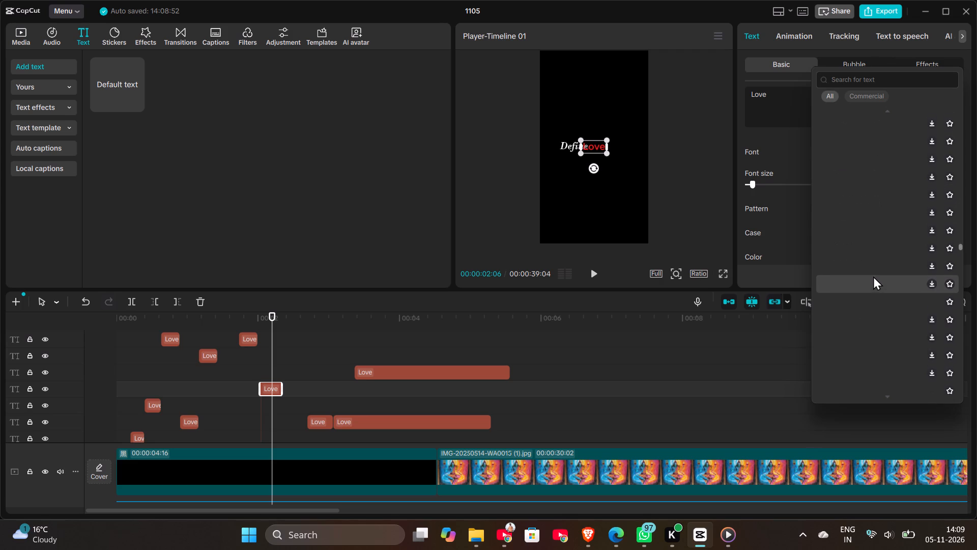
scroll(873, 276, down, 9)
scroll(873, 276, down, 20)
scroll(873, 276, down, 20)
scroll(873, 276, down, 20)
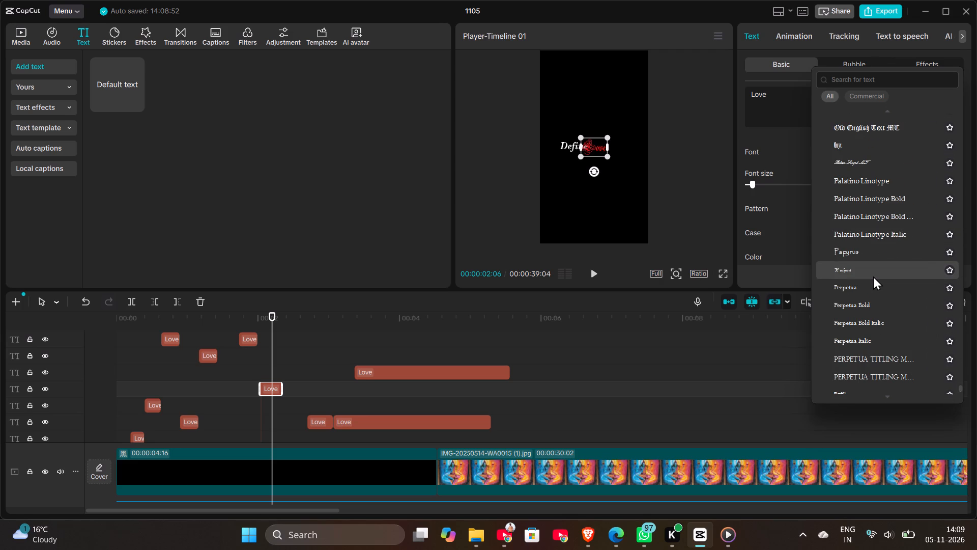
scroll(873, 276, up, 7)
scroll(873, 276, down, 4)
scroll(873, 276, up, 7)
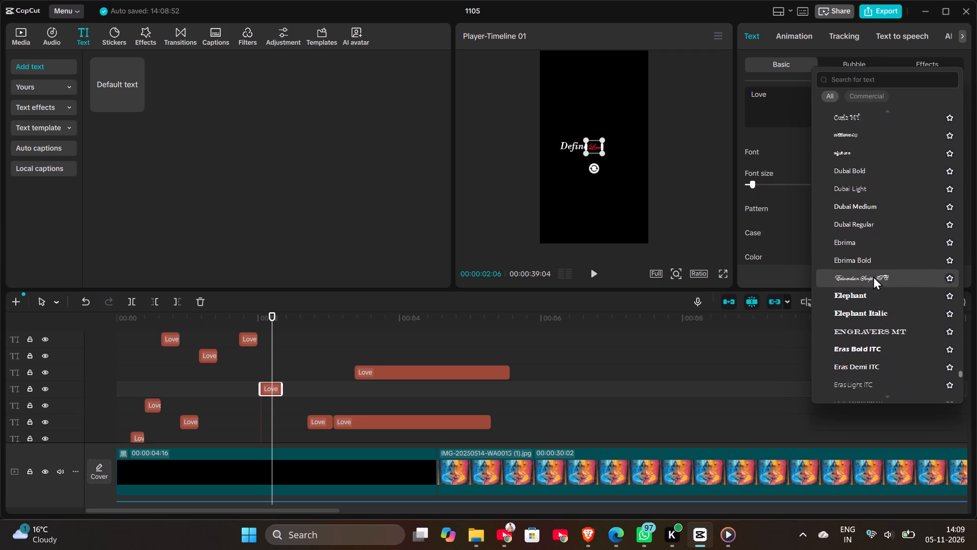
scroll(873, 276, up, 8)
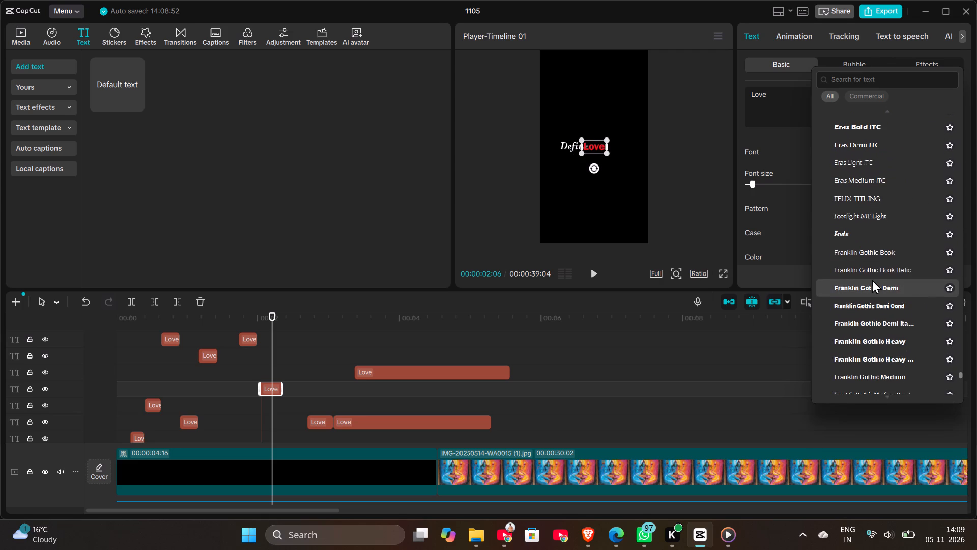
scroll(872, 280, up, 1)
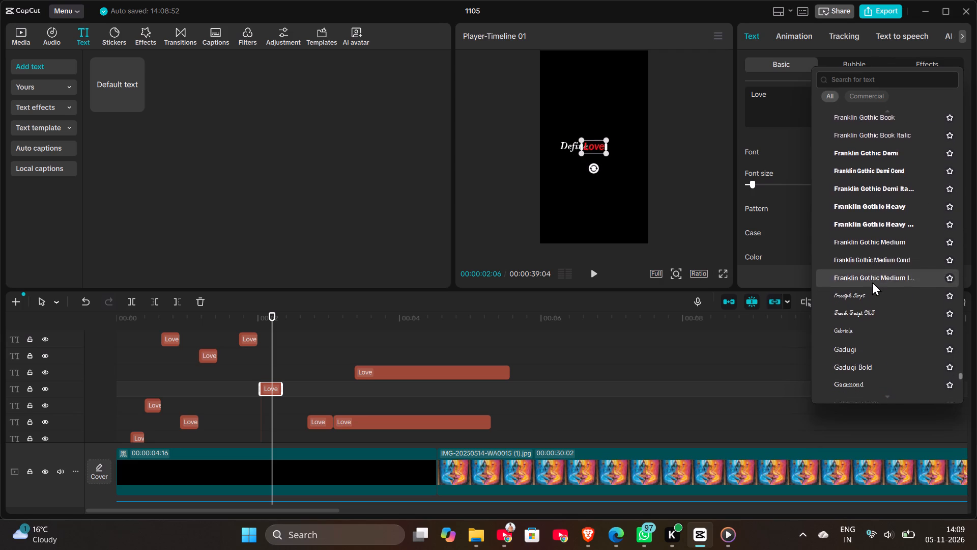
scroll(872, 282, up, 2)
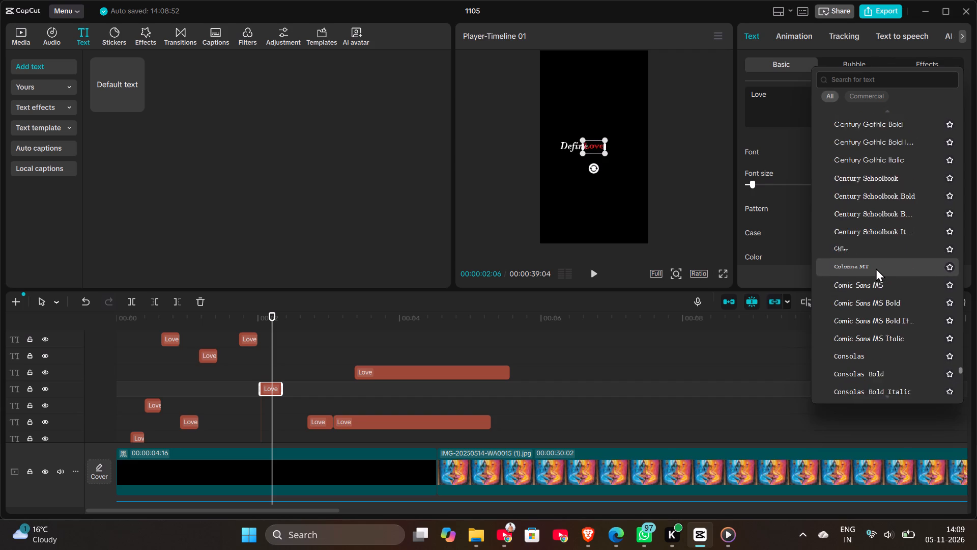
scroll(876, 268, up, 4)
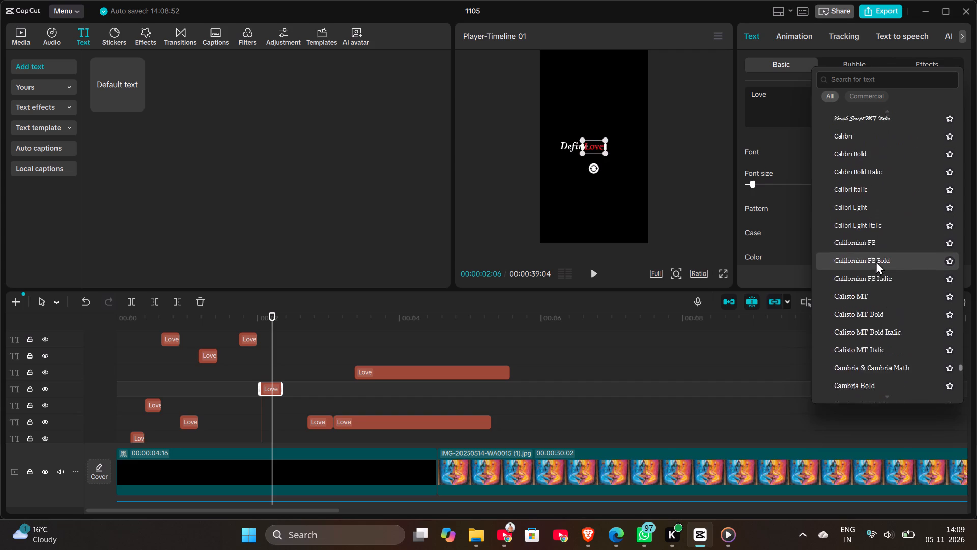
scroll(876, 261, up, 5)
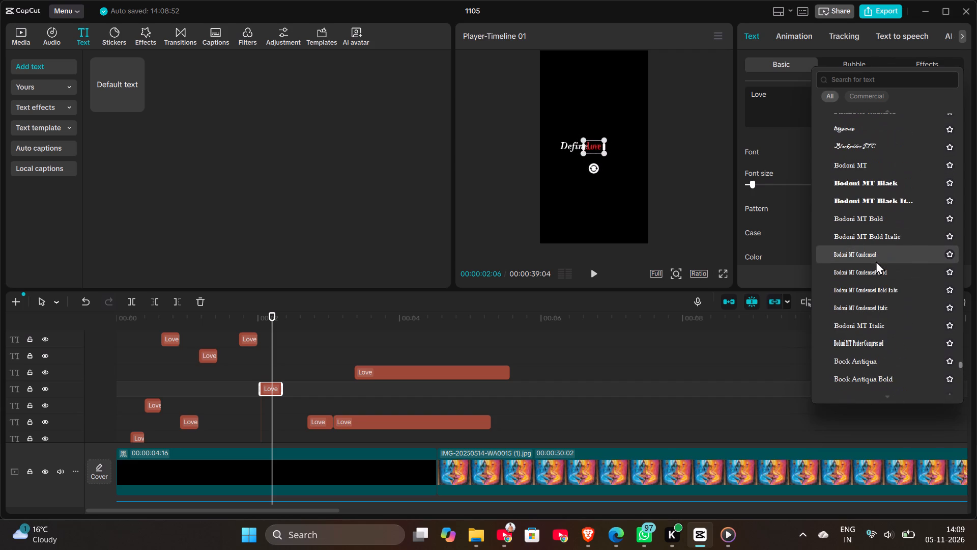
scroll(876, 261, up, 2)
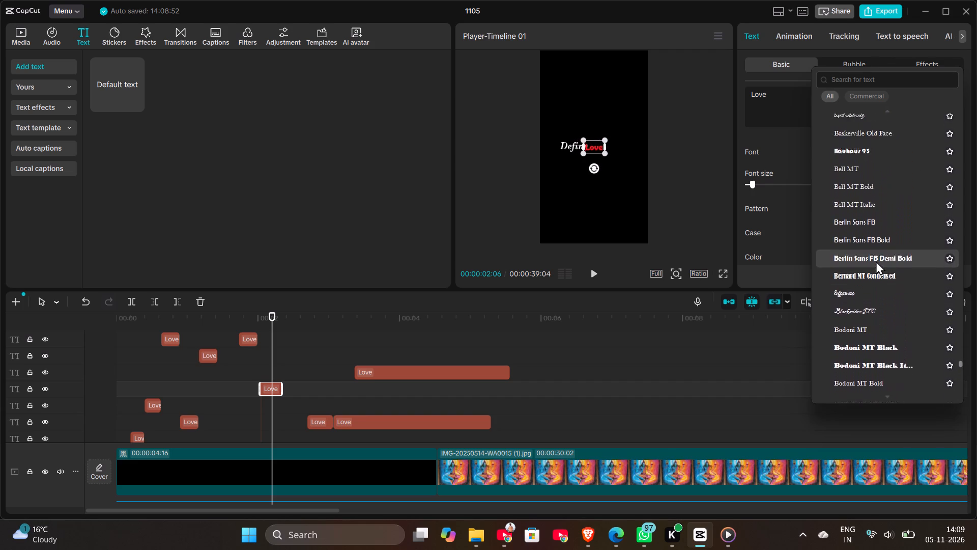
scroll(876, 261, up, 2)
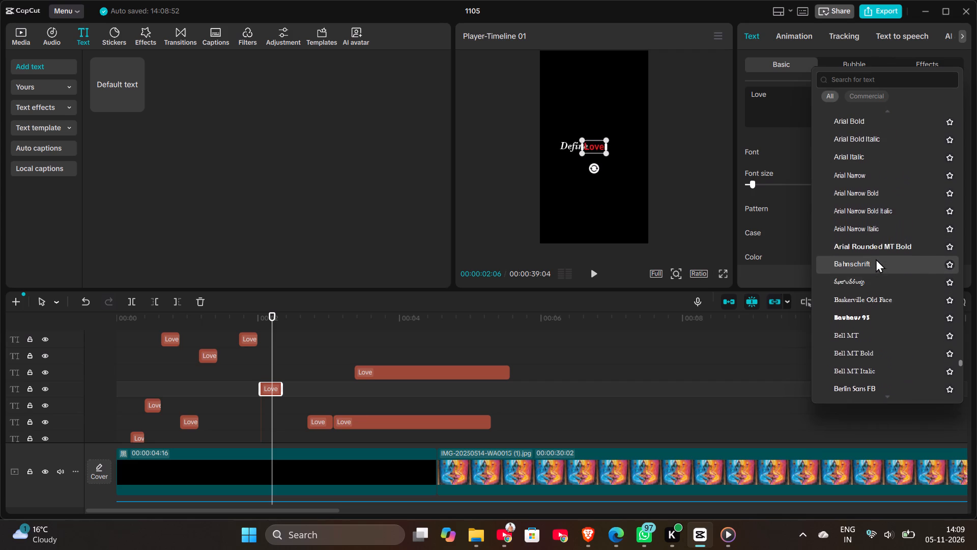
scroll(876, 259, up, 2)
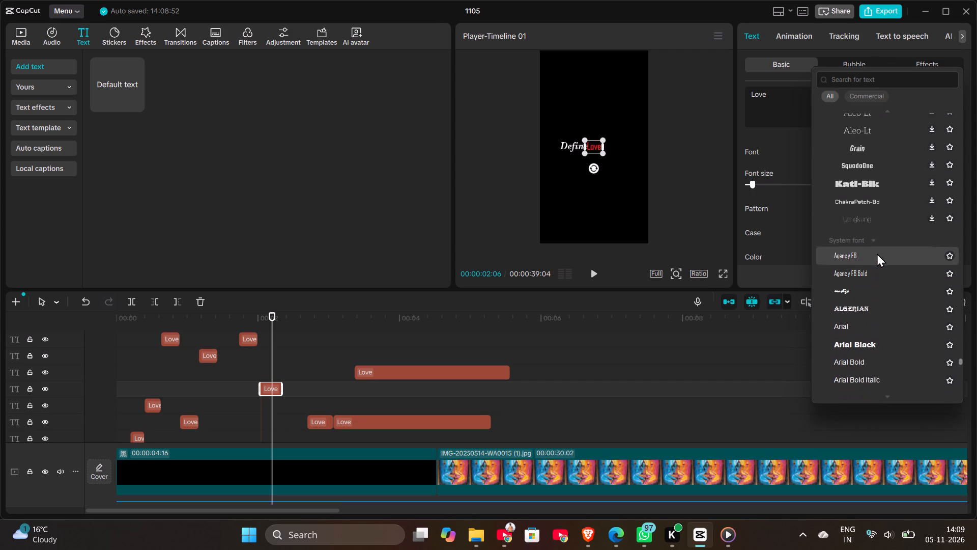
scroll(877, 253, up, 1)
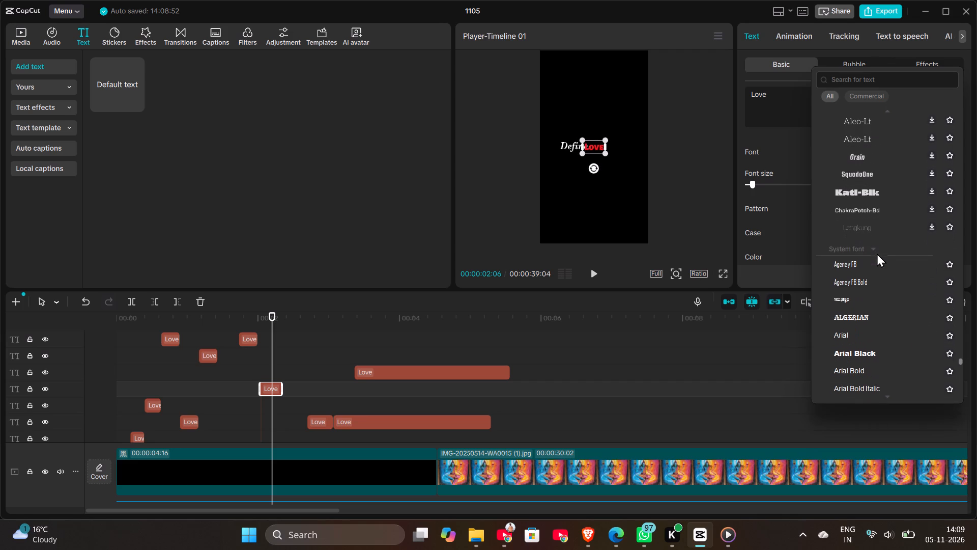
scroll(877, 253, up, 1)
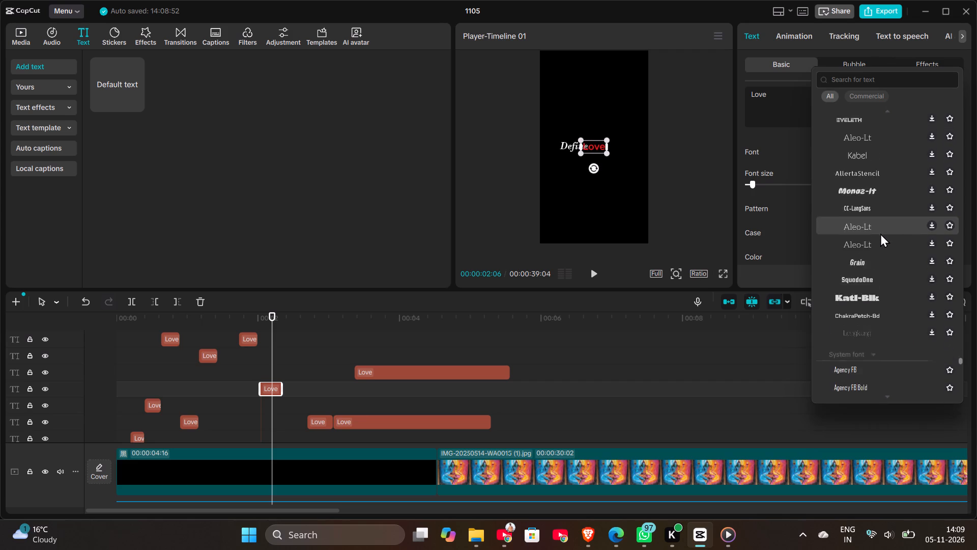
scroll(880, 233, up, 2)
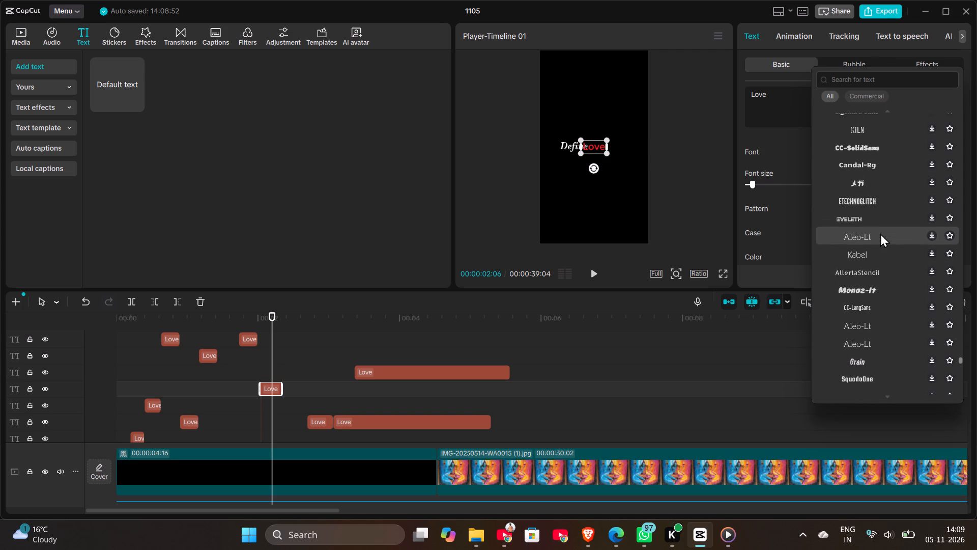
scroll(880, 233, up, 2)
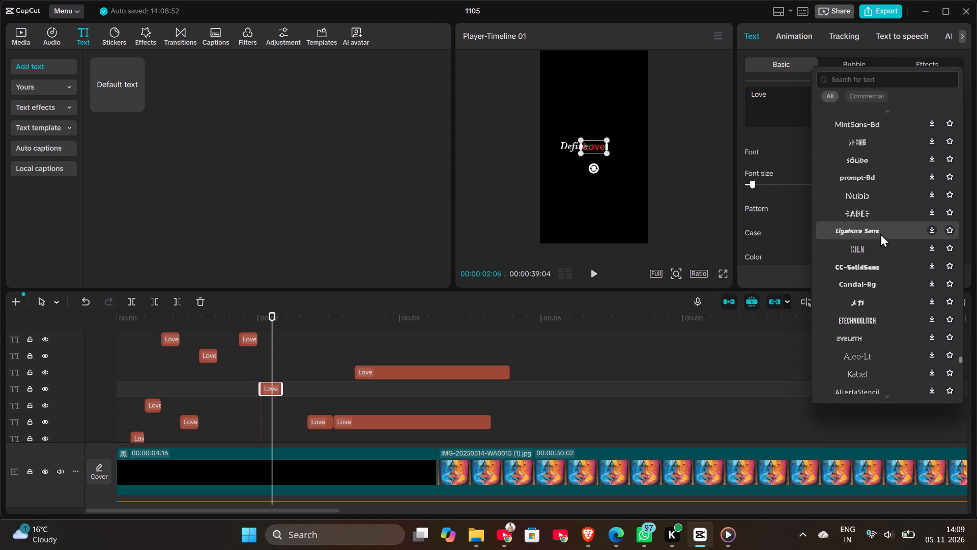
click(880, 233)
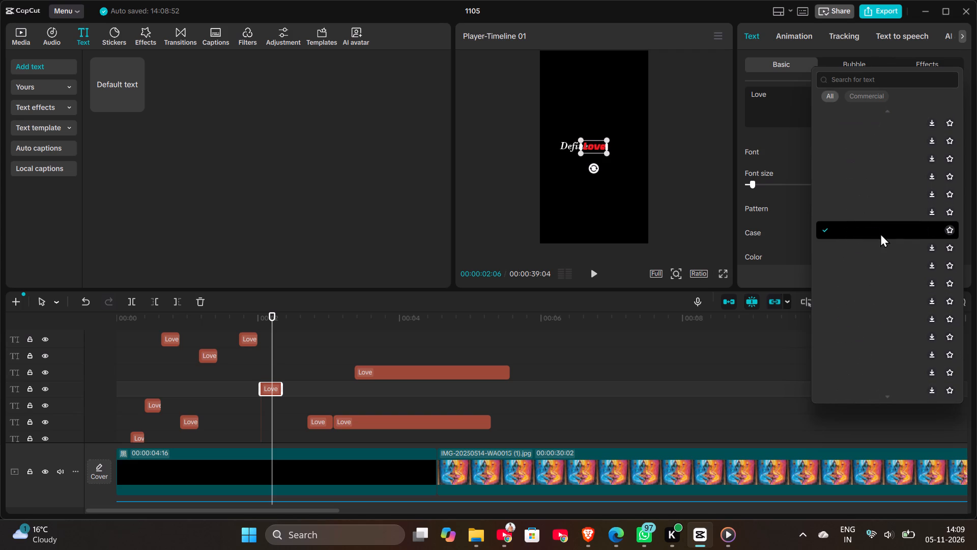
scroll(880, 233, up, 1)
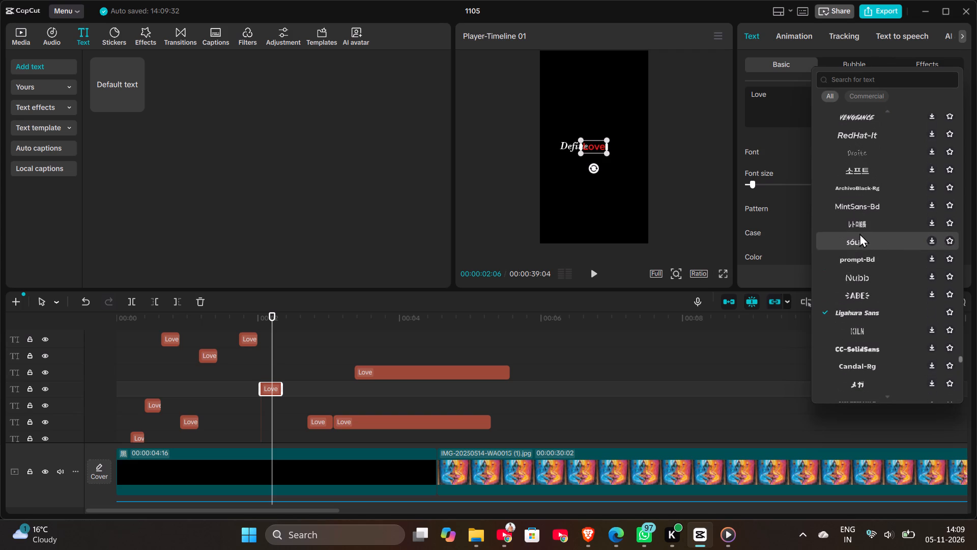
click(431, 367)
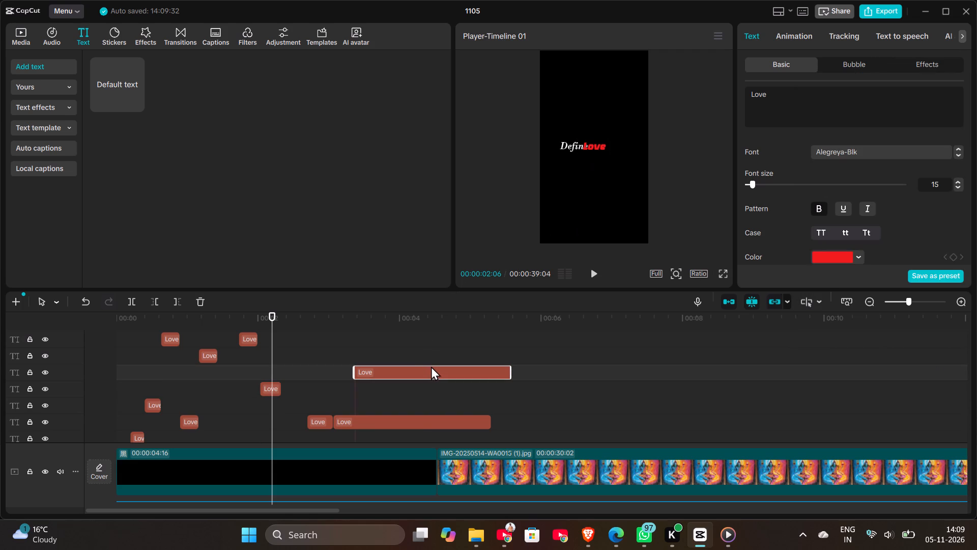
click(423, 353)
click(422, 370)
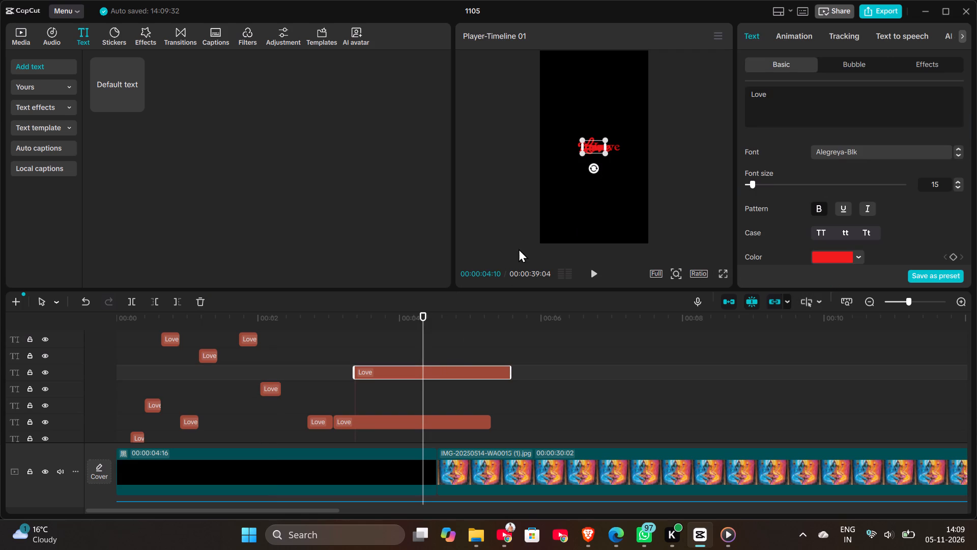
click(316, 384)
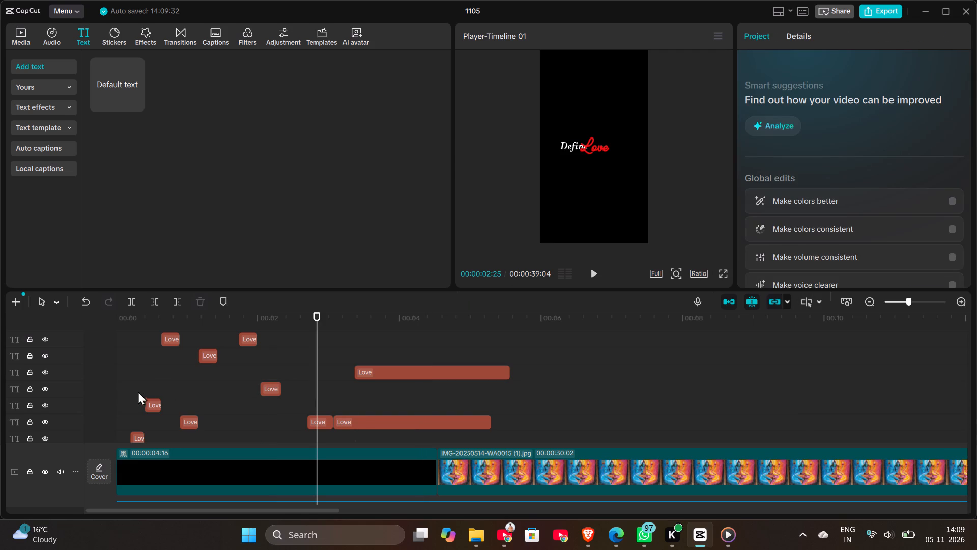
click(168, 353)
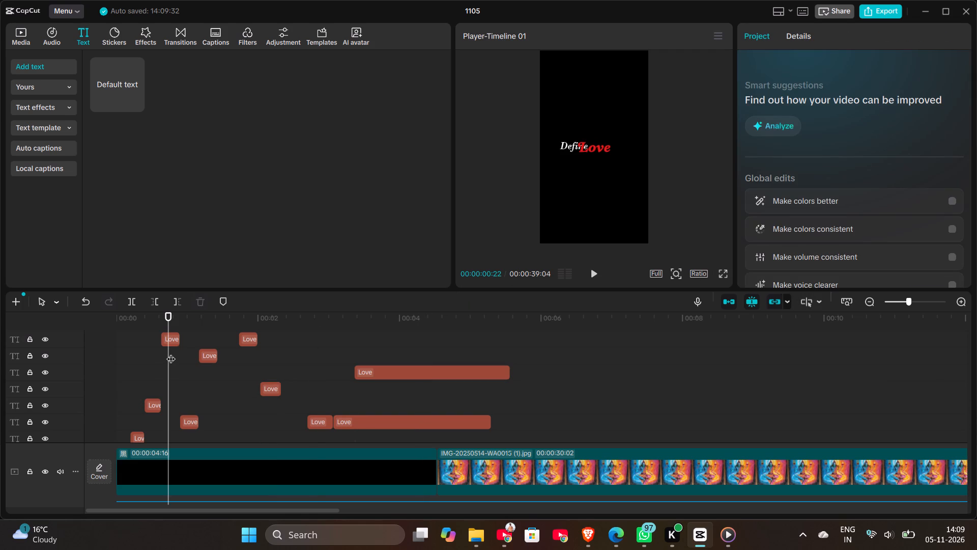
Shift the Rage Italic "Love" text at 00:00:00:14 in the preview so it sits just to the right of "Define".
click(150, 377)
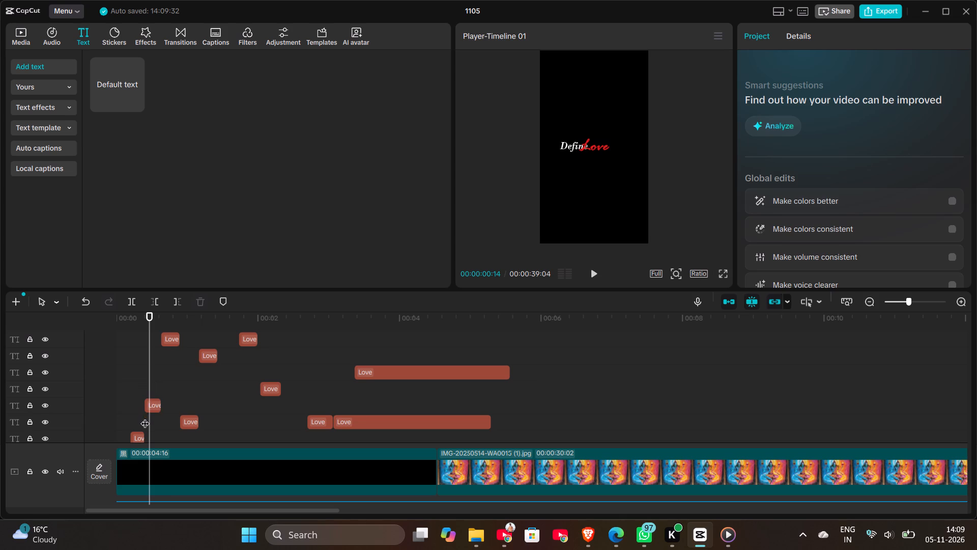
click(154, 408)
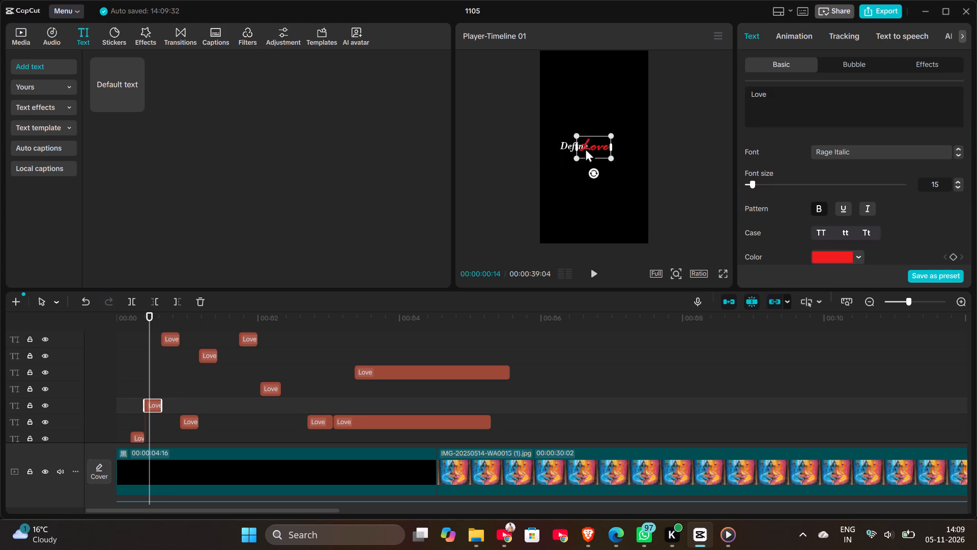
drag(594, 148, 608, 147)
Shift the Vernoq "Love" text at 00:00:00:23 in the preview to just right of "Define", level with it and without overlapping.
click(171, 362)
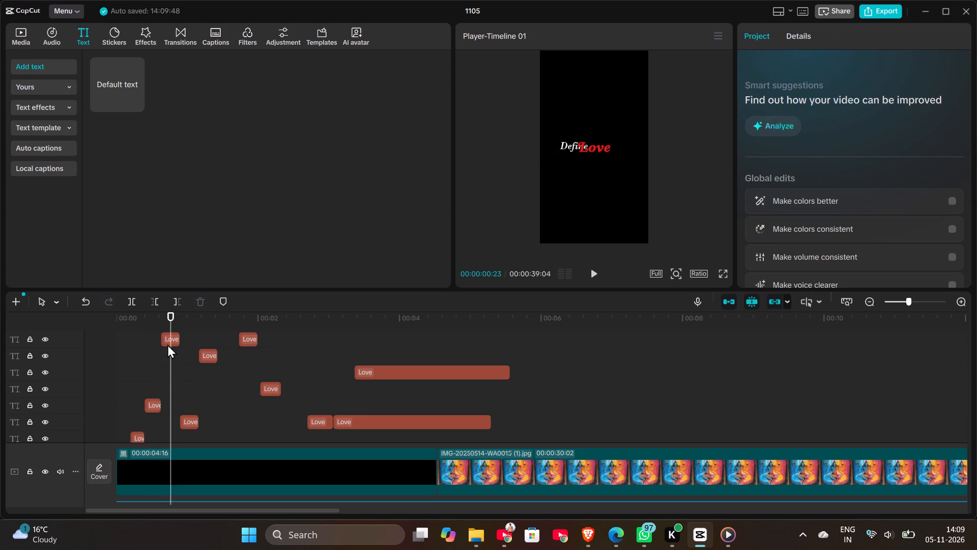
click(169, 338)
drag(592, 150, 595, 150)
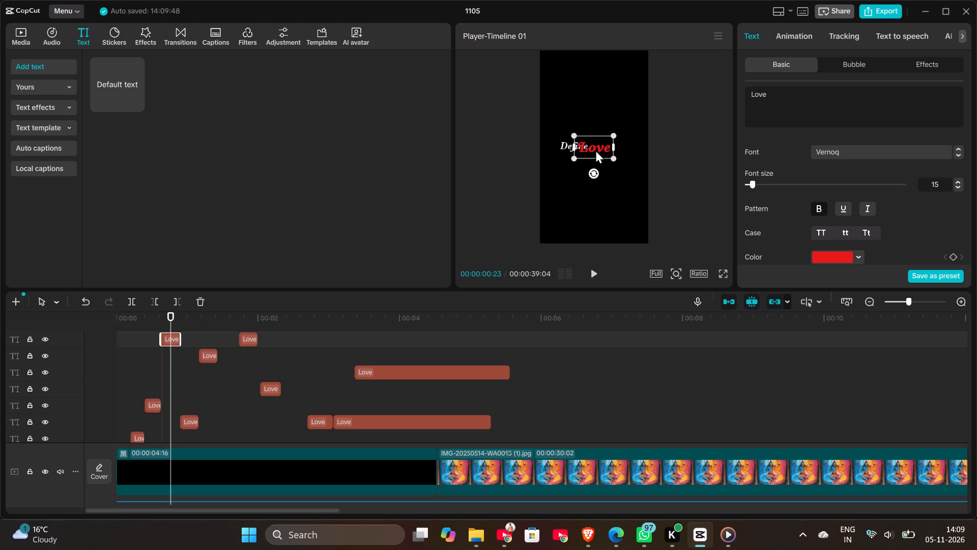
drag(595, 150, 613, 150)
drag(590, 150, 596, 150)
drag(596, 150, 599, 150)
drag(595, 150, 610, 144)
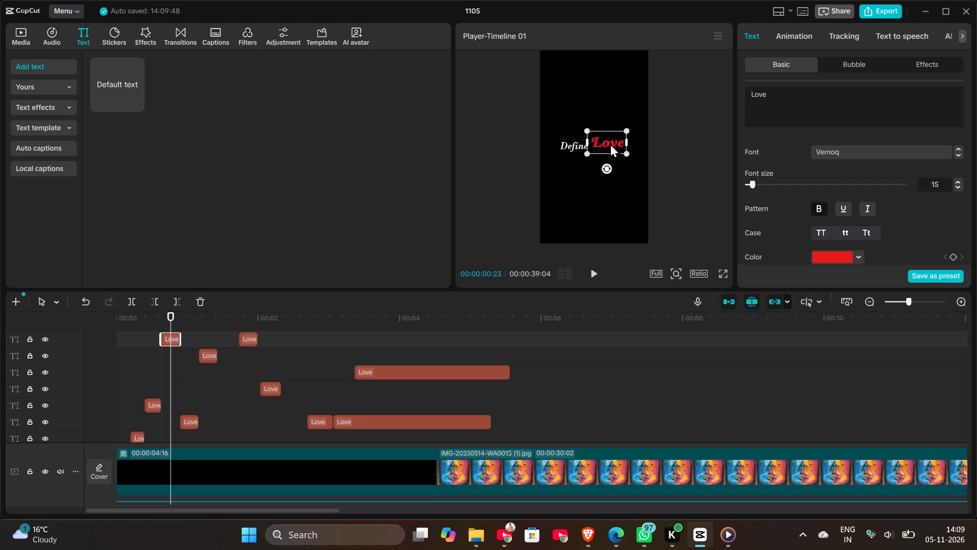
drag(610, 144, 611, 153)
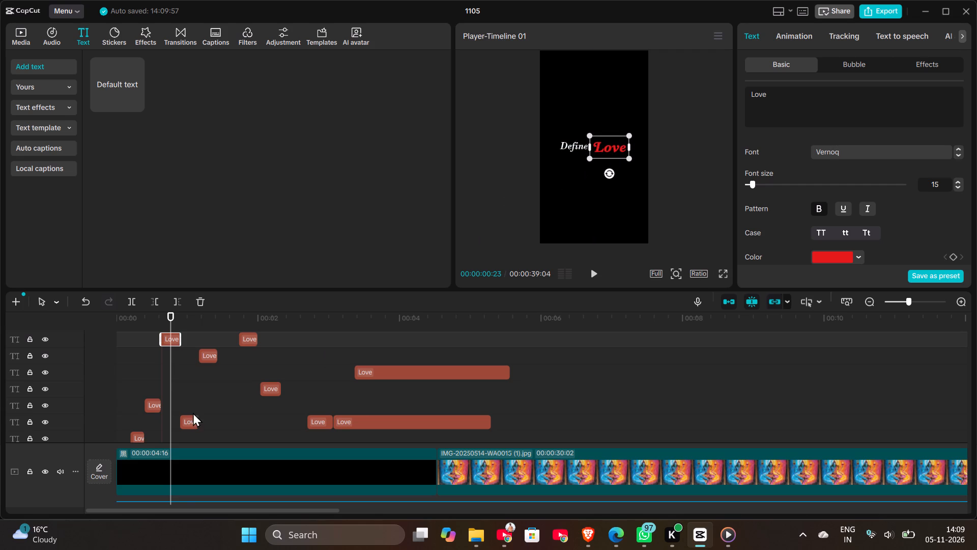
Shift the short Membulat "Love" text at 00:00:01:00 in the preview so it sits just to the right of "Define".
click(188, 404)
click(187, 423)
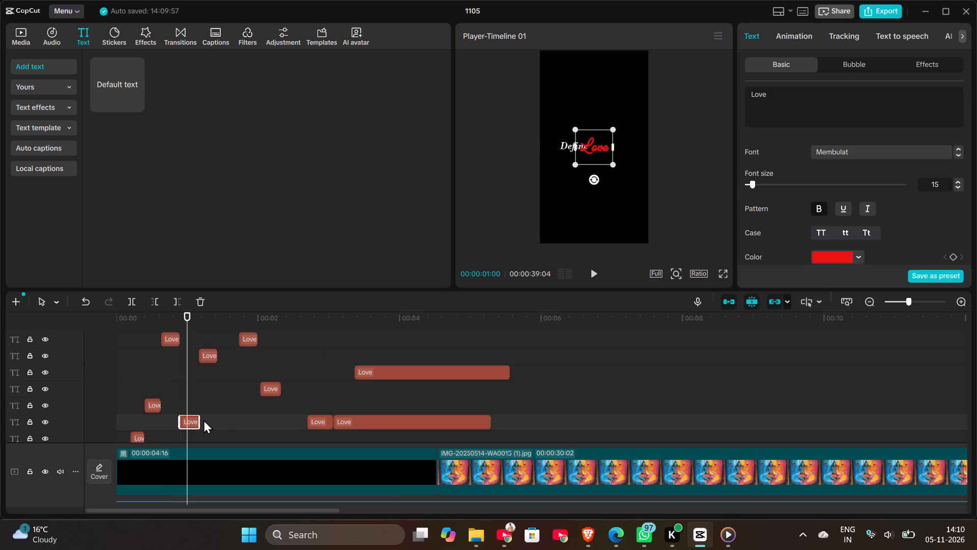
drag(598, 147, 613, 147)
drag(598, 148, 606, 148)
click(600, 195)
click(594, 157)
click(594, 147)
drag(589, 154, 601, 153)
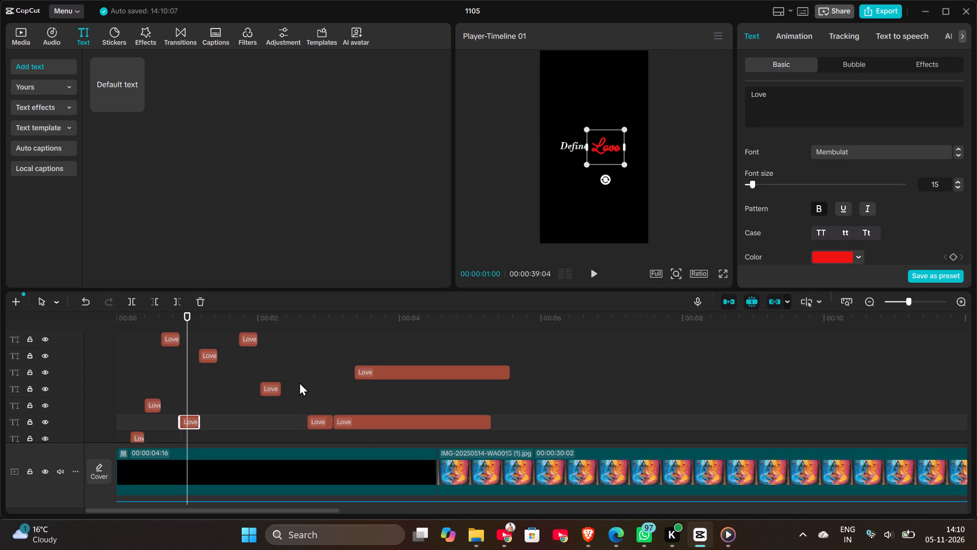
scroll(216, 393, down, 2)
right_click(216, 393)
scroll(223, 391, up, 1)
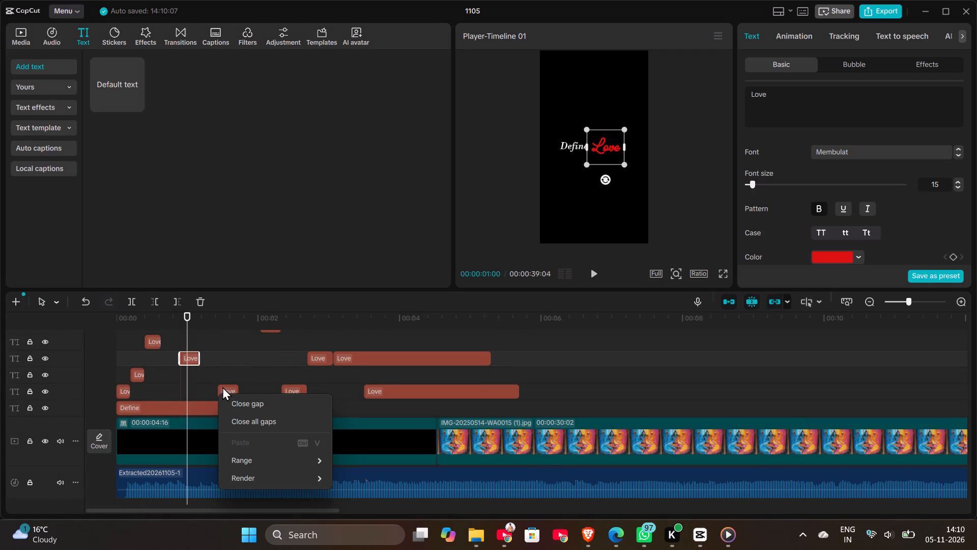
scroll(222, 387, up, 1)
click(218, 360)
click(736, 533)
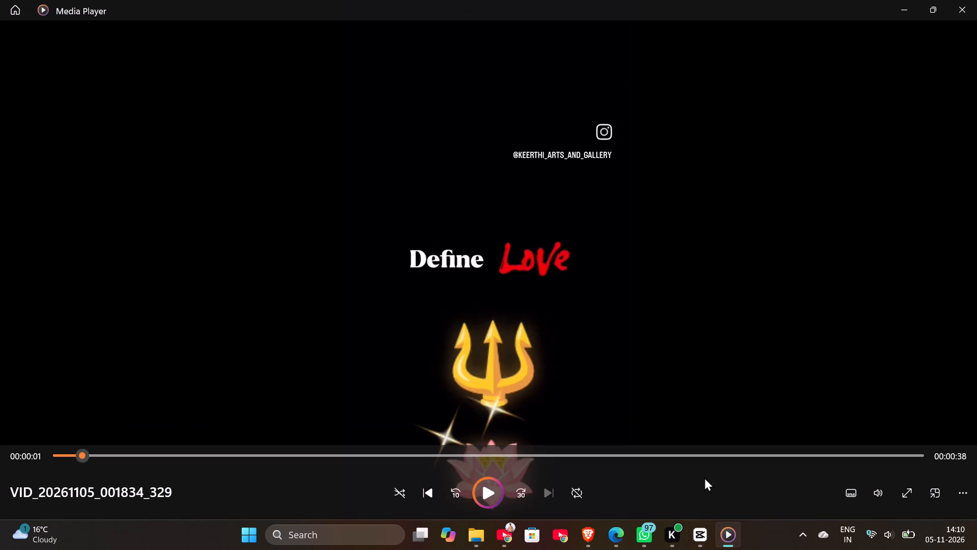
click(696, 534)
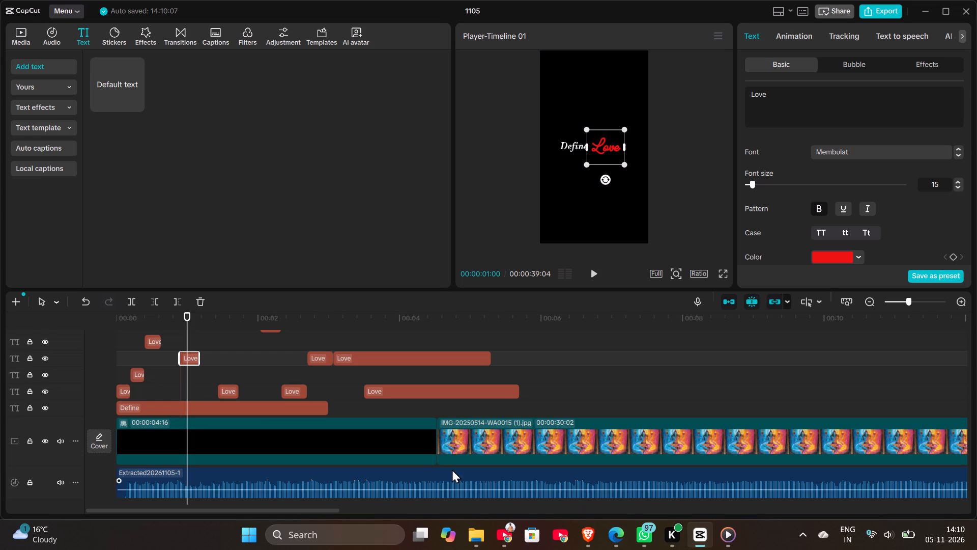
Enlarge the short Alegreya-Blk "Love" text at 00:00:01:08 in the preview and place it just to the right of "Define".
scroll(249, 405, up, 2)
click(207, 366)
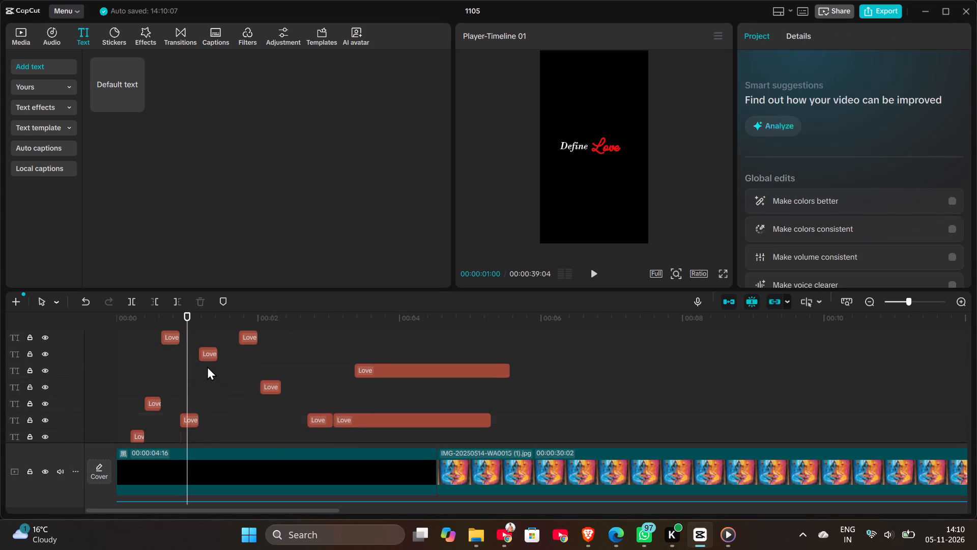
click(208, 351)
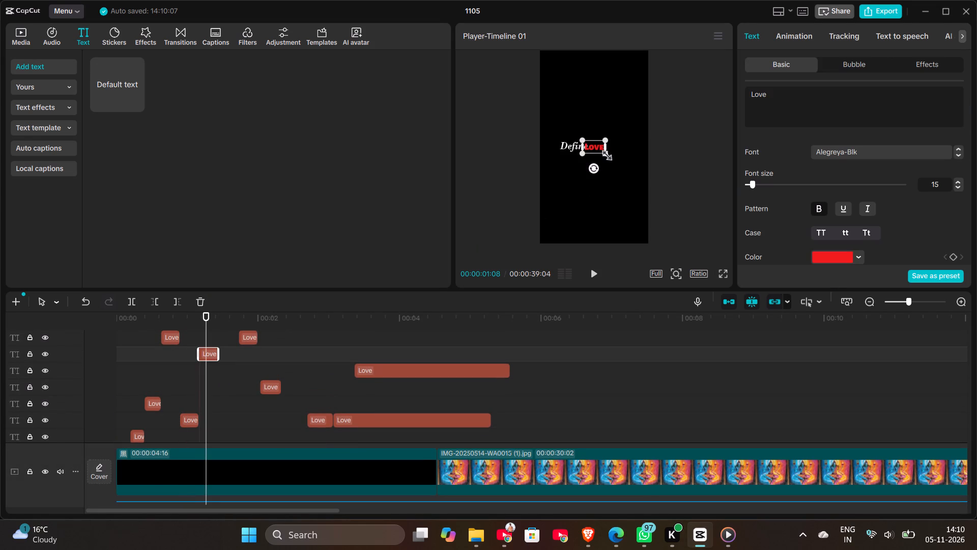
drag(604, 153, 610, 161)
drag(583, 149, 586, 149)
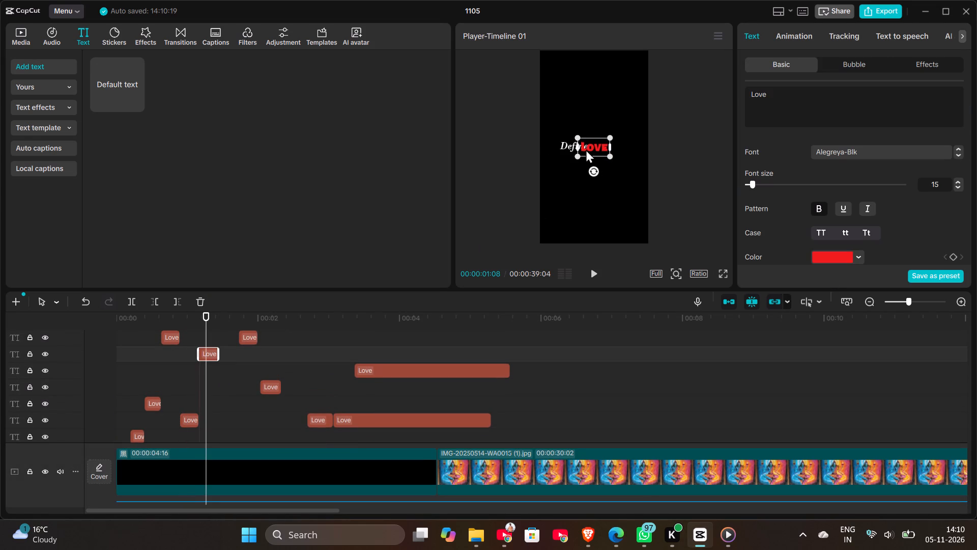
drag(586, 149, 597, 151)
Slightly enlarge the short Viremont "Love" text at 00:00:01:15 in the preview.
scroll(293, 399, down, 1)
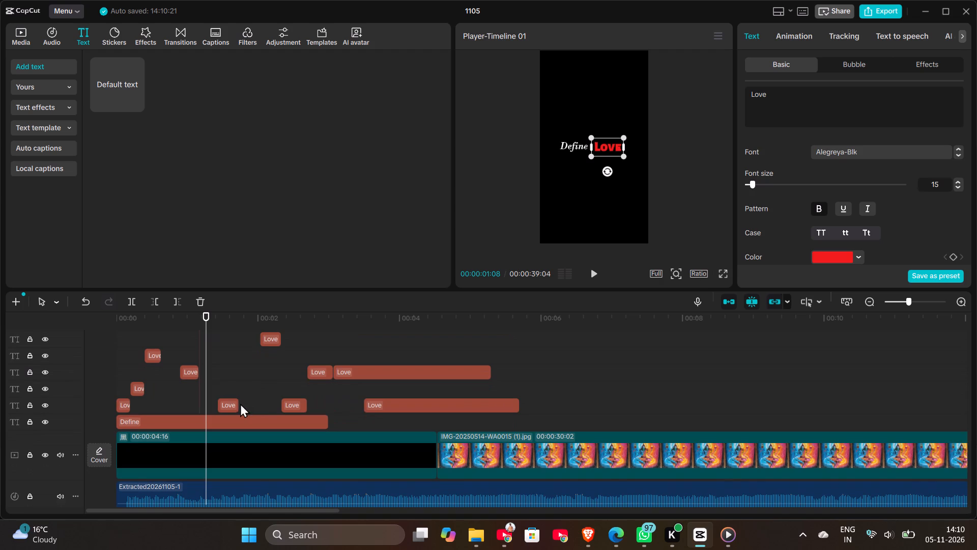
scroll(240, 403, down, 1)
click(222, 382)
click(231, 402)
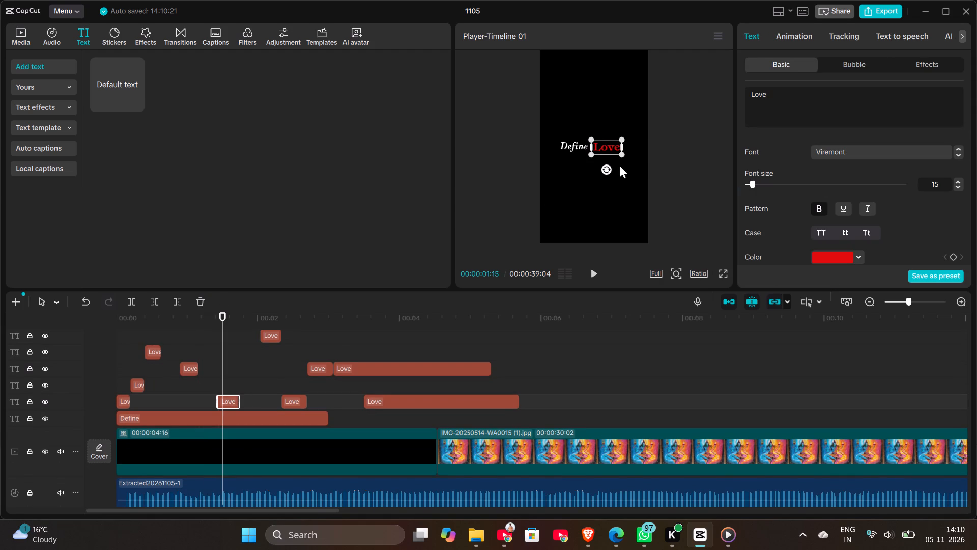
click(619, 155)
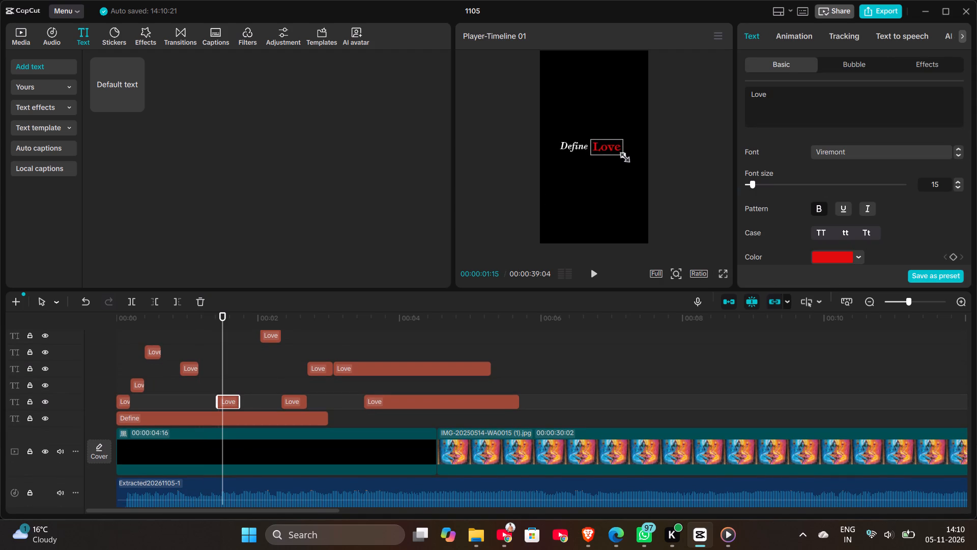
Shift the short Vernoq "Love" text at 00:00:01:24 in the preview so it sits just to the right of "Define".
scroll(289, 383, up, 1)
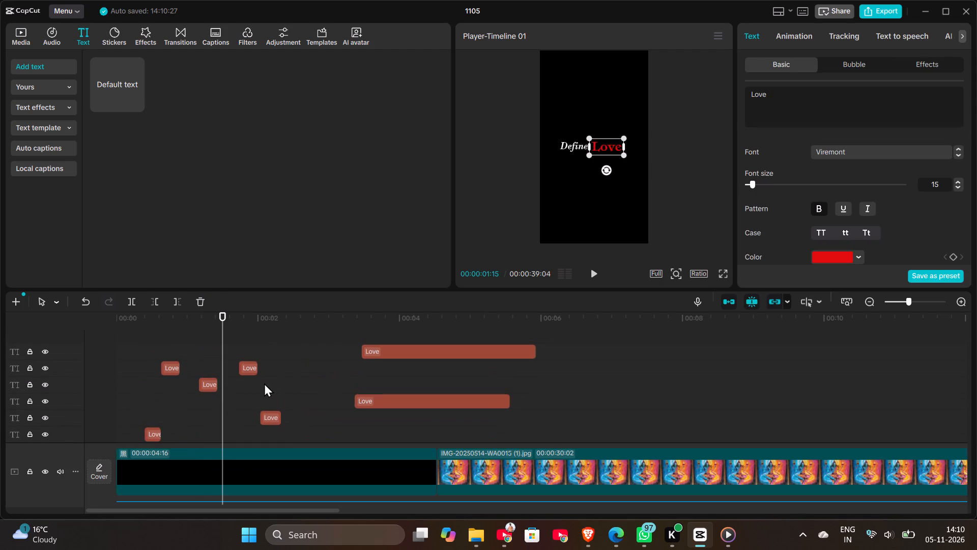
click(248, 390)
click(245, 358)
click(245, 369)
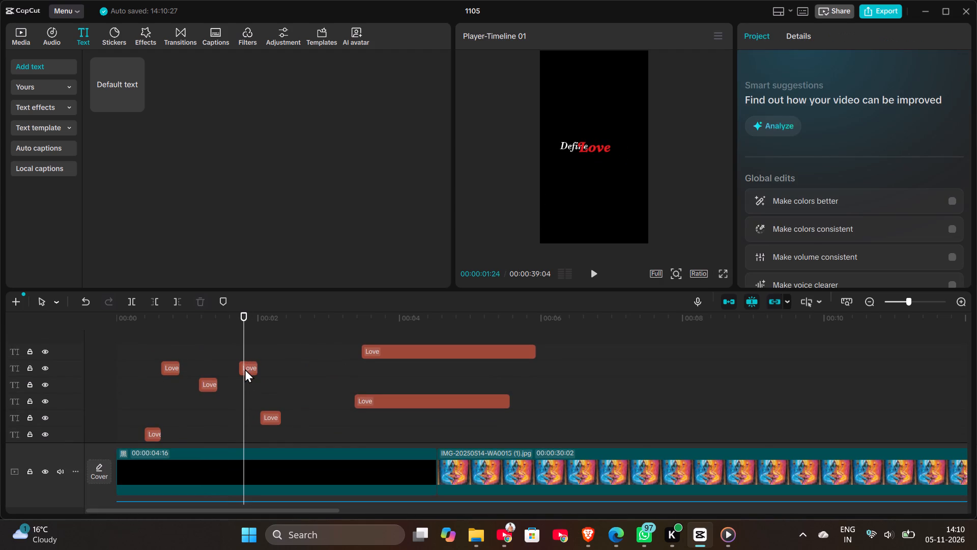
drag(592, 149, 605, 148)
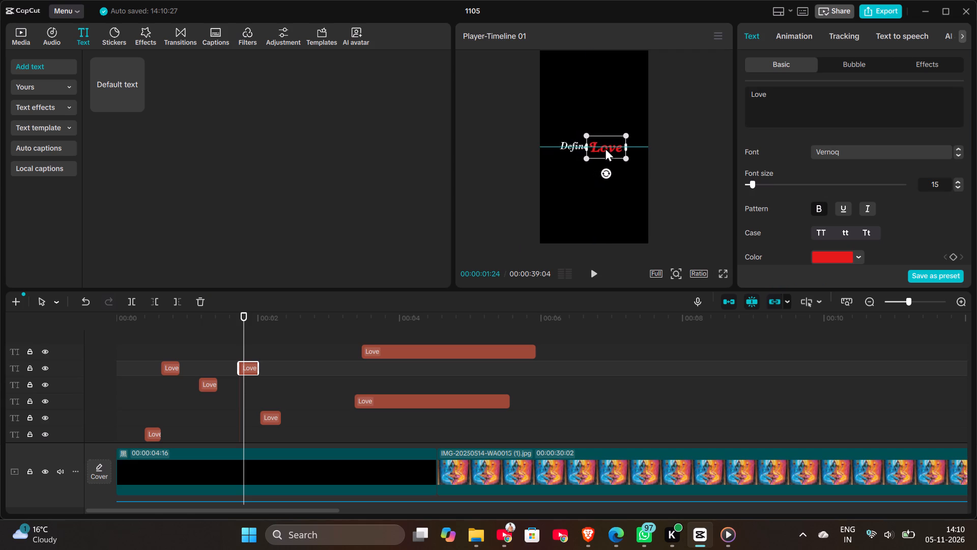
drag(605, 148, 606, 148)
Enlarge the Ligahura Sans "Love" text at 00:00:02:07 in the preview and place it just to the right of "Define".
scroll(316, 389, down, 2)
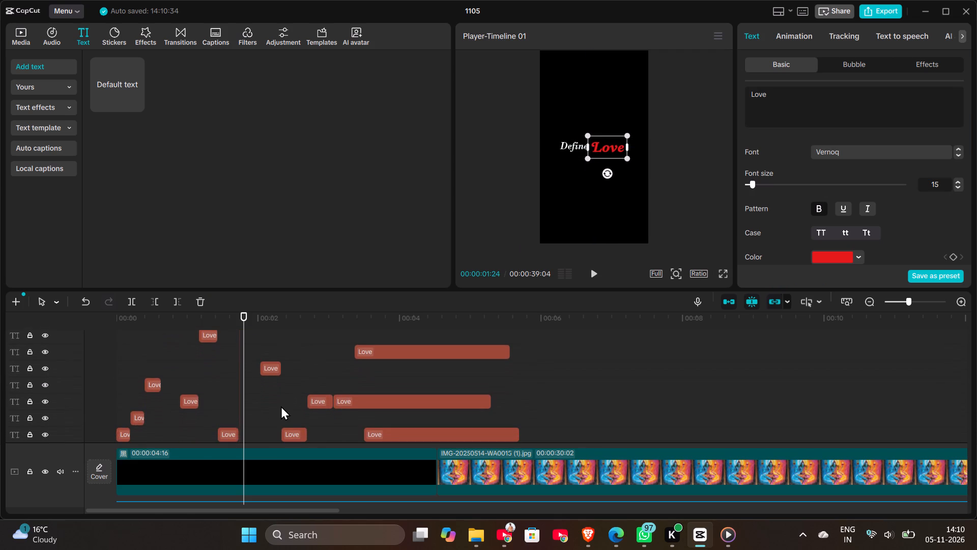
click(275, 406)
click(271, 362)
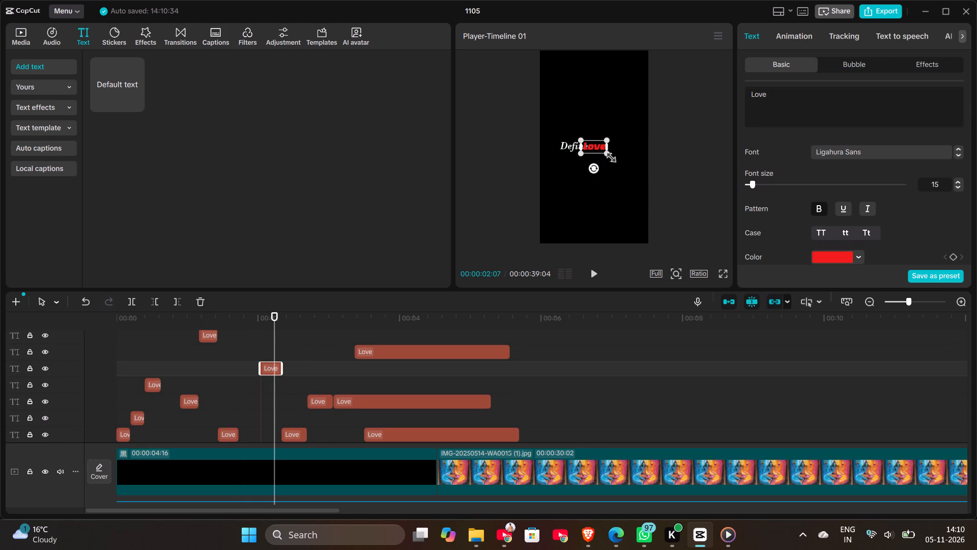
drag(604, 155, 611, 161)
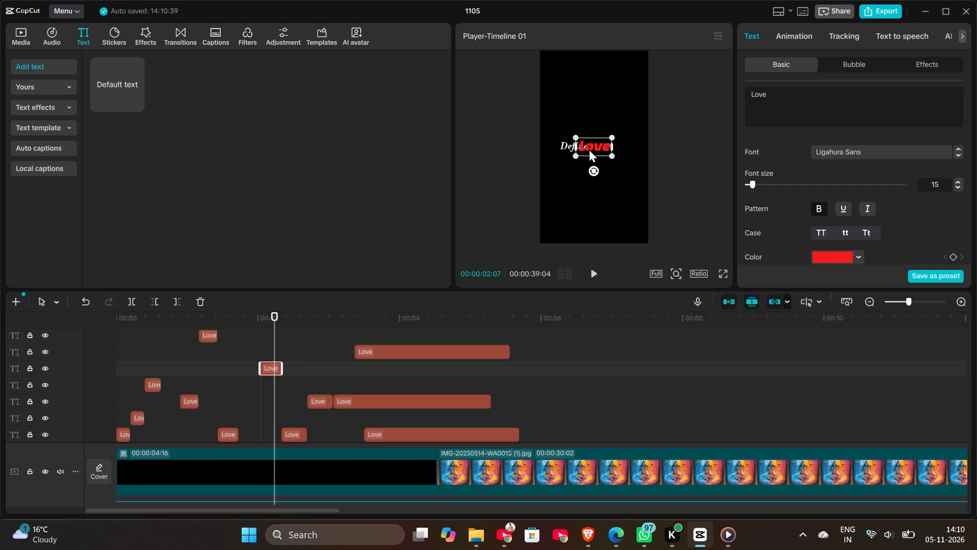
drag(589, 145, 606, 146)
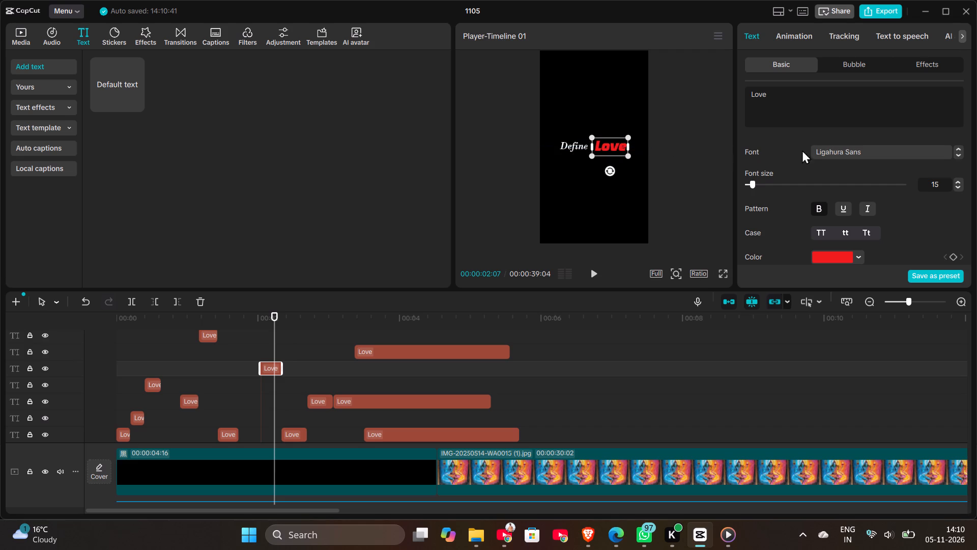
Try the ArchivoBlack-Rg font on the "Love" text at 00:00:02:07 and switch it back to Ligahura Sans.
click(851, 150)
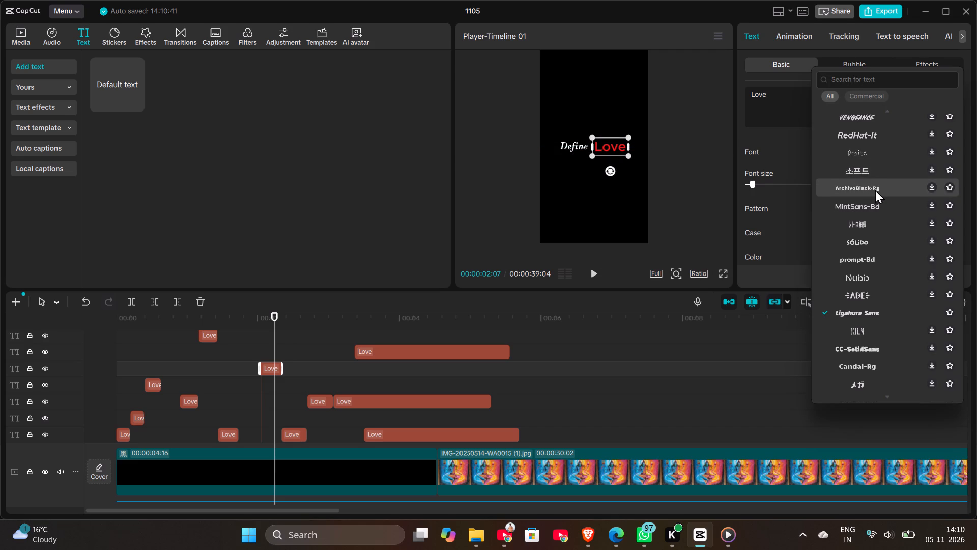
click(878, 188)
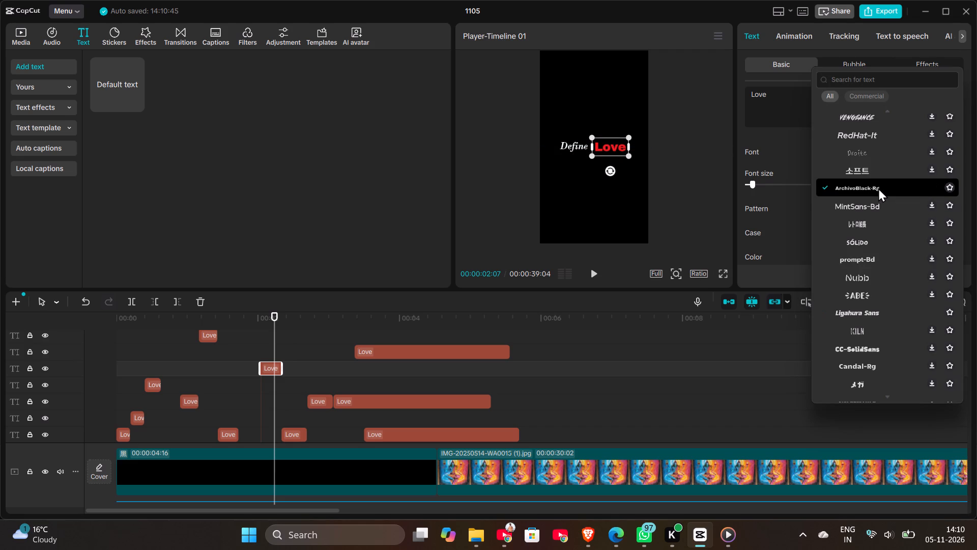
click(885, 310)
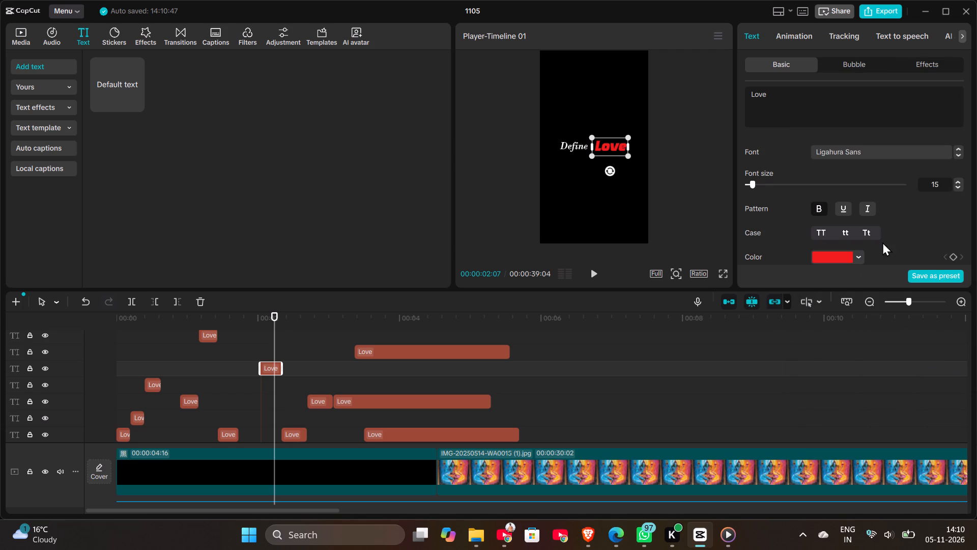
Change the font of the "Love" text at 00:00:02:07 to Monaz-Italic.
click(895, 155)
scroll(884, 284, down, 1)
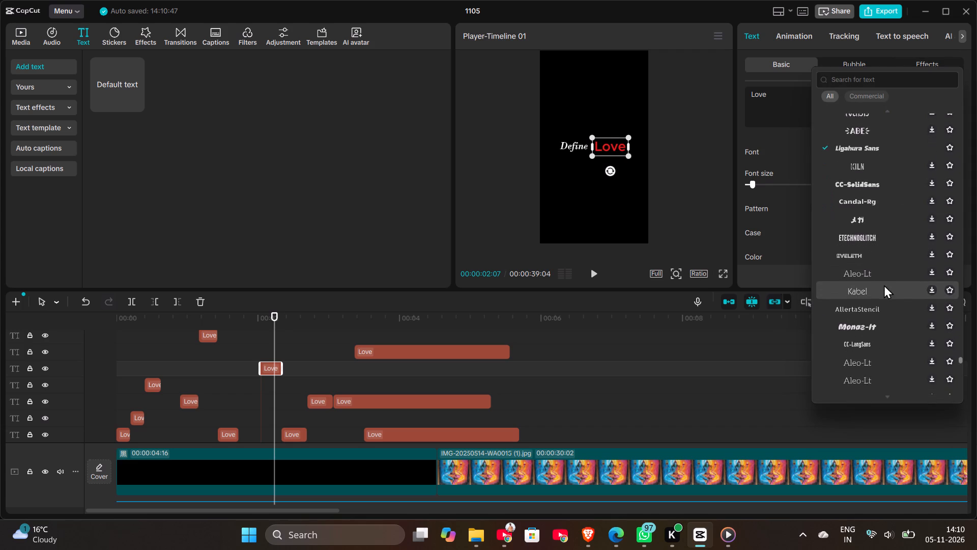
scroll(884, 285, down, 1)
click(882, 307)
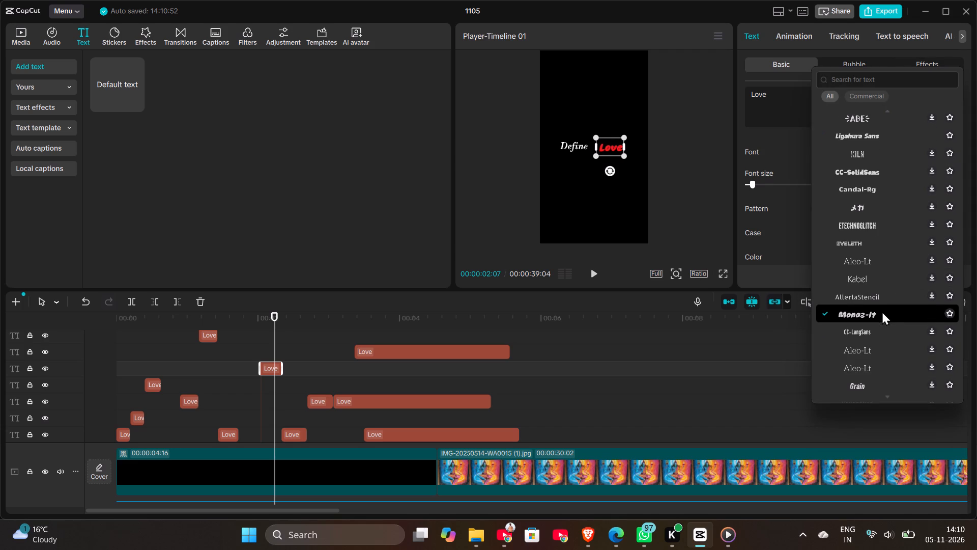
Enlarge the Monaz-Italic "Love" text at 00:00:02:07 in the preview and place it just to the right of "Define".
drag(619, 157, 631, 166)
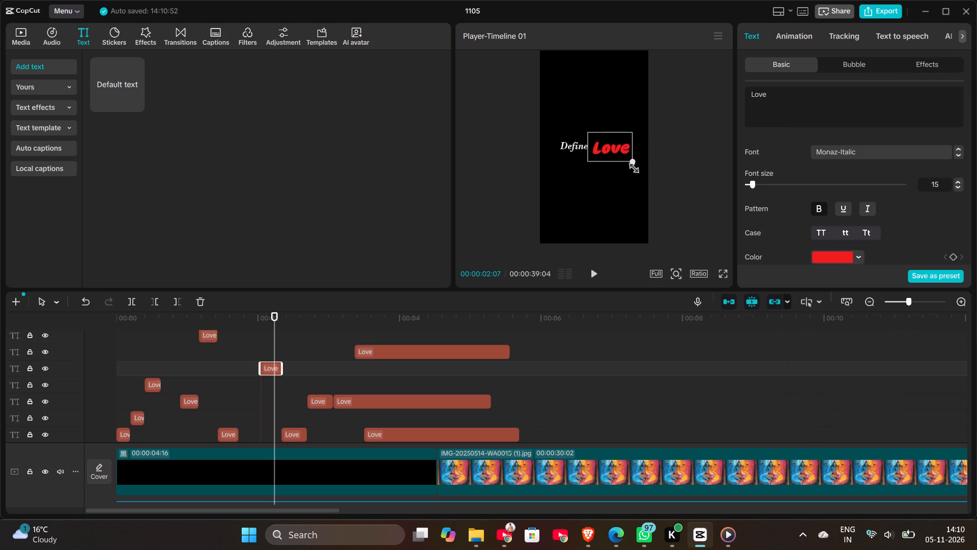
drag(631, 166, 624, 162)
click(609, 149)
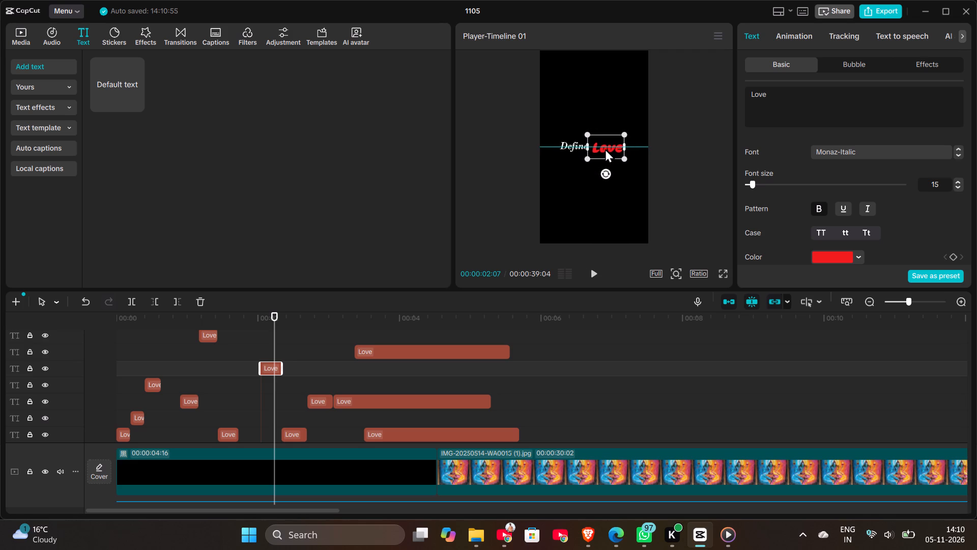
Change the font of the "Love" text at 00:00:02:15 to NewSpace and enlarge it slightly in the preview.
click(294, 416)
click(294, 434)
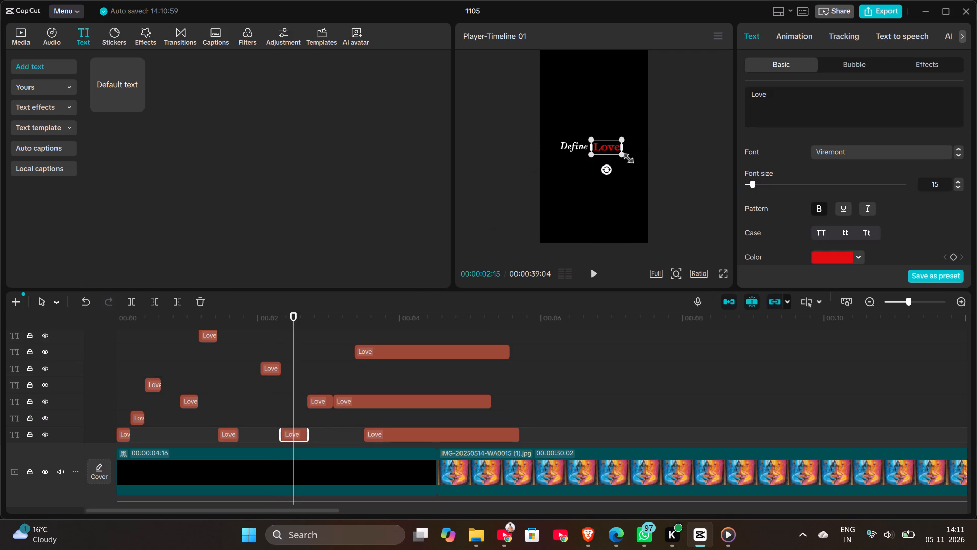
click(853, 151)
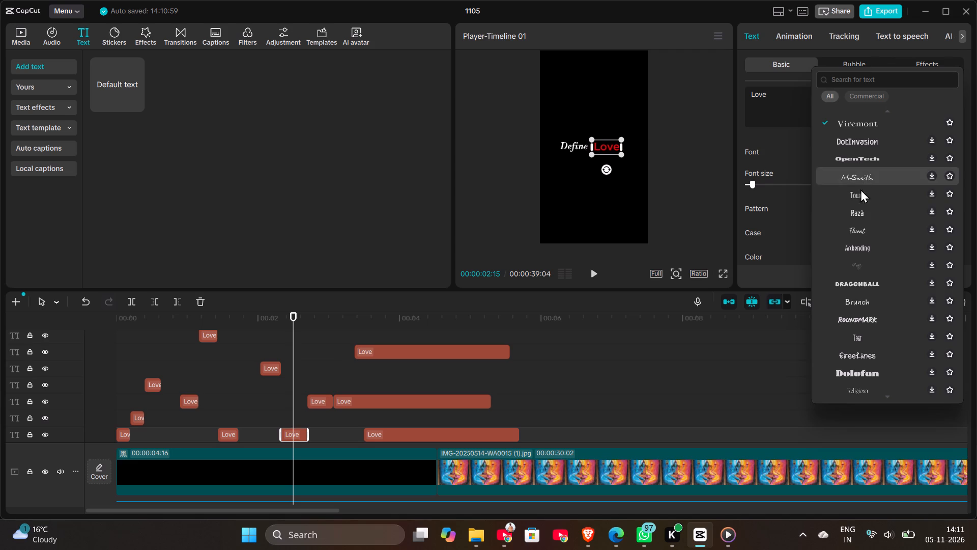
scroll(860, 227, down, 1)
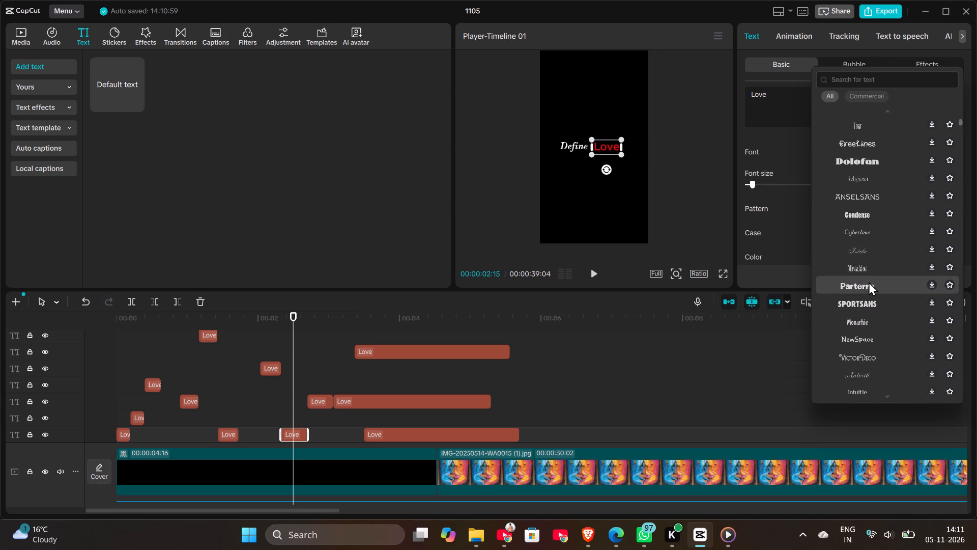
click(869, 340)
click(876, 332)
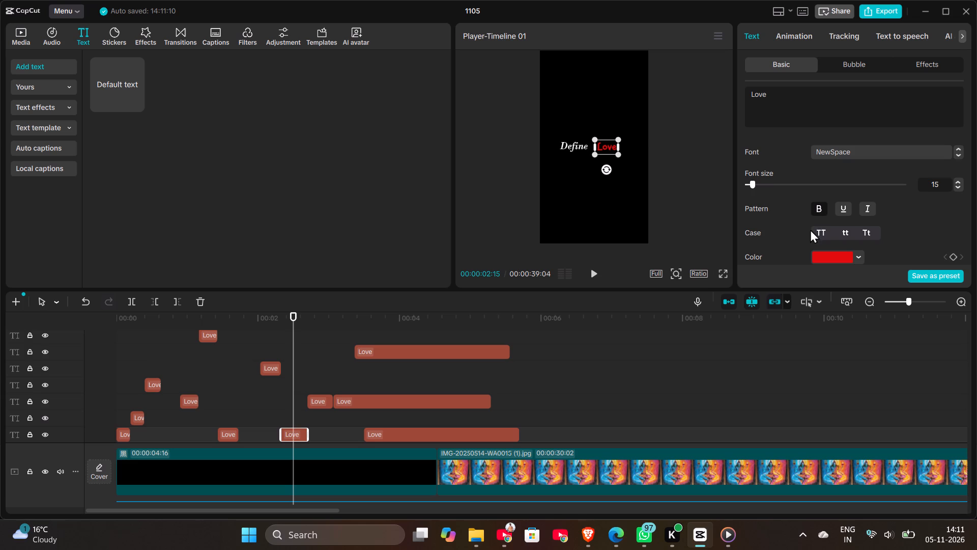
click(820, 207)
click(818, 215)
drag(614, 152, 620, 156)
Play the "Define Love" title sequence from the start to review the font changes.
drag(119, 407, 114, 407)
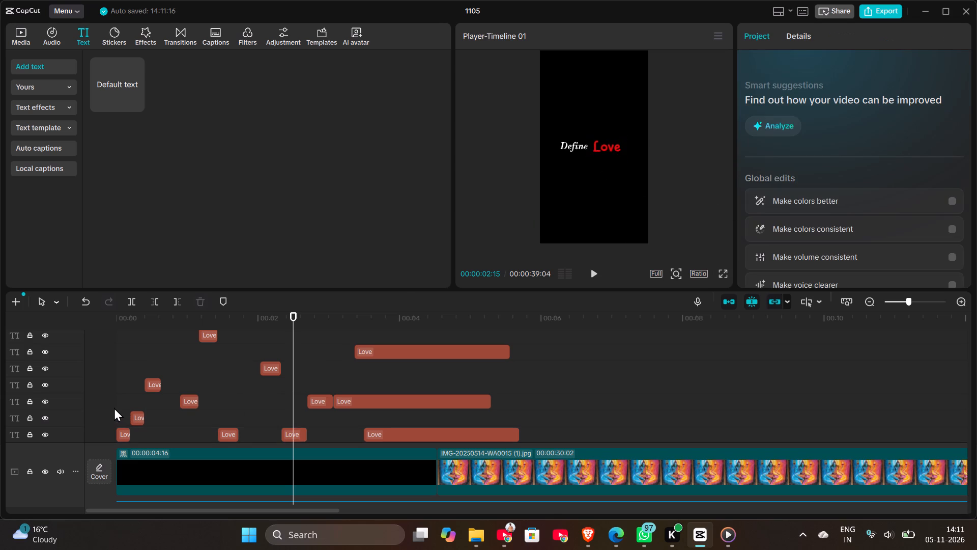
drag(114, 407, 113, 407)
click(591, 272)
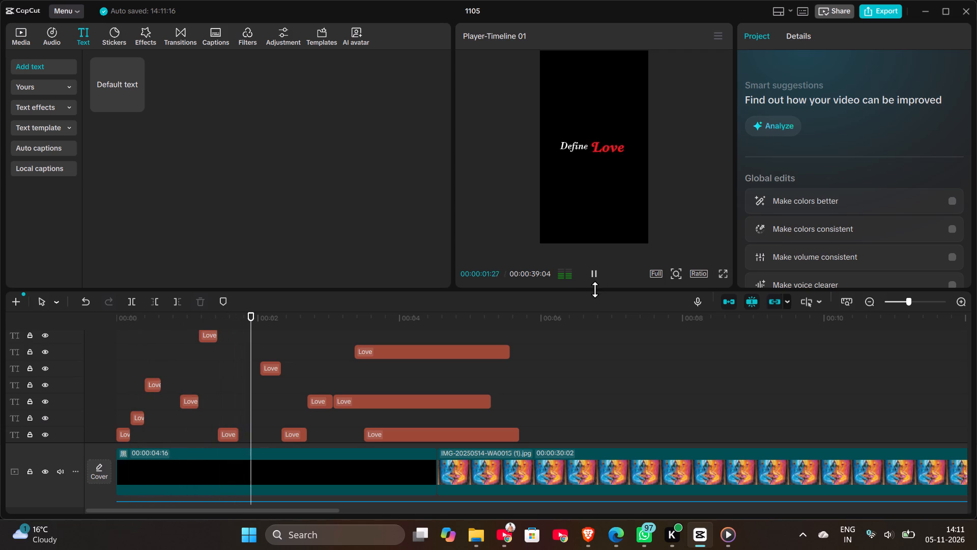
Shift the short Membulat "Love" text at 00:00:02:26 in the preview so it sits just to the right of "Define".
click(321, 426)
click(319, 391)
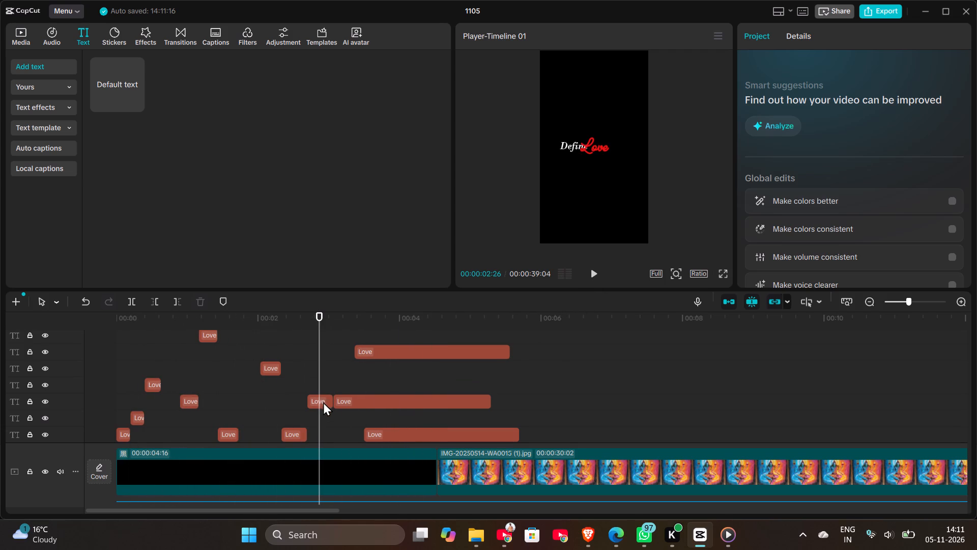
click(323, 403)
drag(591, 145, 598, 145)
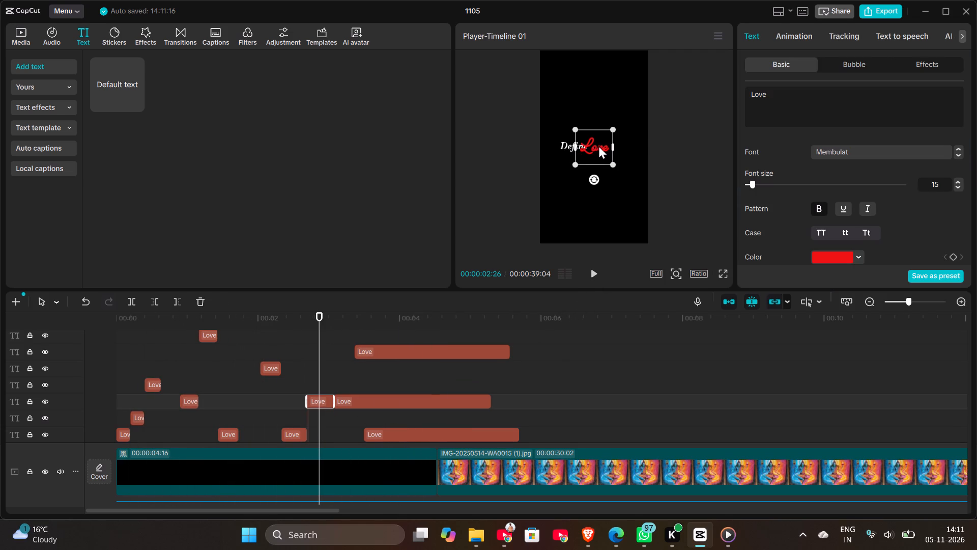
drag(598, 145, 606, 148)
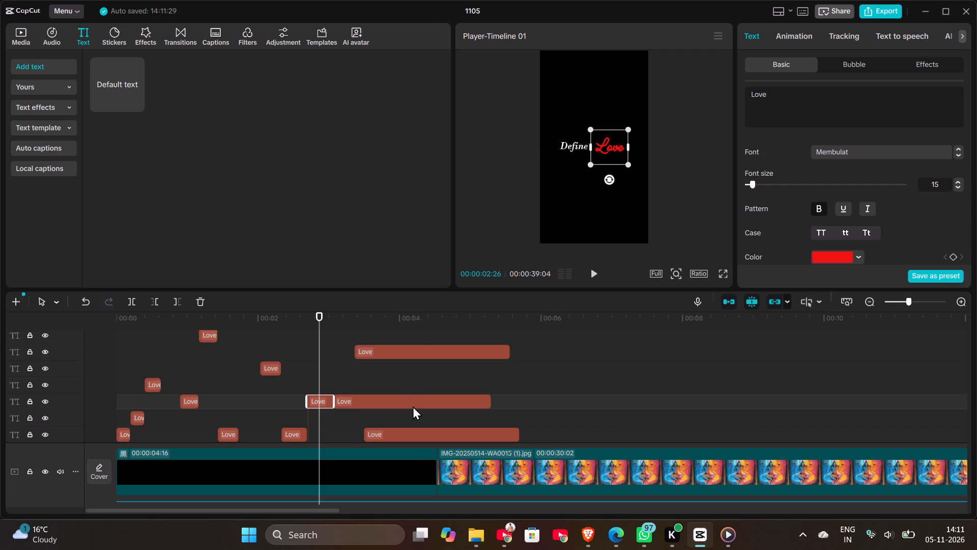
Extend the end of the "Define" text clip to just past 00:00:04:04 on the timeline.
click(408, 387)
click(412, 399)
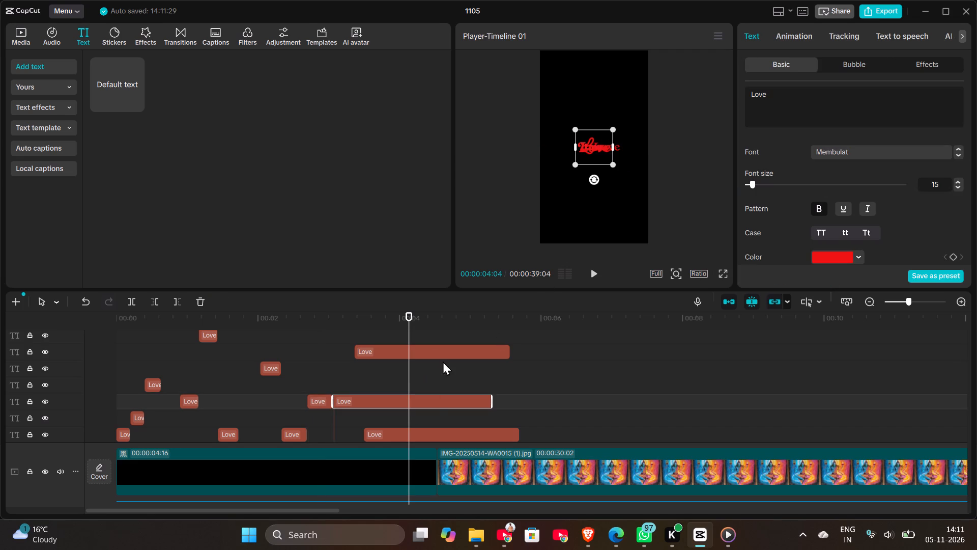
scroll(382, 409, down, 4)
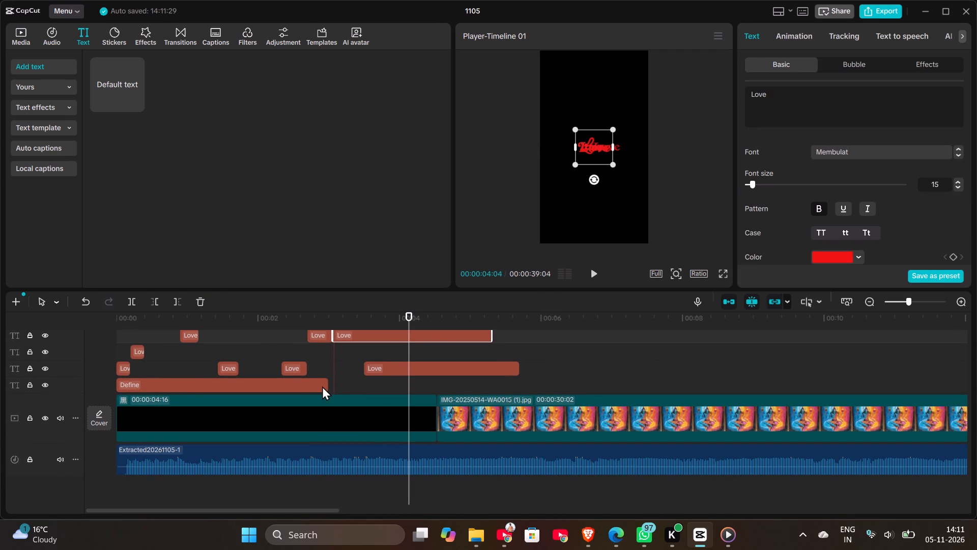
click(318, 384)
drag(327, 387, 354, 387)
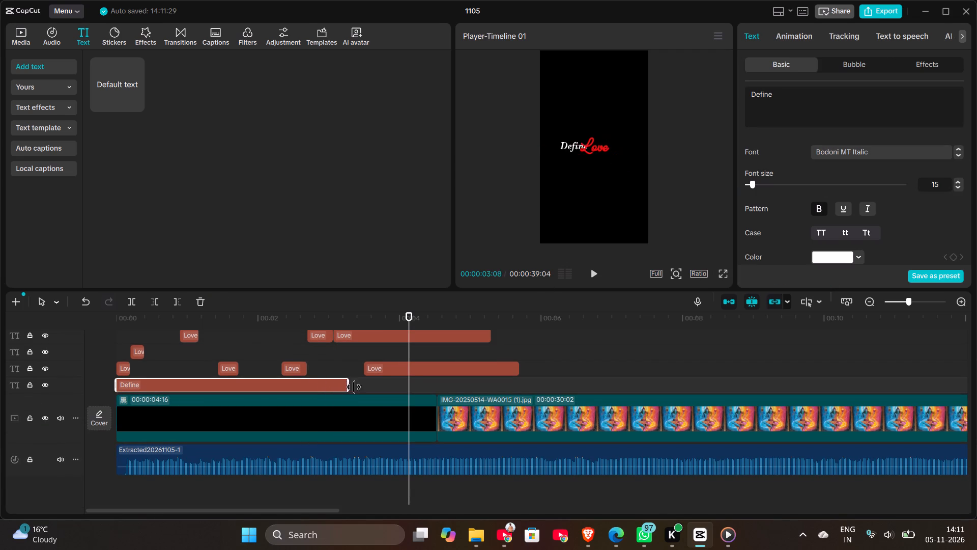
drag(354, 387, 413, 390)
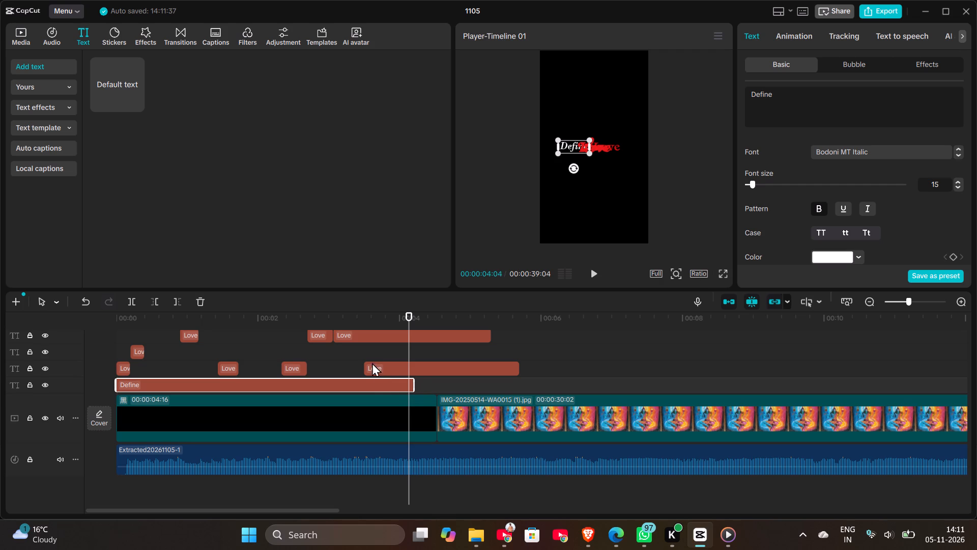
Shift the long Membulat "Love" text at 00:00:03:05 in the preview so it sits just to the right of "Define".
scroll(369, 359, up, 1)
click(348, 383)
click(362, 375)
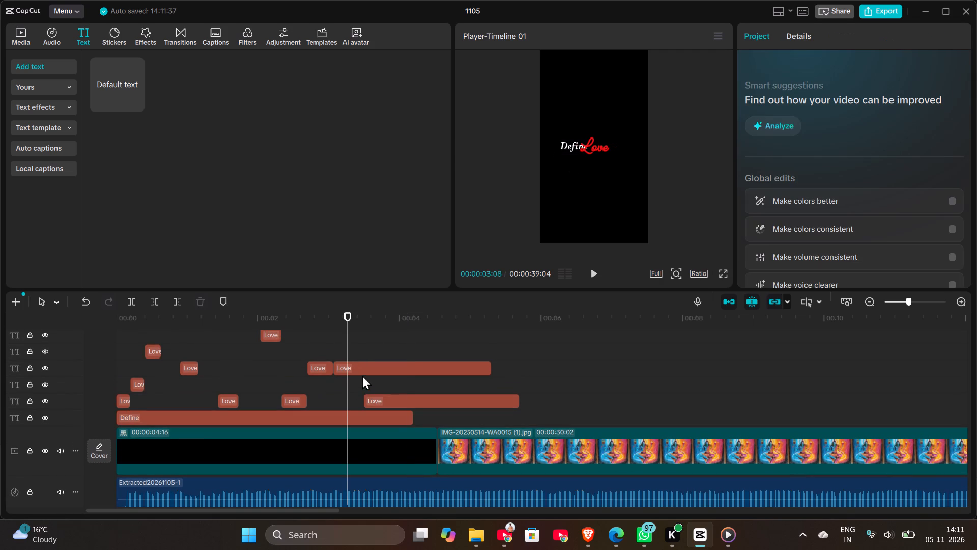
click(366, 364)
click(341, 384)
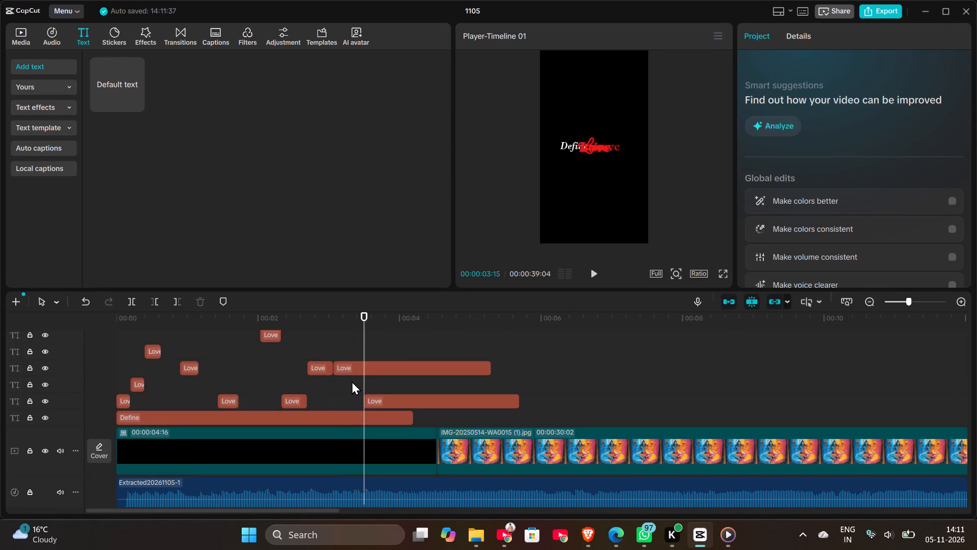
click(366, 369)
drag(593, 150, 601, 150)
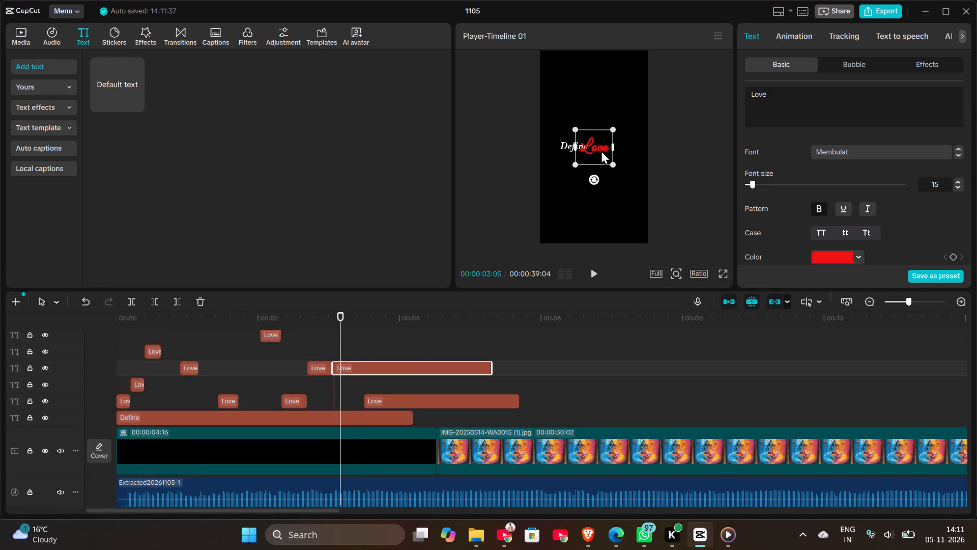
drag(601, 150, 608, 151)
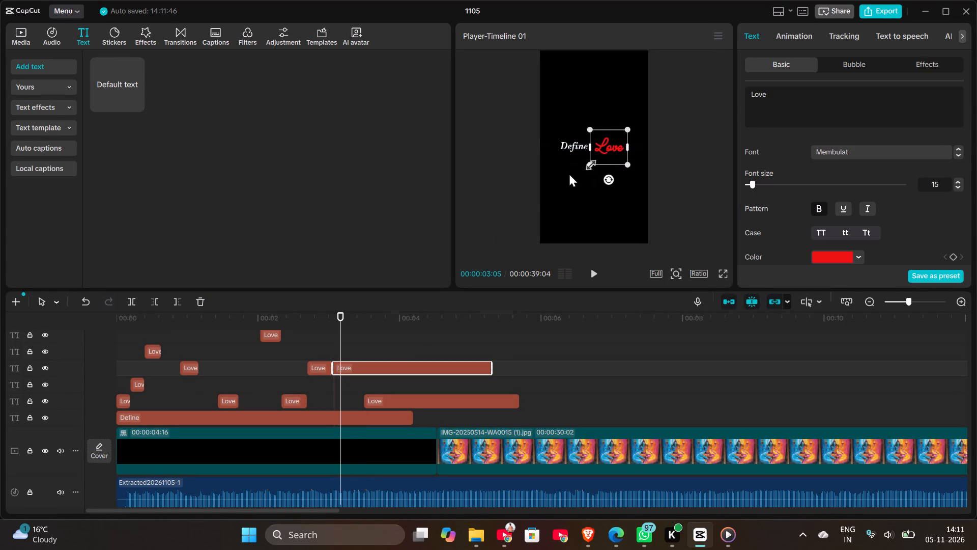
Move the long Membulat "Love" clip later on its track so it starts at about 00:00:04:00.
scroll(379, 370, up, 1)
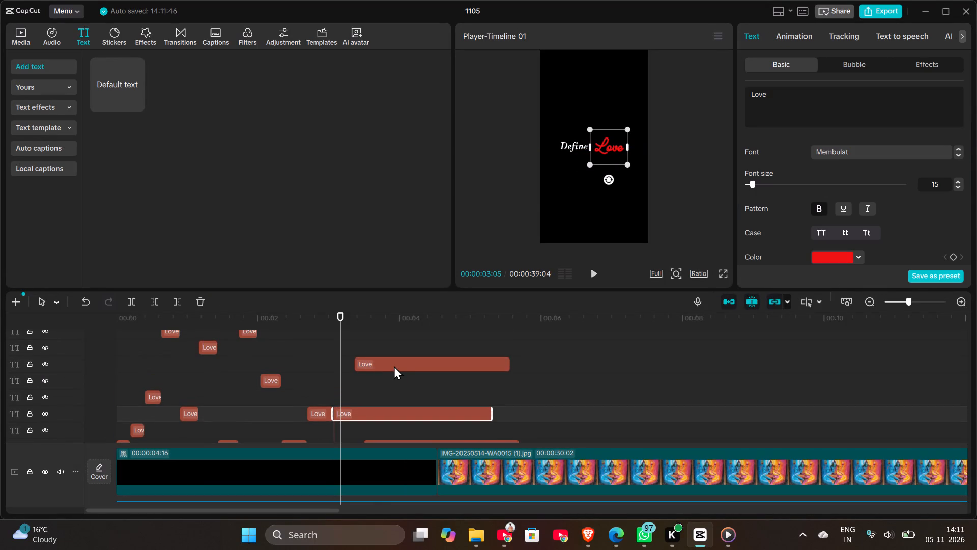
click(394, 375)
click(405, 364)
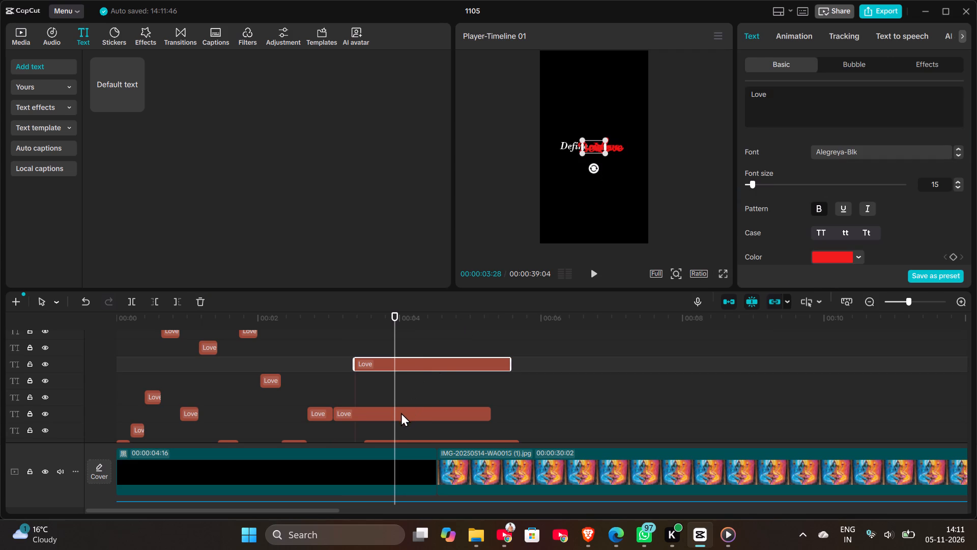
drag(361, 417, 429, 416)
Shift the long Vernoq "Love" clip slightly earlier and the Alegreya-Blk "Love" clip later, starting just after 00:00:04:04.
scroll(385, 385, up, 1)
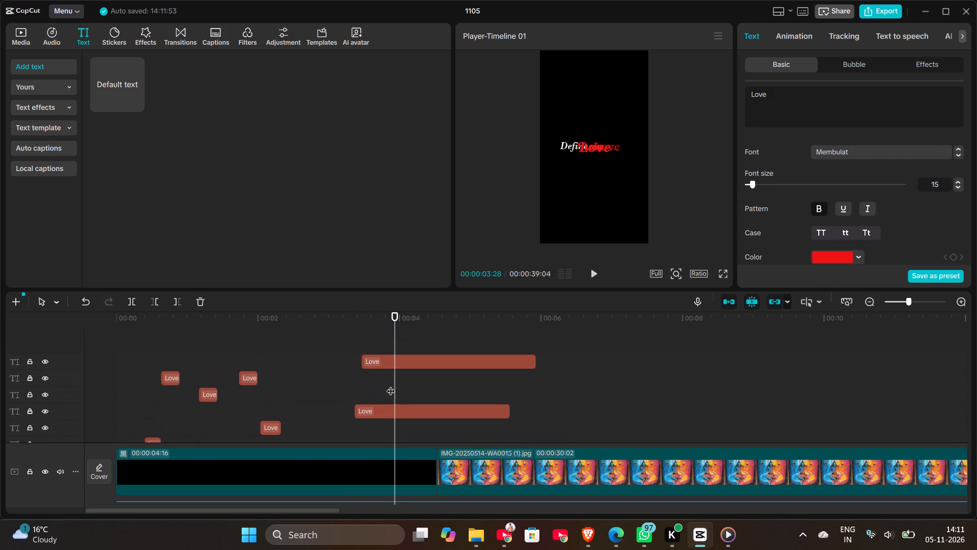
scroll(391, 384, up, 1)
drag(401, 356, 383, 356)
drag(380, 403, 437, 404)
Move the long Vernoq "Love" clip earlier so it starts where the short Membulat "Love" clip ends.
scroll(387, 404, down, 1)
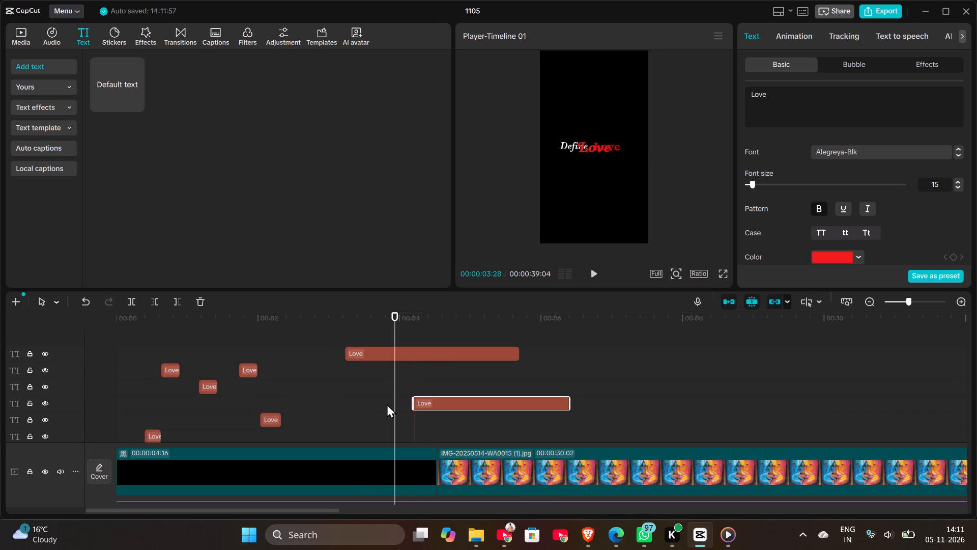
scroll(387, 404, down, 1)
drag(375, 340, 370, 340)
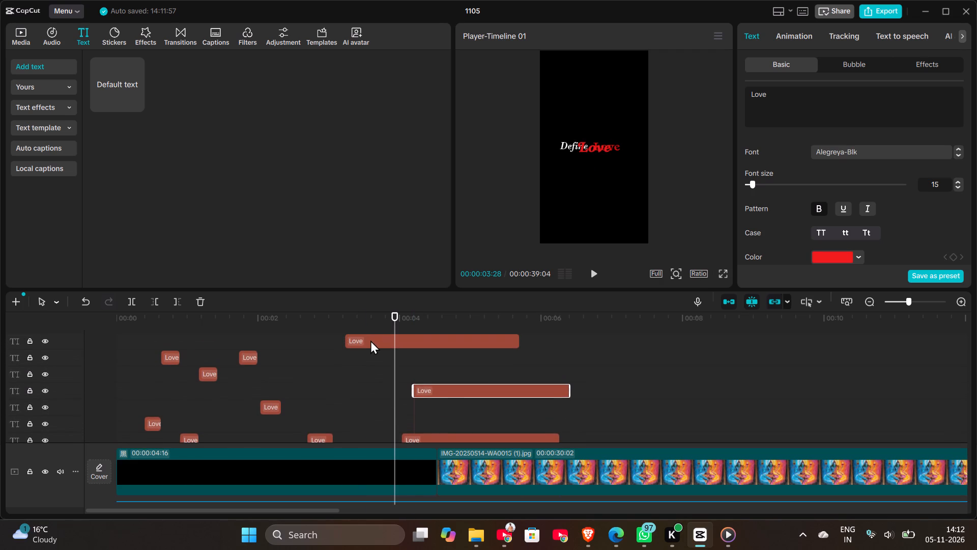
drag(370, 340, 363, 340)
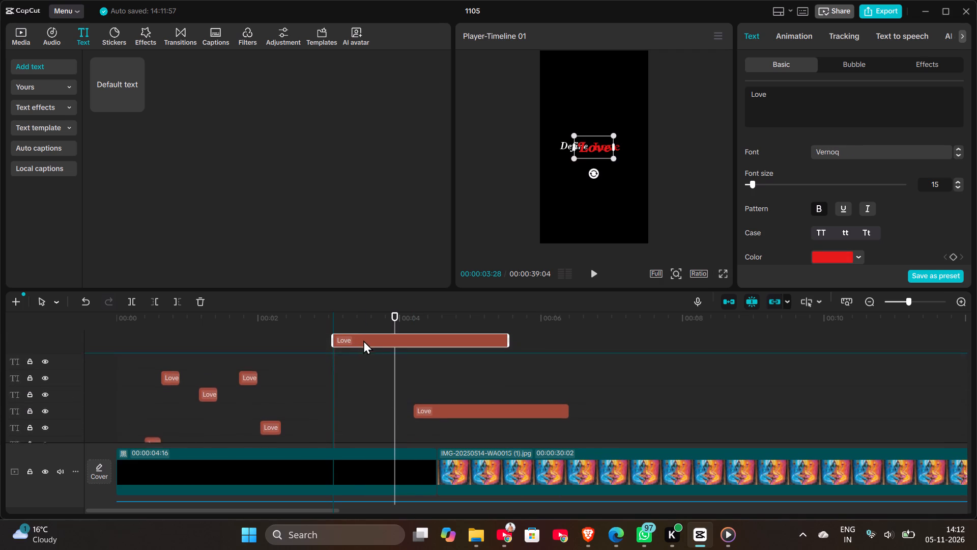
drag(363, 340, 363, 343)
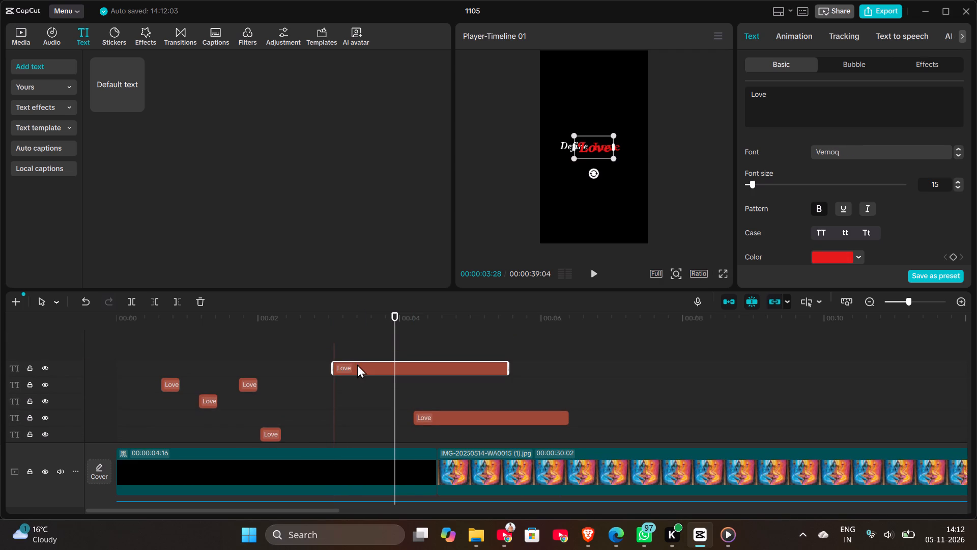
Split the Vernoq "Love" clip at 00:00:03:10 and move its remaining part later, starting at about 00:00:04:10.
click(351, 392)
click(361, 368)
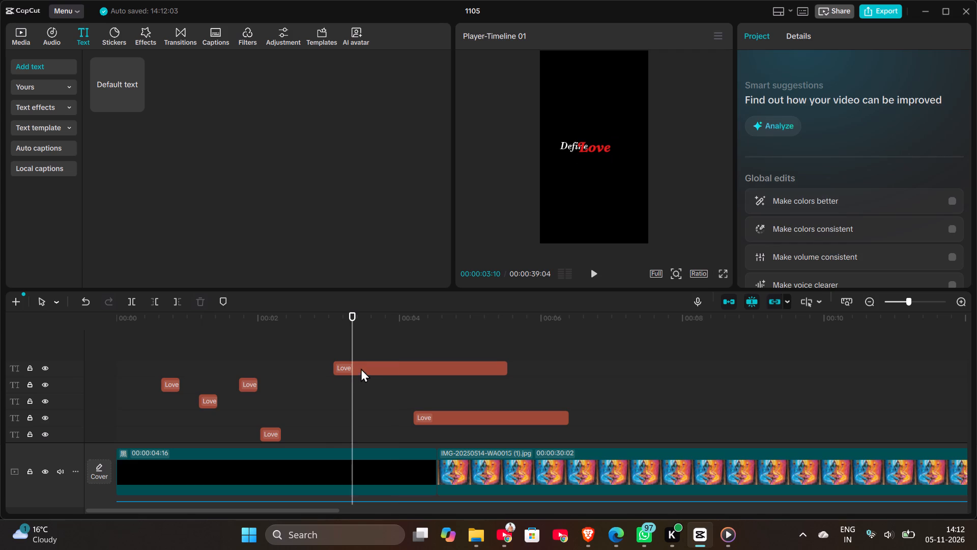
click(129, 307)
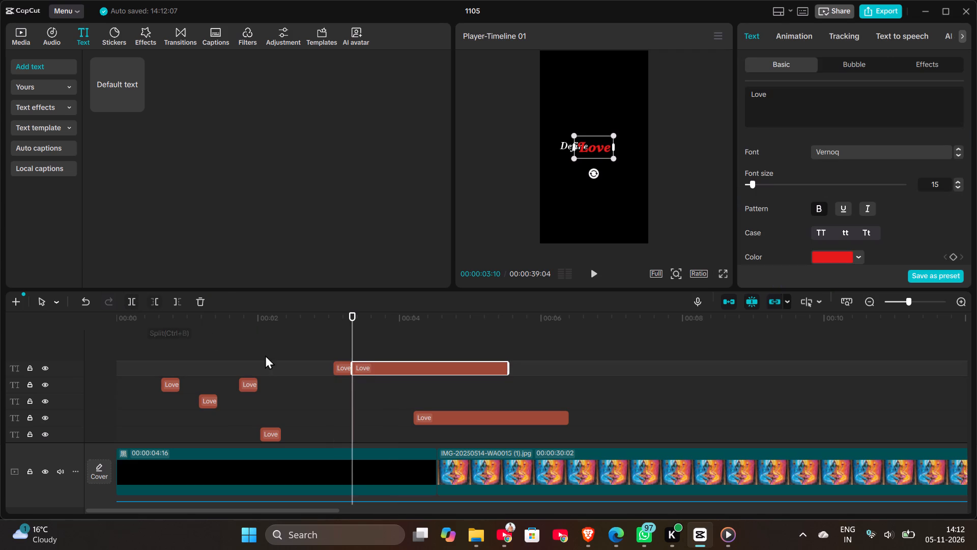
drag(374, 366, 445, 366)
Move the Alegreya-Blk "Love" clip earlier so it starts at 00:00:03:10, where the short Vernoq clip ends.
drag(447, 420, 389, 426)
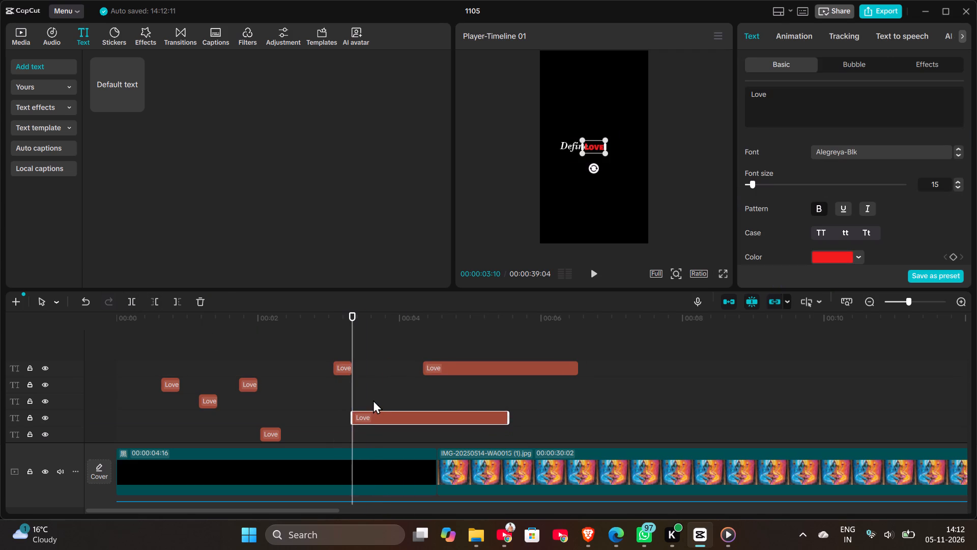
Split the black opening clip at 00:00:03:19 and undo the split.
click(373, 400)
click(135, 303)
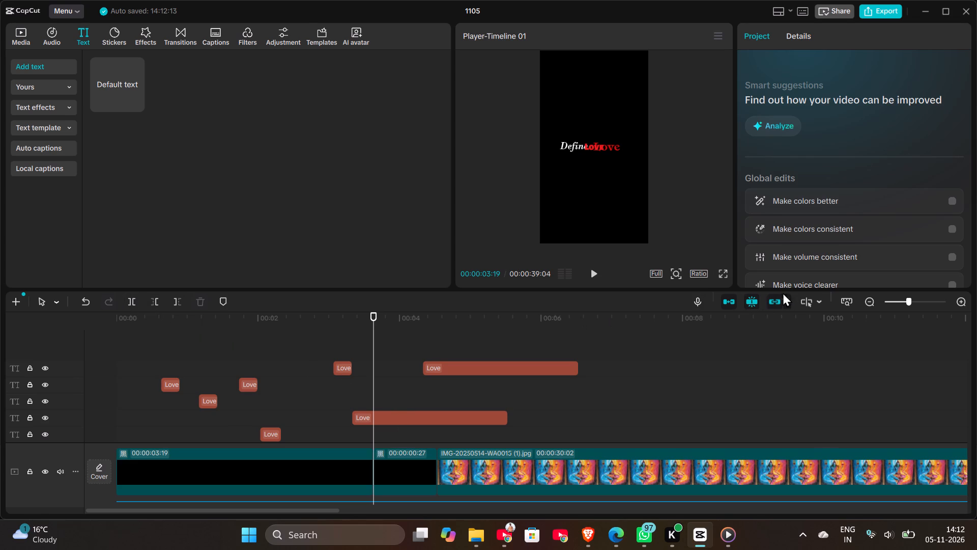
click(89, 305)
Split the Alegreya-Blk "Love" clip at 00:00:03:19 and move its remaining part later, starting at about 00:00:04:08.
click(390, 419)
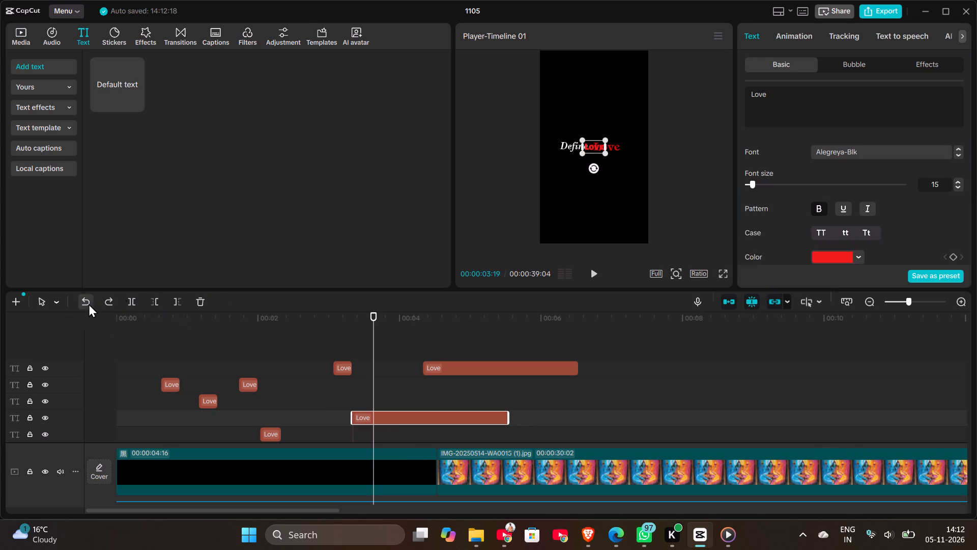
click(134, 306)
scroll(358, 384, down, 1)
drag(399, 370, 443, 372)
Move the long Membulat "Love" clip earlier so it starts at 00:00:03:19, where the short Alegreya-Blk clip ends.
scroll(382, 403, down, 1)
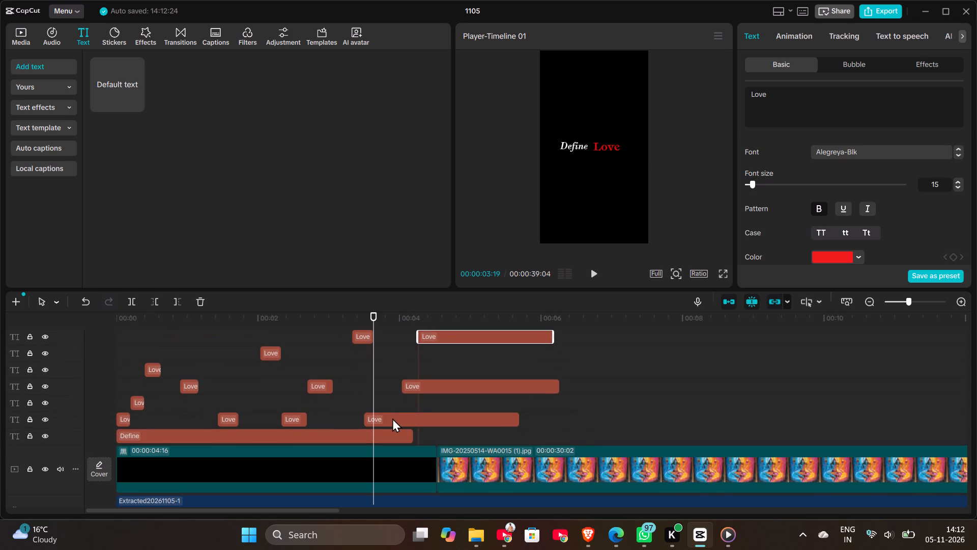
drag(427, 386, 398, 386)
Split the Membulat "Love" clip at 00:00:03:29, shifting its remaining part to about 00:00:04:16 and the long Viremont clip to about 00:00:05:00.
click(398, 370)
click(399, 380)
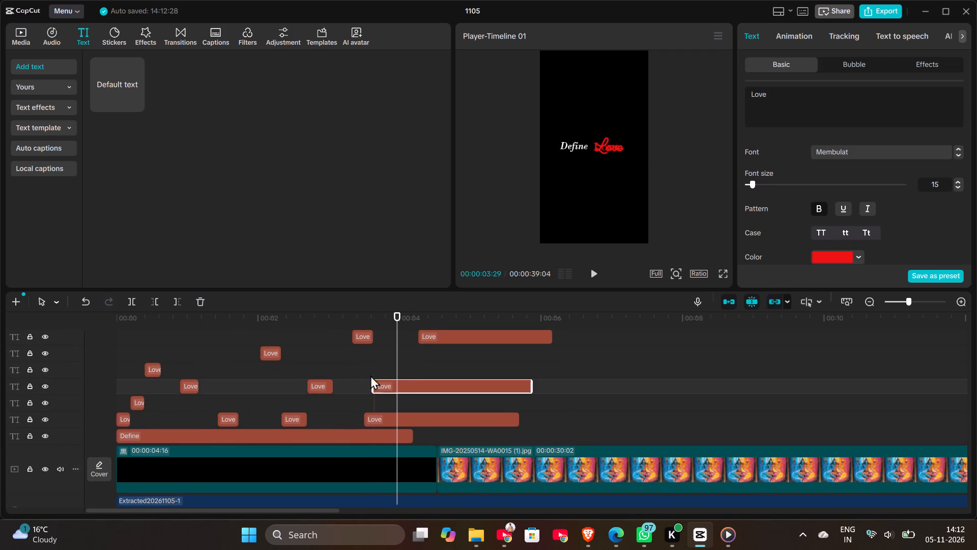
click(133, 305)
drag(384, 418, 488, 418)
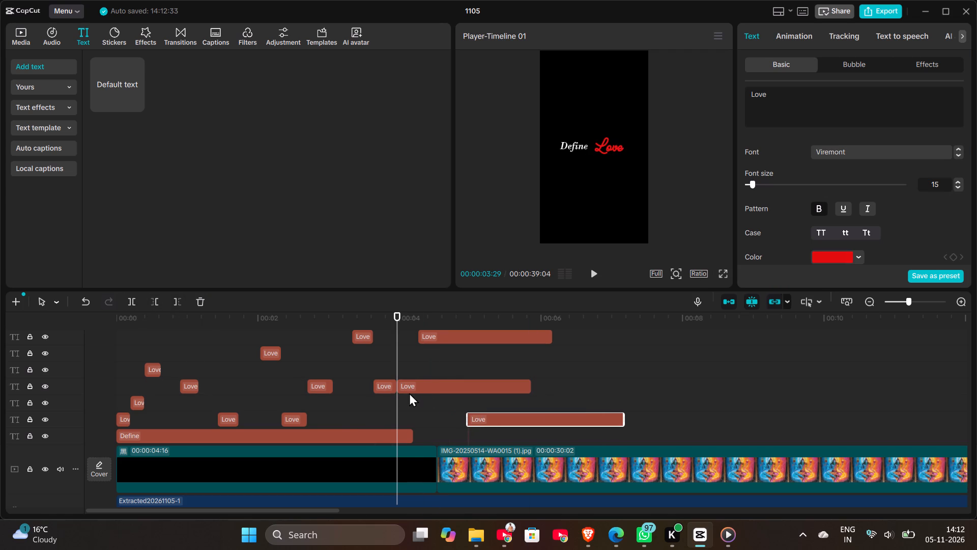
drag(420, 387, 459, 387)
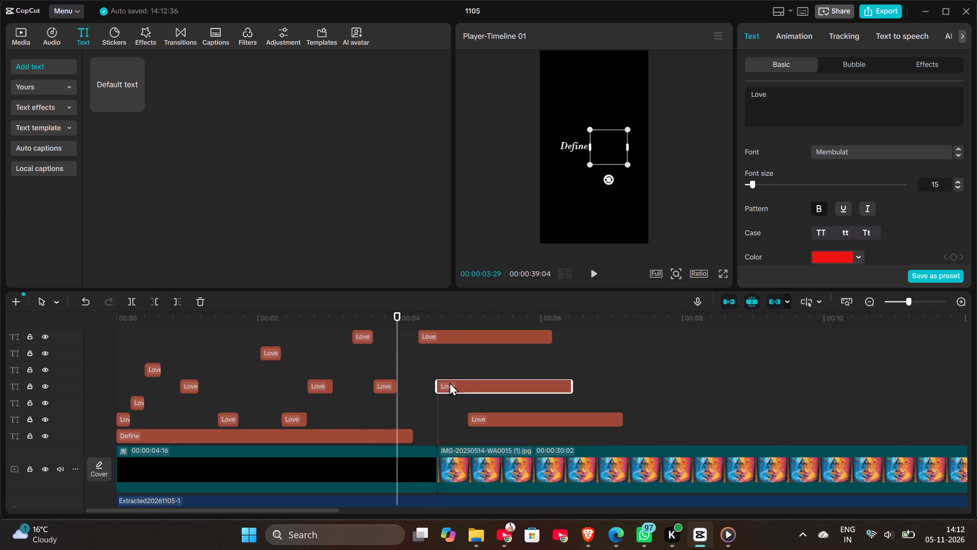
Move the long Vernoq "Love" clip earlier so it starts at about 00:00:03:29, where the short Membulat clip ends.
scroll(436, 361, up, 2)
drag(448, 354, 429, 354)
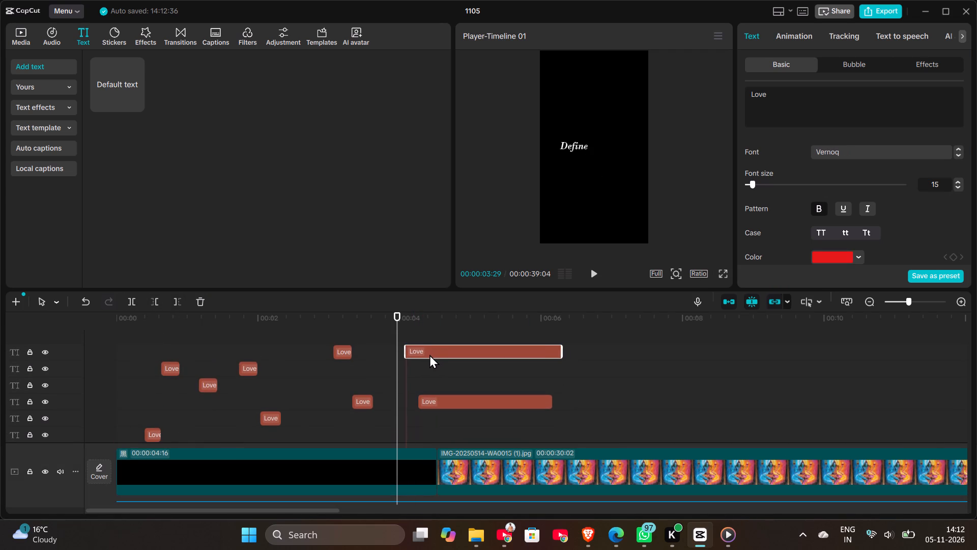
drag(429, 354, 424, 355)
Move the long Viremont "Love" clip earlier so it starts at 00:00:03:29, where the short Membulat clip ends.
scroll(433, 367, down, 3)
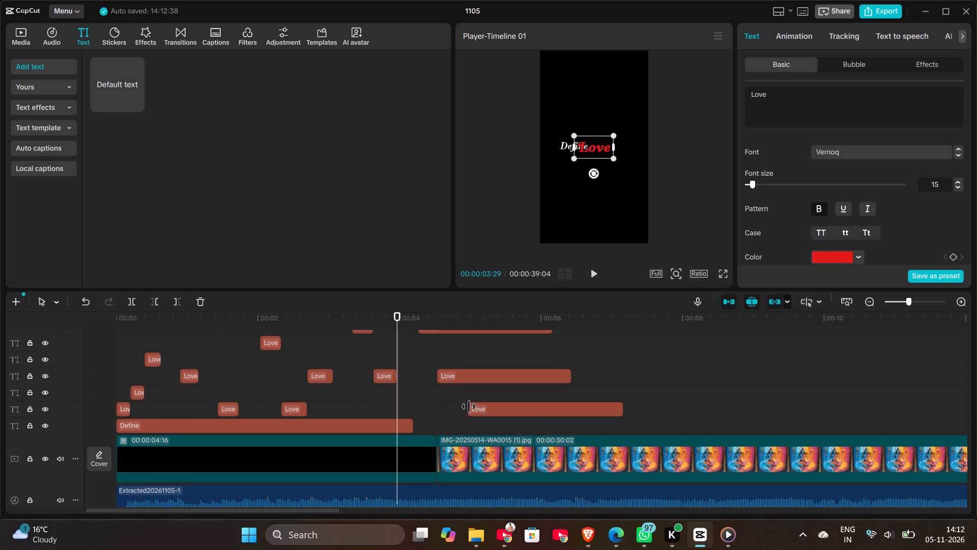
drag(488, 410, 420, 410)
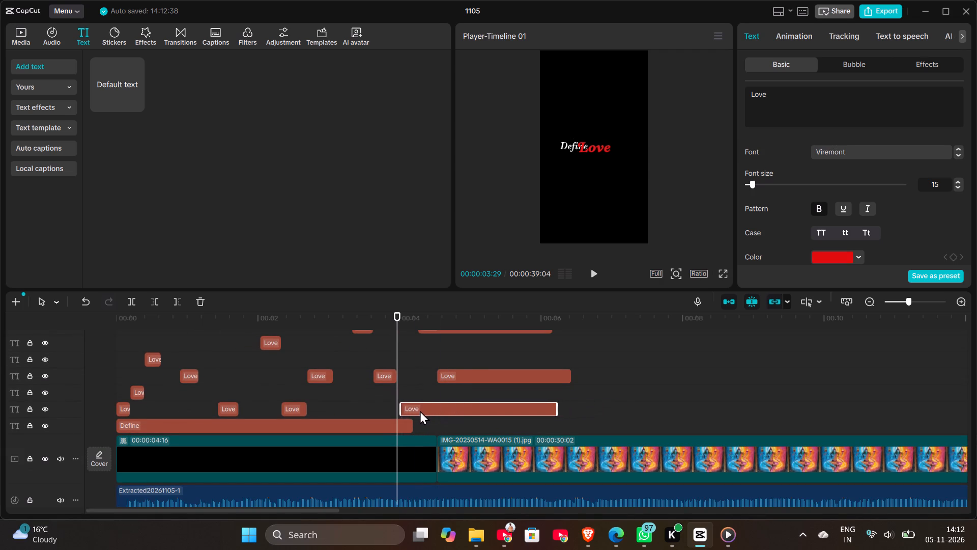
drag(420, 410, 418, 411)
Split the Viremont "Love" clip at 00:00:04:08 and move its remaining part later, starting at about 00:00:05:00.
click(418, 392)
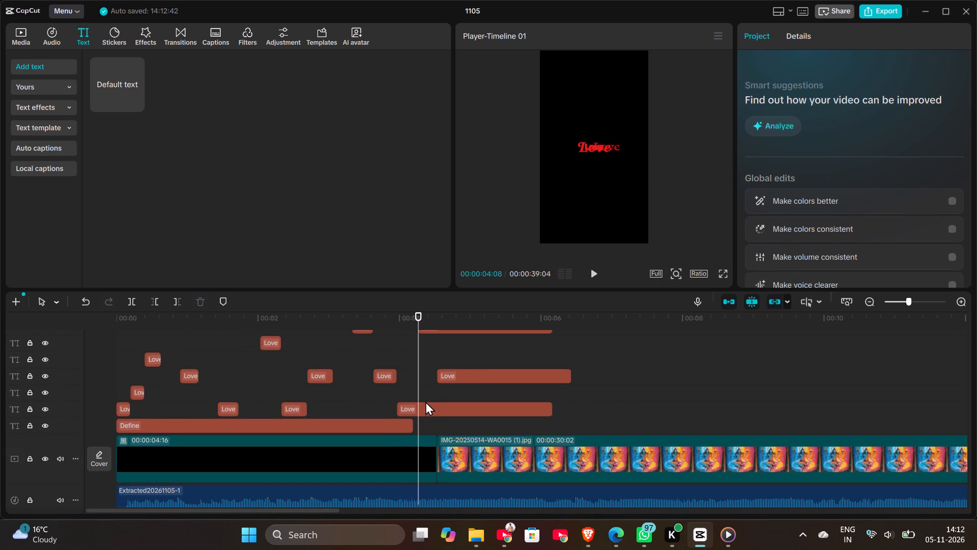
click(429, 406)
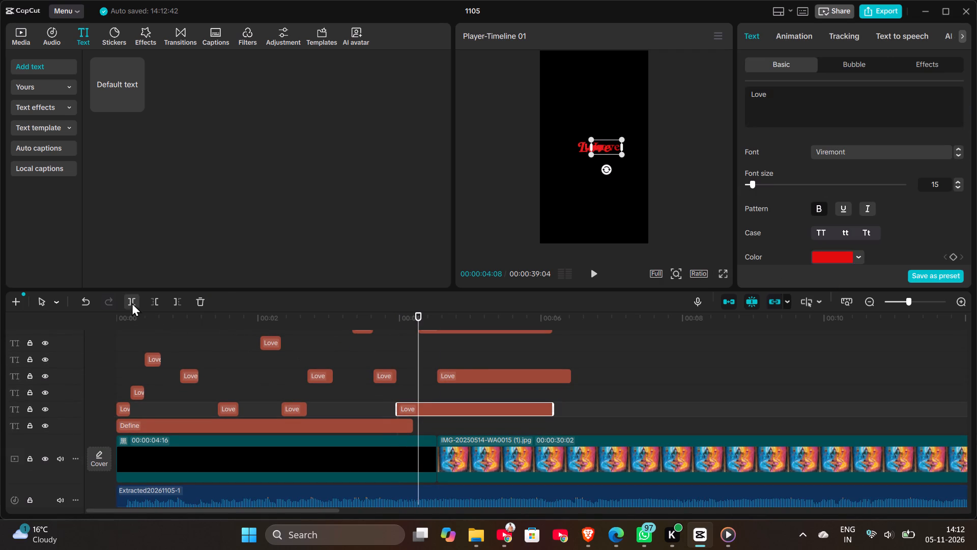
click(131, 301)
drag(447, 409, 498, 411)
Move the long Vernoq "Love" clip later so it starts at about 00:00:04:06, near the end of the short Viremont clip.
scroll(456, 383, up, 2)
drag(447, 365, 458, 367)
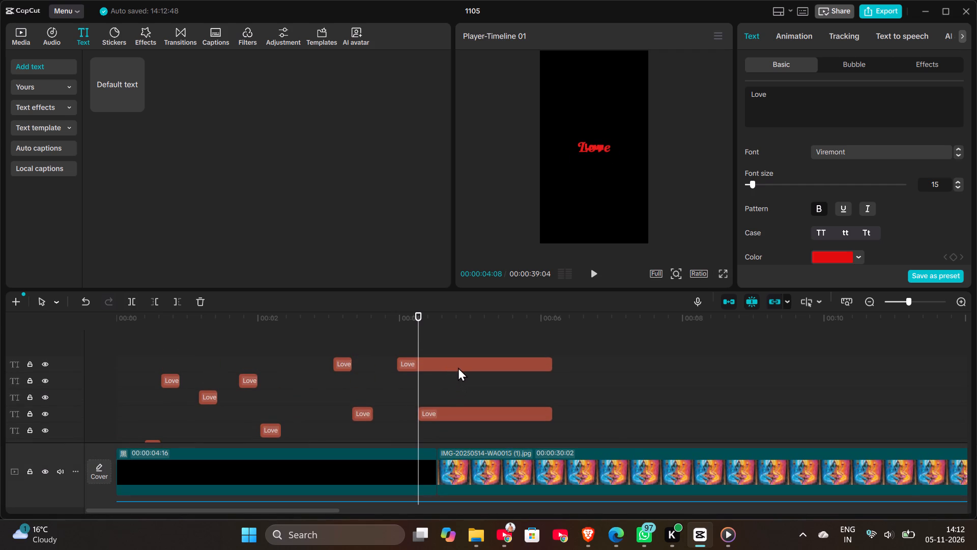
drag(458, 367, 462, 367)
scroll(455, 384, left, 1)
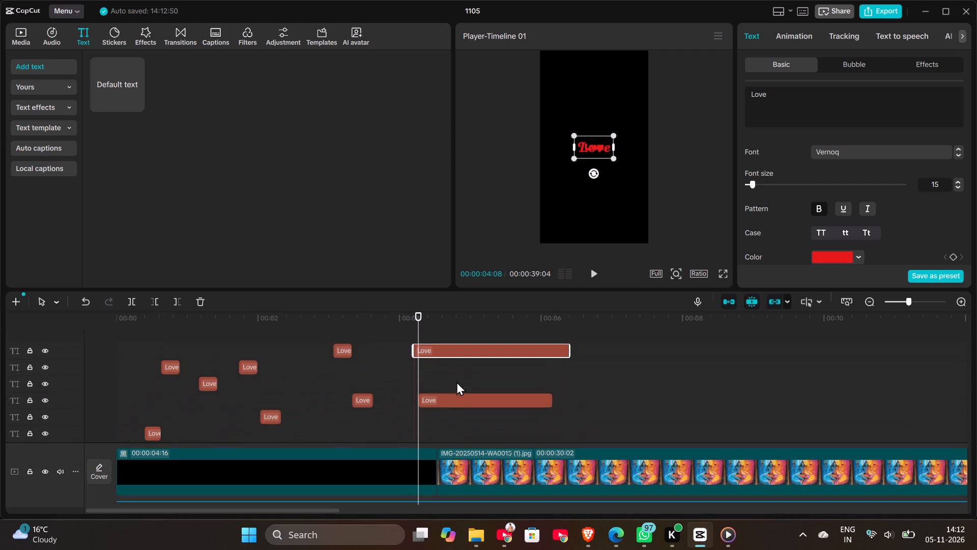
scroll(456, 381, left, 1)
Split the Vernoq "Love" clip at 00:00:04:14, just before the black opening clip ends.
click(425, 371)
click(433, 372)
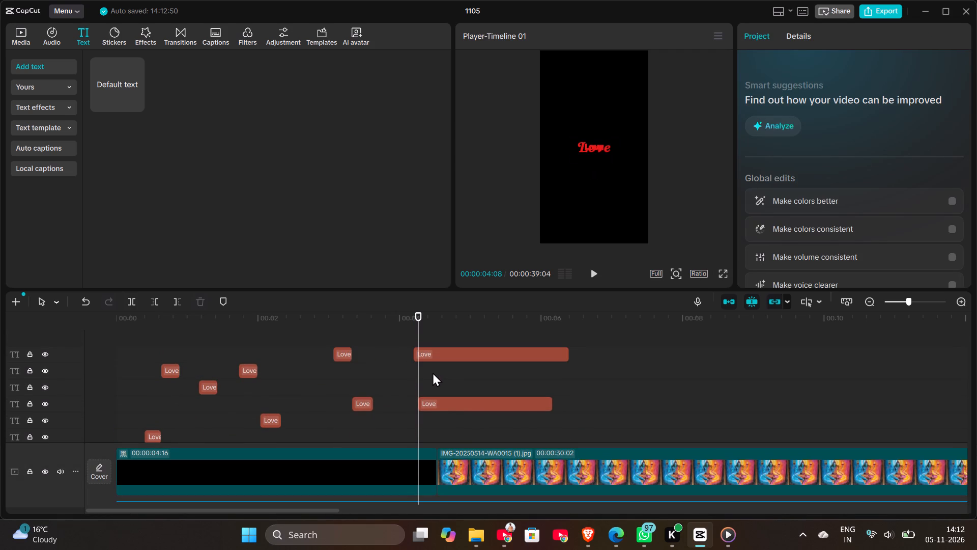
click(436, 358)
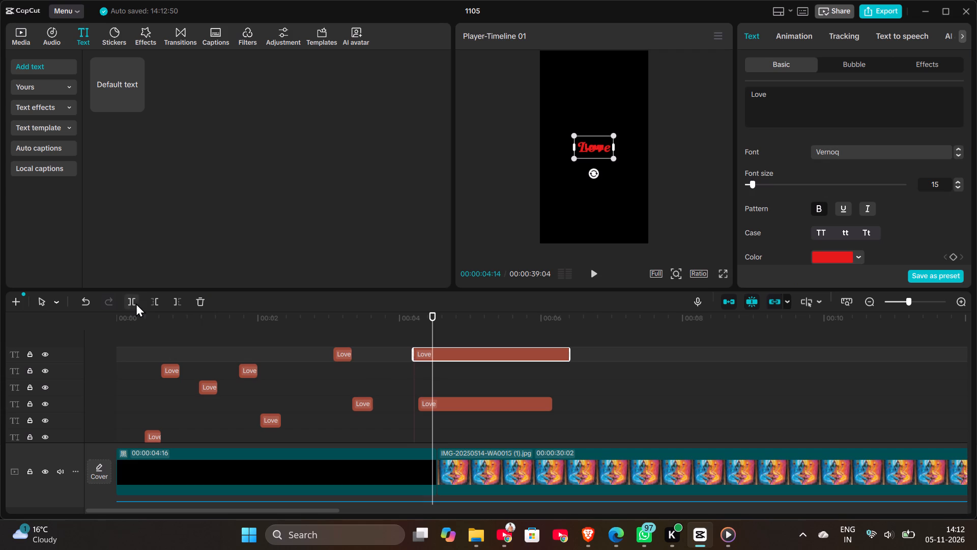
click(133, 303)
Delete the four long leftover "Love" clips in Alegreya-Blk, Vernoq, Membulat and Viremont that extend over the painting image.
drag(438, 404, 480, 404)
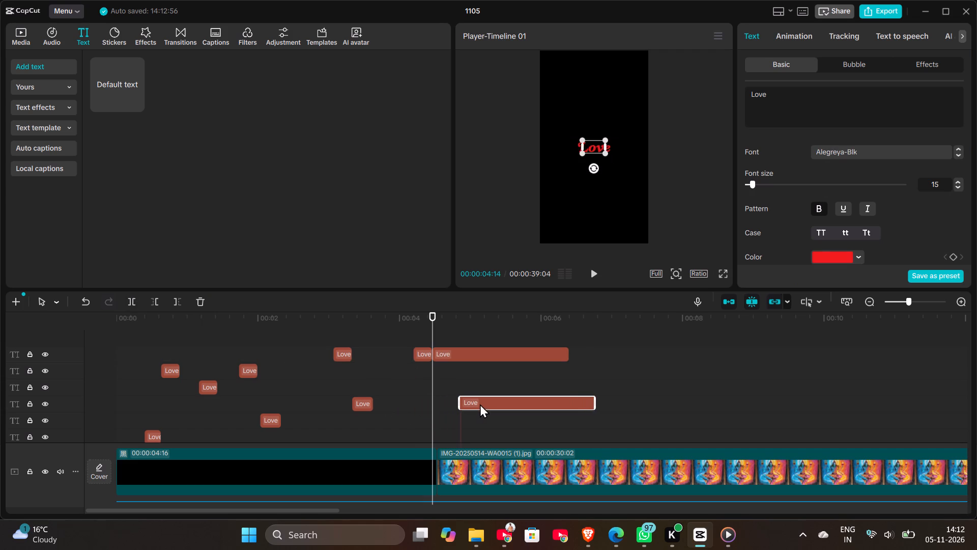
click(203, 302)
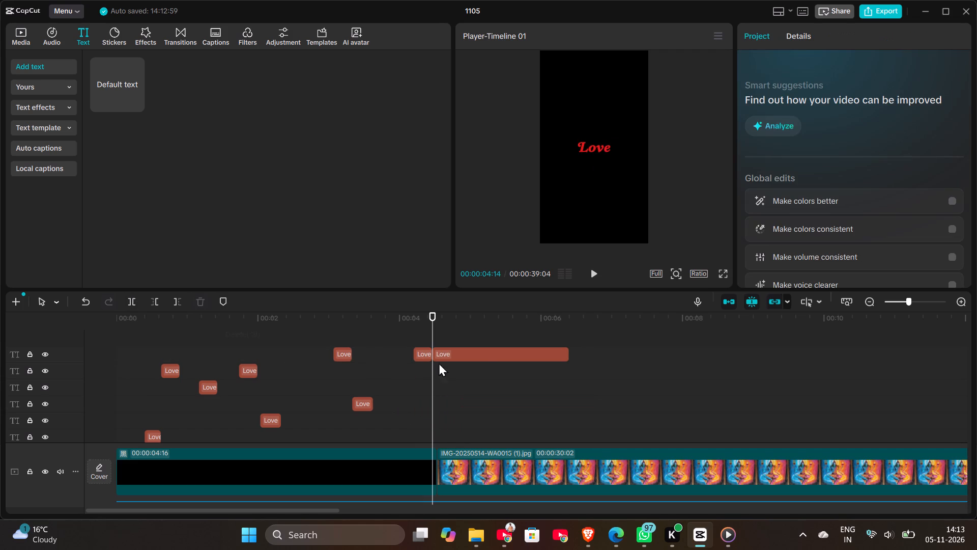
click(483, 358)
click(198, 298)
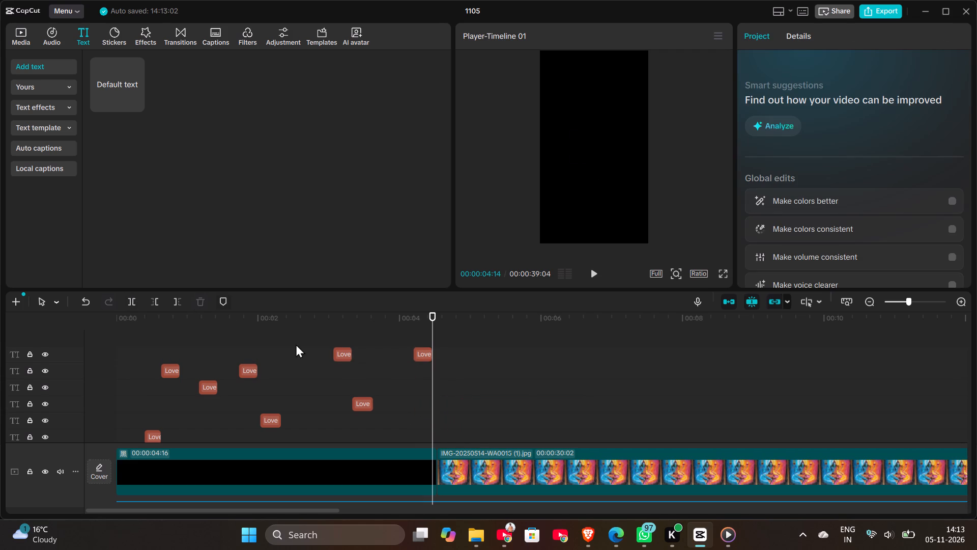
scroll(416, 377, down, 1)
click(471, 373)
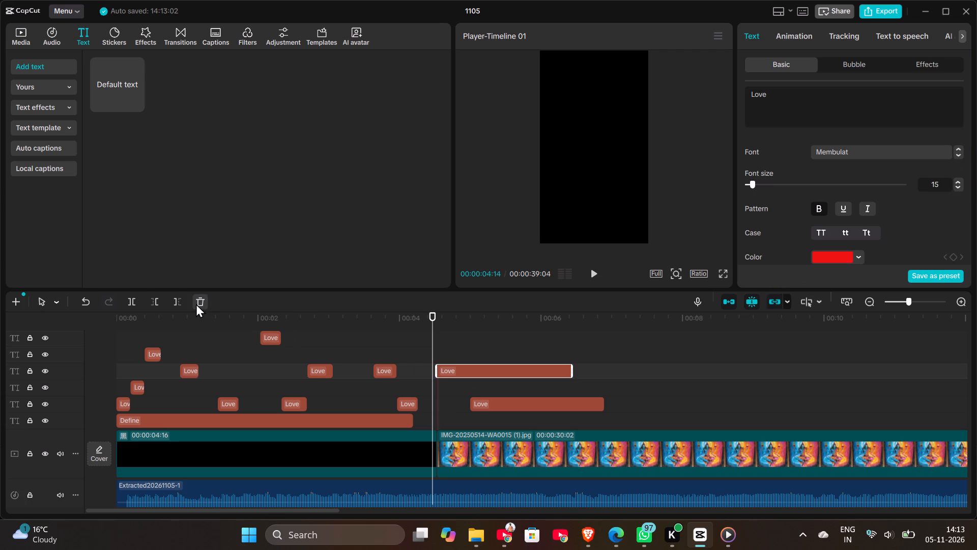
click(196, 304)
click(487, 402)
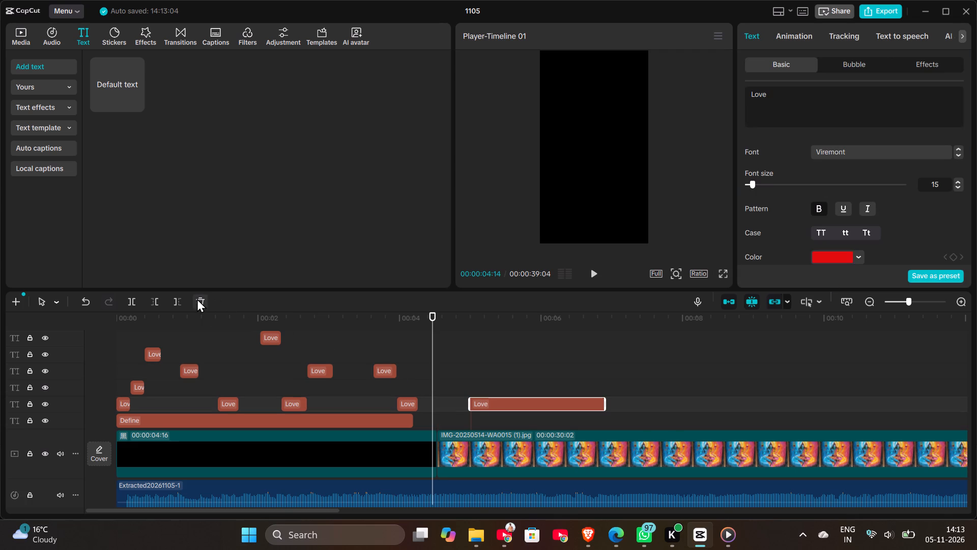
click(197, 298)
Play the title sequence from 00:00:02:24 to check the font changes and text alignment.
click(315, 392)
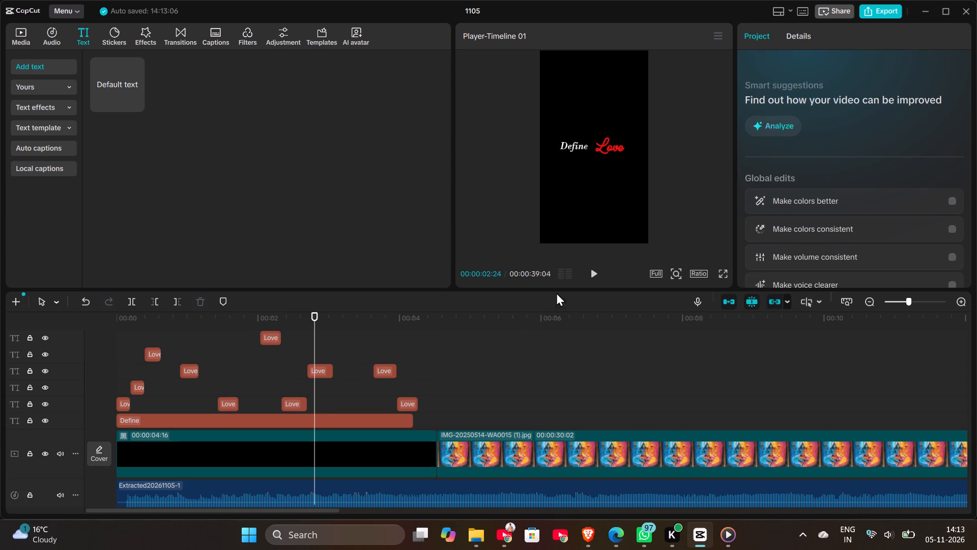
click(593, 273)
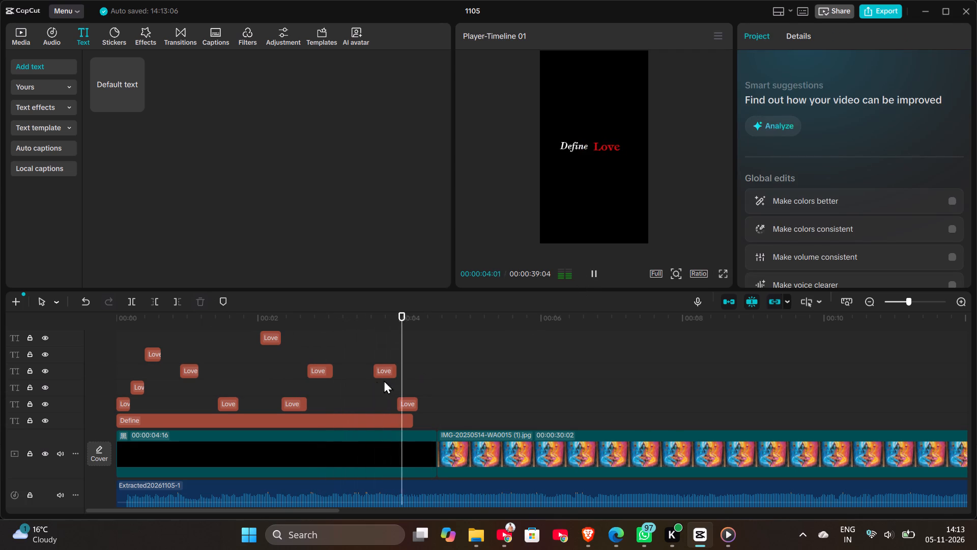
Reposition the Vernoq "Love" text at 00:00:03:08 horizontally so it sits beside "Define" without overlapping it.
click(347, 391)
scroll(354, 390, up, 2)
click(349, 359)
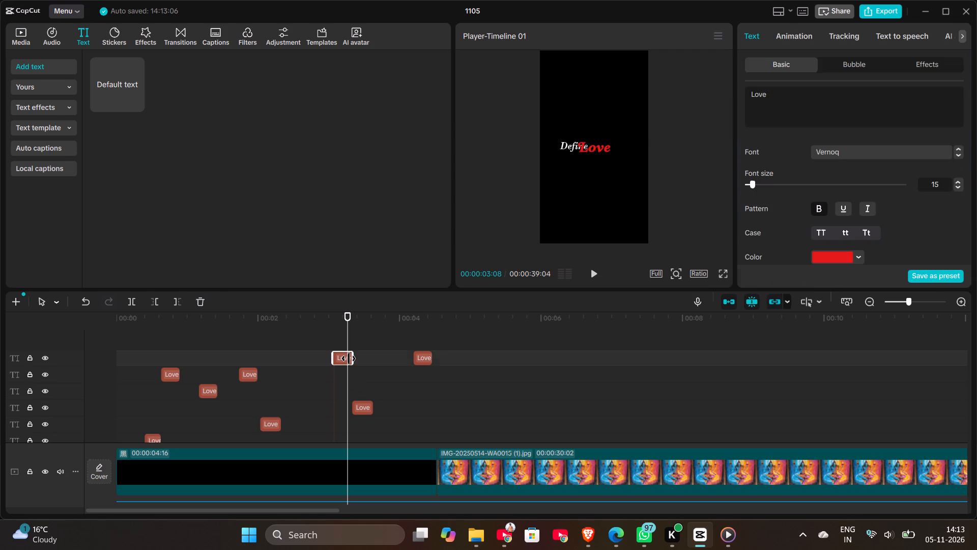
drag(592, 143, 606, 143)
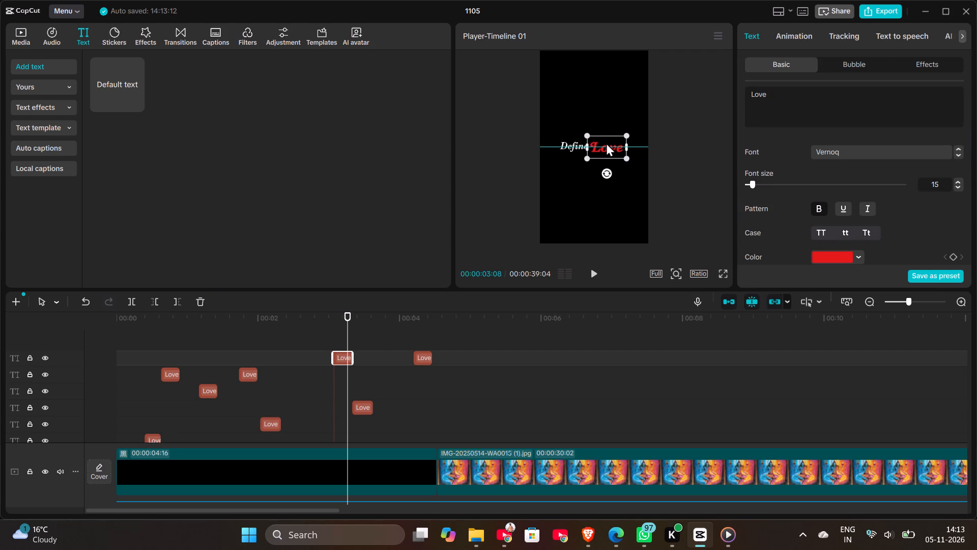
drag(606, 143, 610, 142)
Enlarge the Alegreya-Blk "Love" text at 00:00:03:14 and place it beside "Define".
click(362, 386)
click(362, 405)
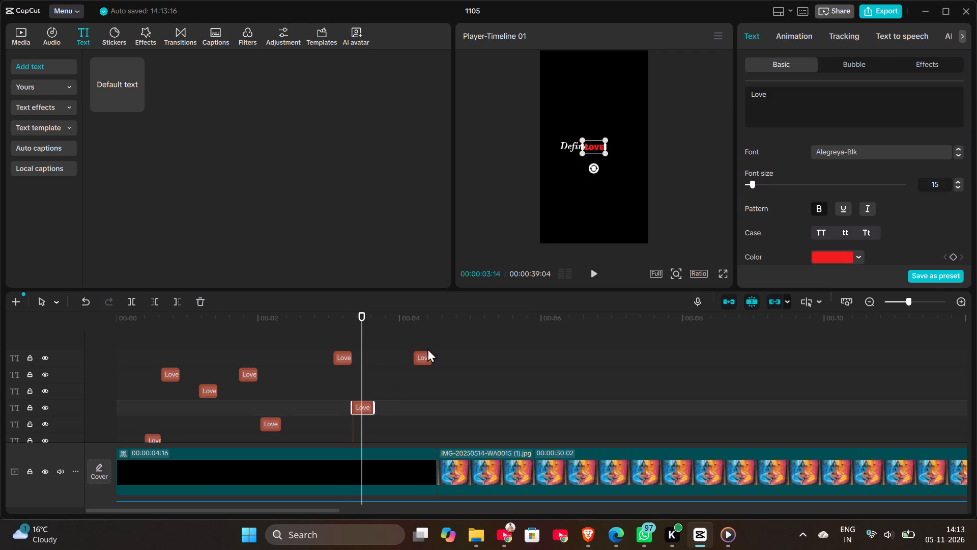
drag(602, 154, 611, 157)
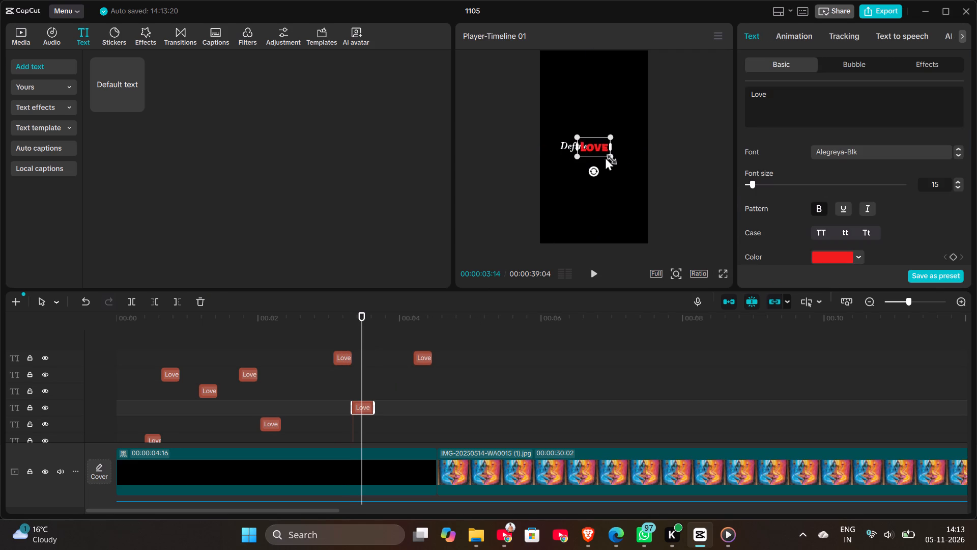
drag(589, 140, 603, 143)
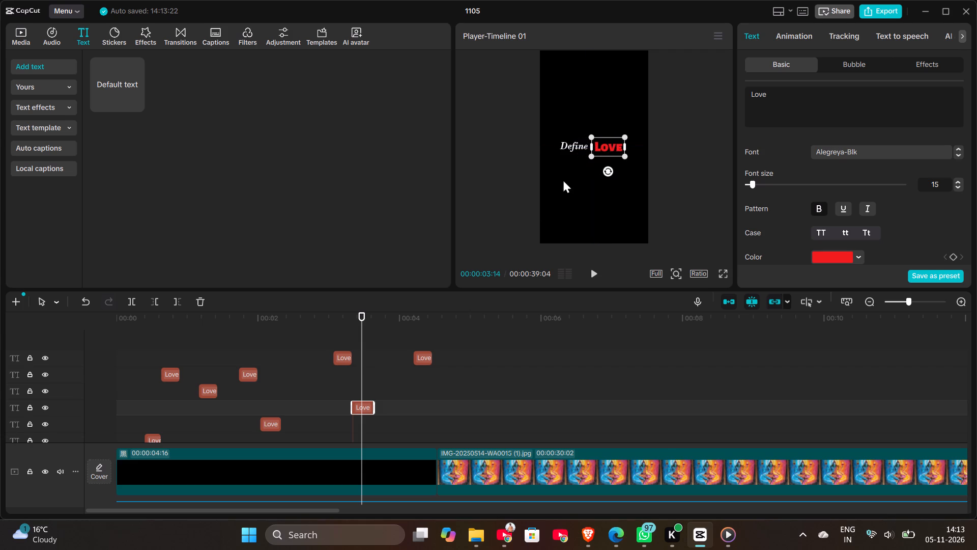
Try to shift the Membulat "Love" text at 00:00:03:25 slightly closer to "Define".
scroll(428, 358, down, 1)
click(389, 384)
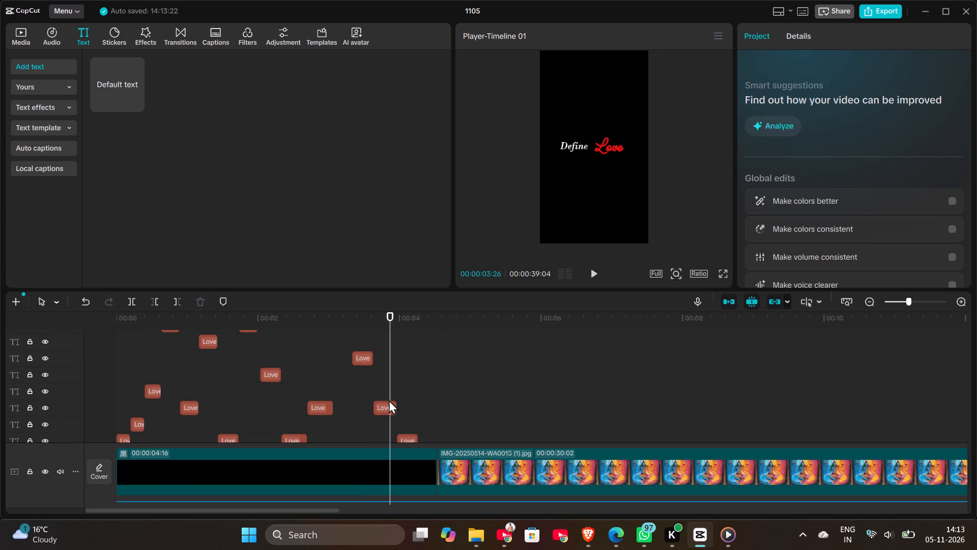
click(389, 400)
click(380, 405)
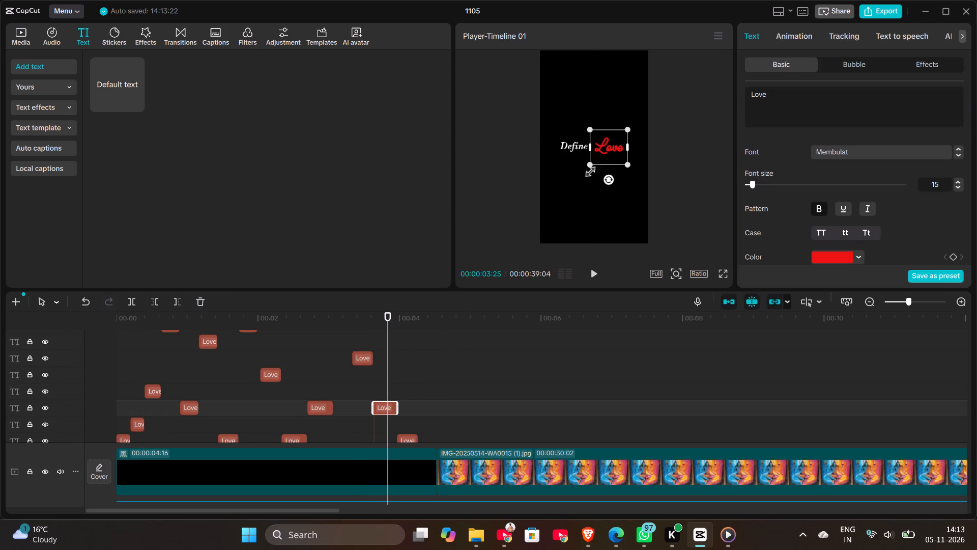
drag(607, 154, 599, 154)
Slightly enlarge the Viremont "Love" text at 00:00:04:02.
click(405, 421)
click(405, 438)
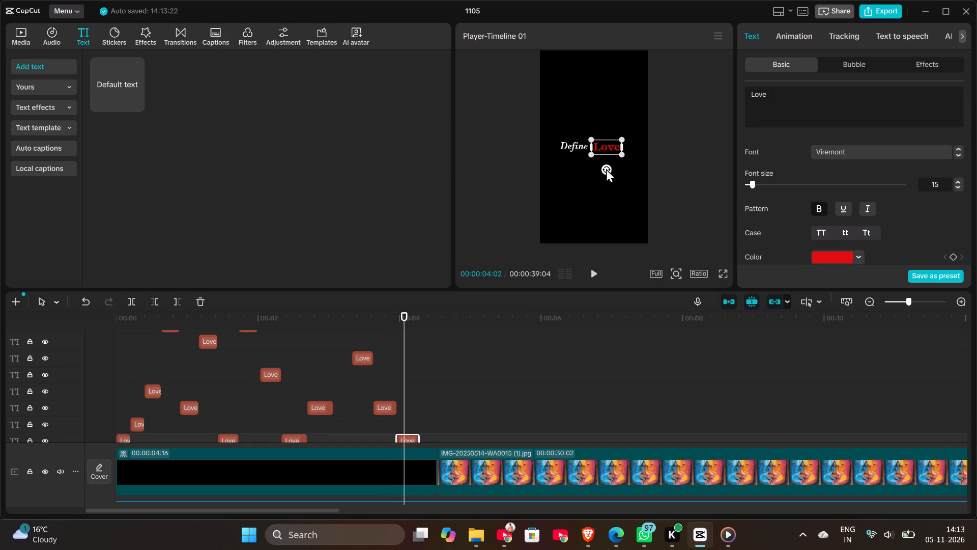
drag(619, 155, 619, 162)
Check the last Vernoq "Love" clip at 00:00:04:11 and play from there into the painting image.
scroll(445, 387, up, 1)
click(424, 387)
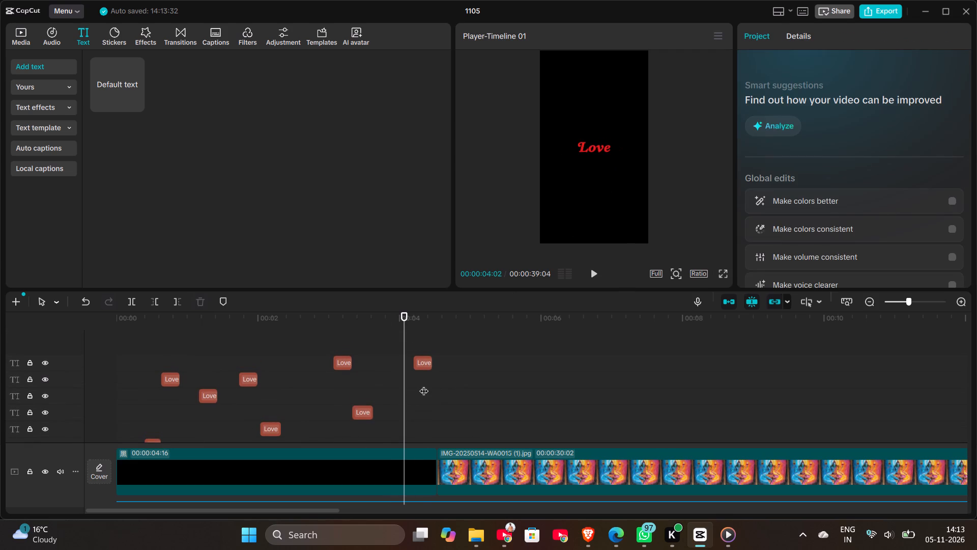
click(425, 351)
click(423, 362)
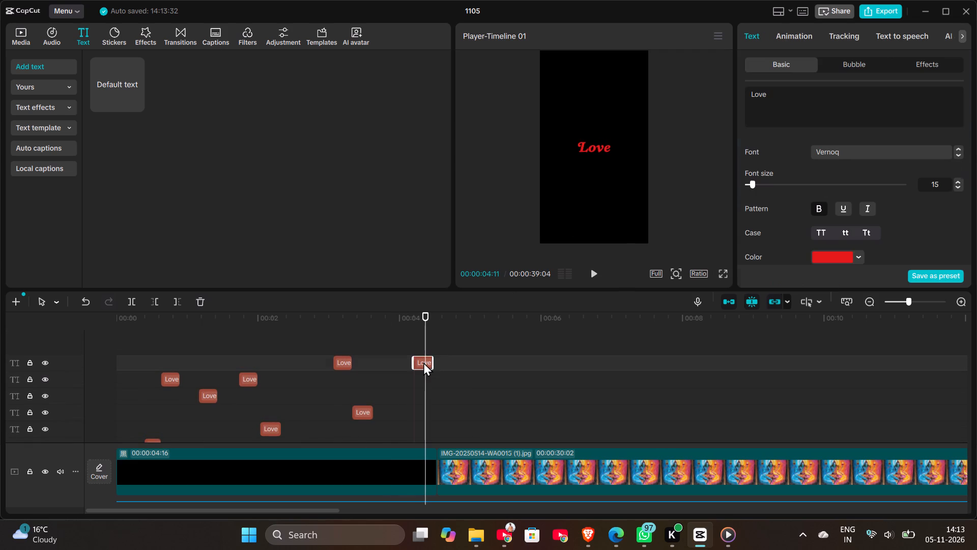
scroll(422, 388, down, 2)
click(416, 388)
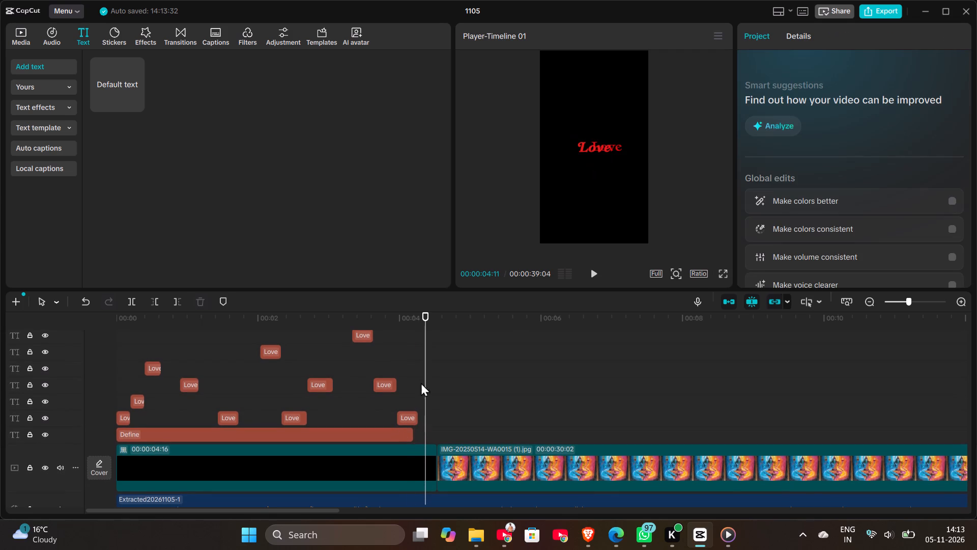
click(590, 272)
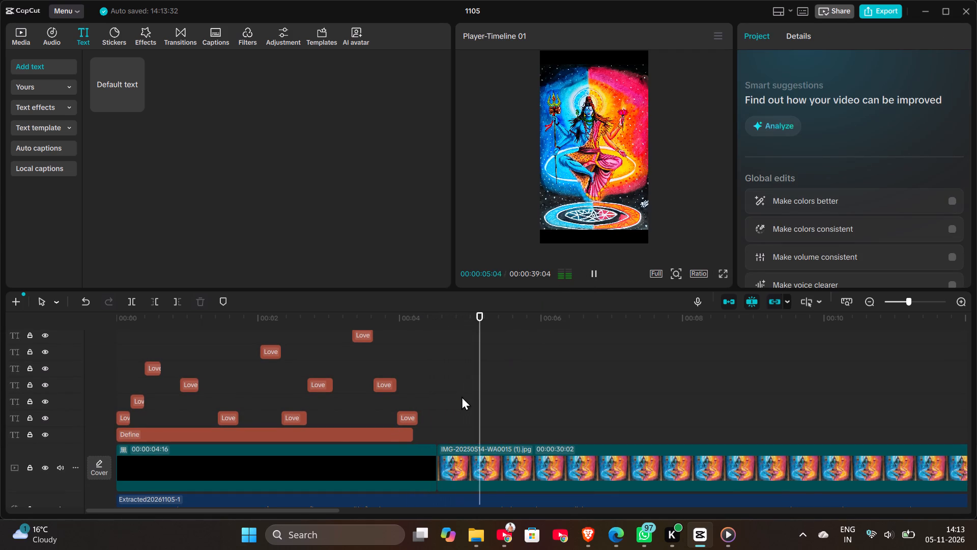
Trim the end of the black opening clip so it lasts 00:00:04:12.
click(430, 420)
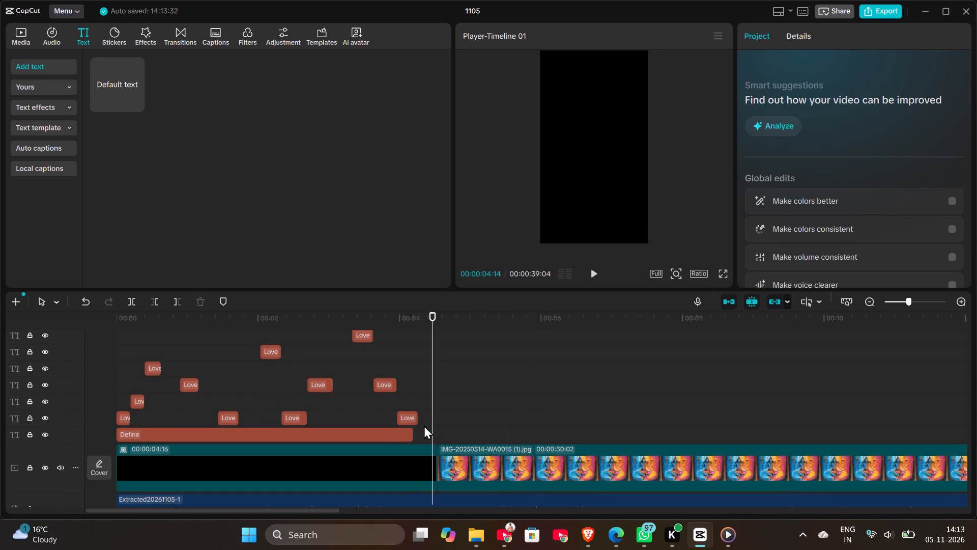
click(418, 457)
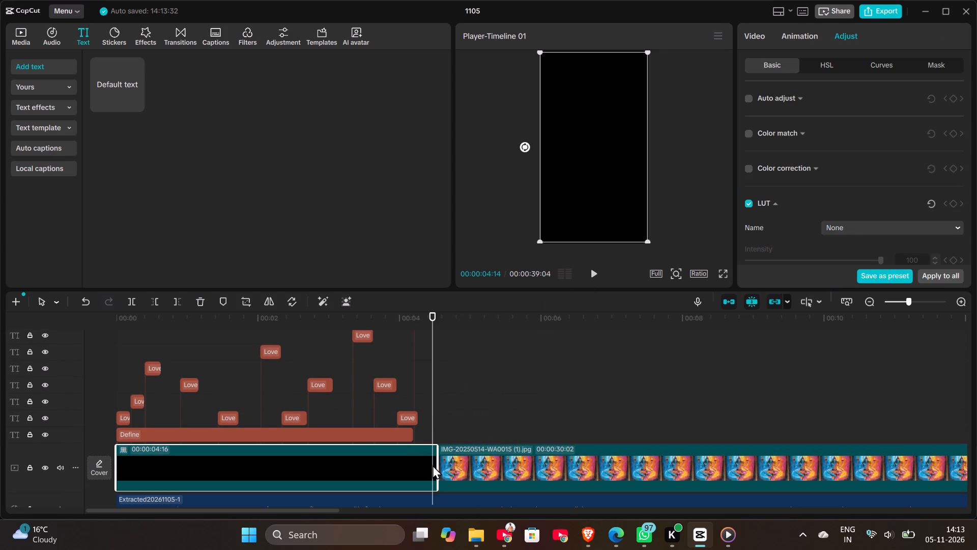
drag(436, 465, 427, 468)
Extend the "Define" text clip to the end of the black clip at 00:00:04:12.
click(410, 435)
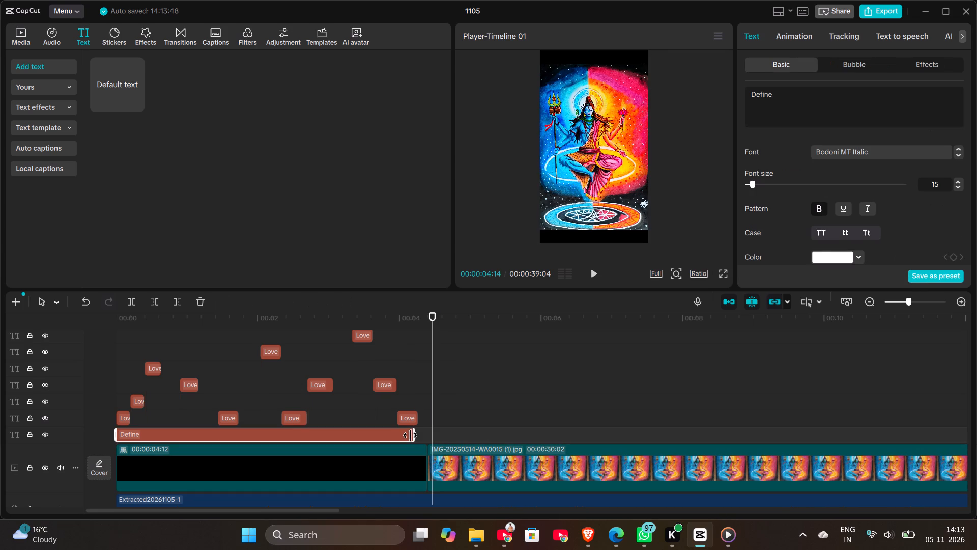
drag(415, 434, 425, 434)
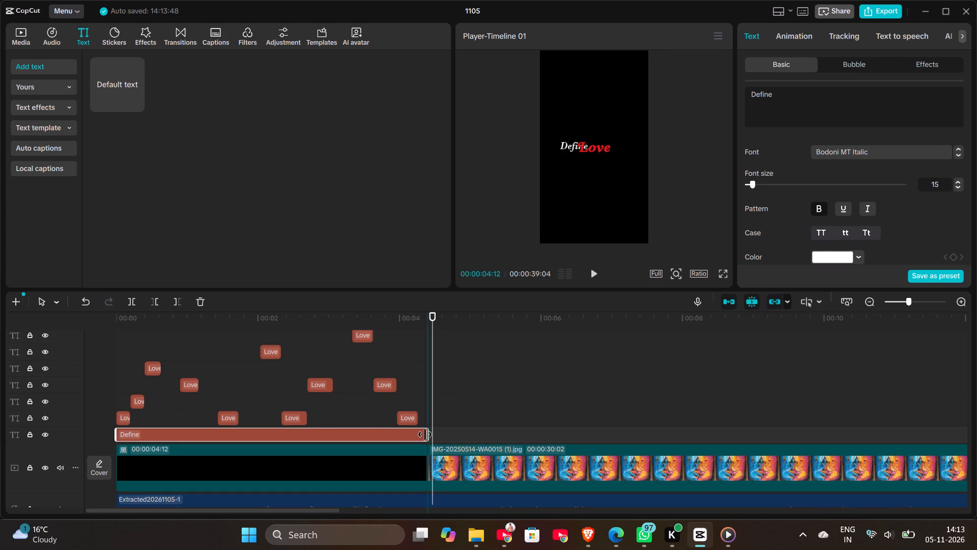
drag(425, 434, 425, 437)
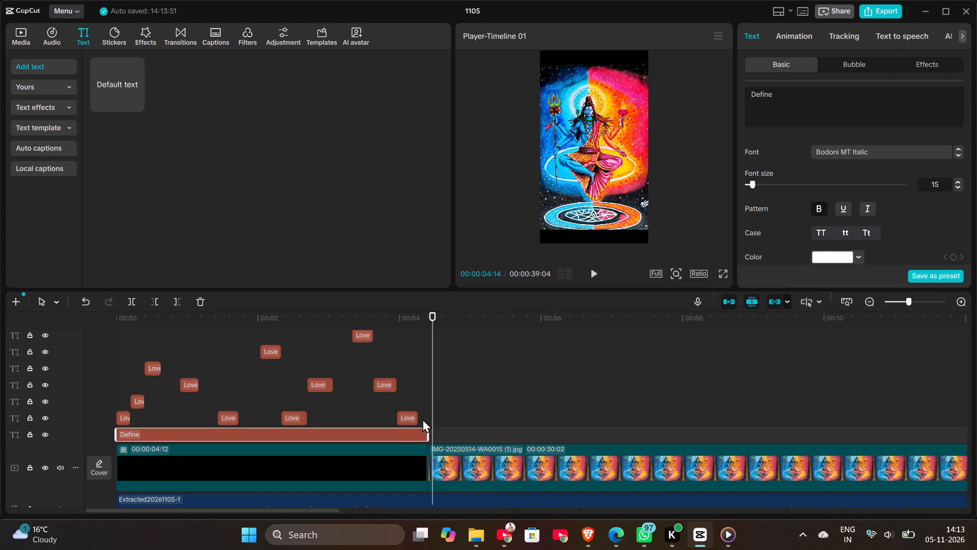
Play the sequence from the start to review the title and the cut to the painting.
click(425, 409)
scroll(425, 409, up, 3)
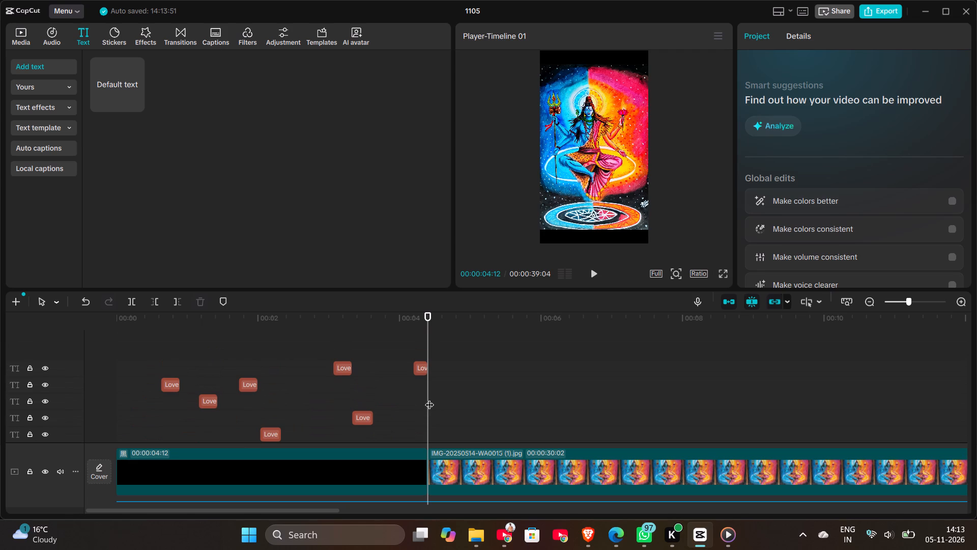
click(123, 361)
drag(120, 362, 112, 362)
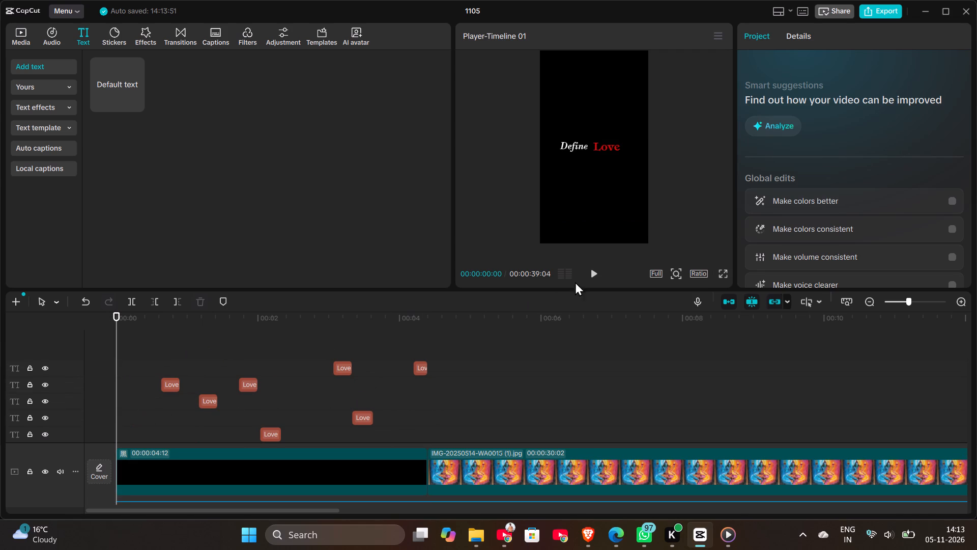
click(589, 273)
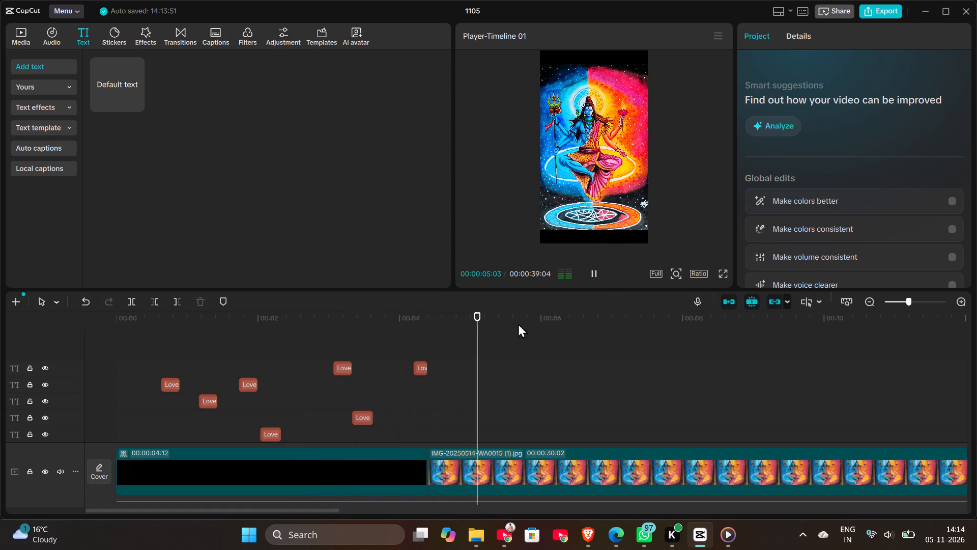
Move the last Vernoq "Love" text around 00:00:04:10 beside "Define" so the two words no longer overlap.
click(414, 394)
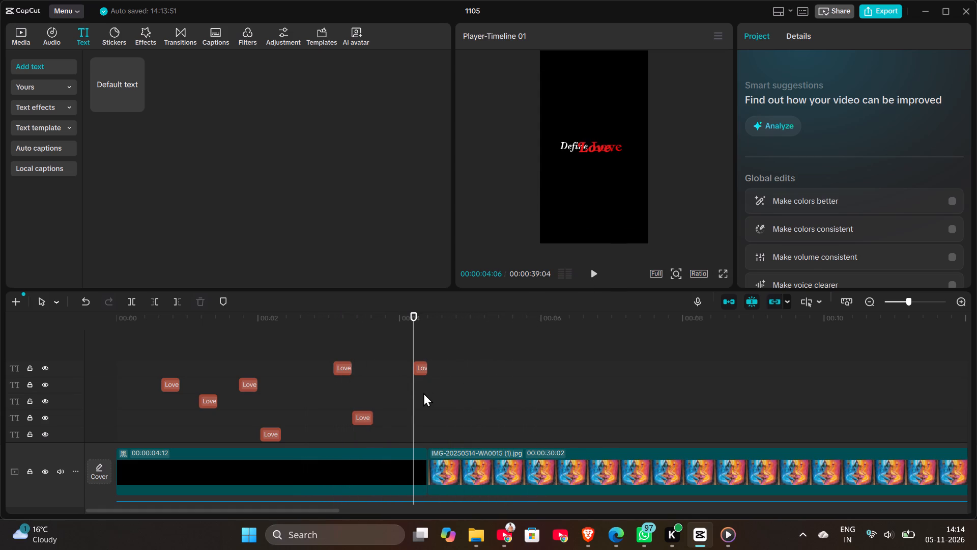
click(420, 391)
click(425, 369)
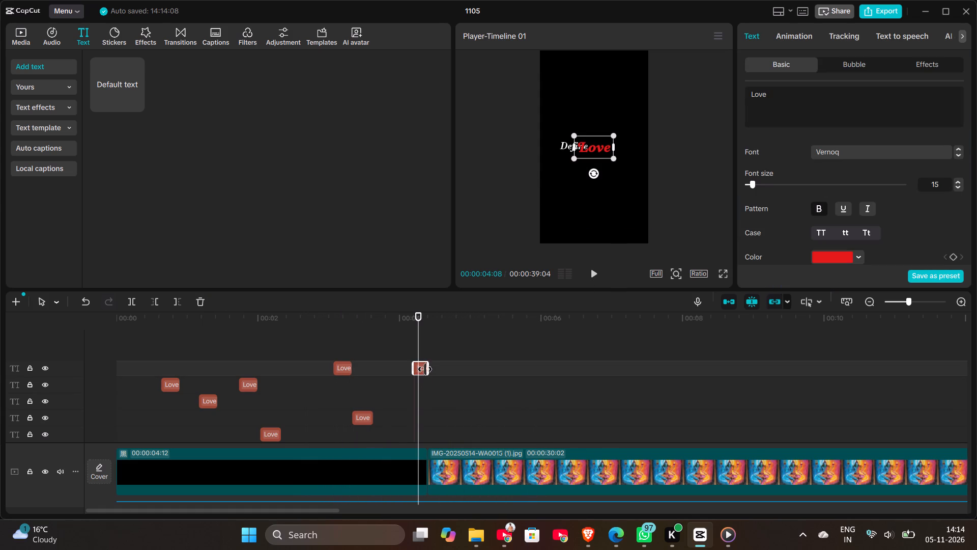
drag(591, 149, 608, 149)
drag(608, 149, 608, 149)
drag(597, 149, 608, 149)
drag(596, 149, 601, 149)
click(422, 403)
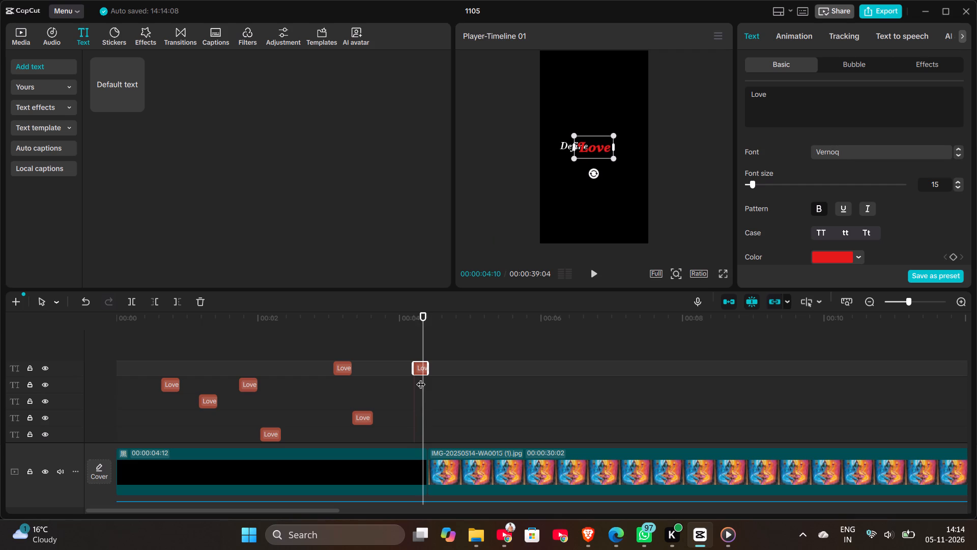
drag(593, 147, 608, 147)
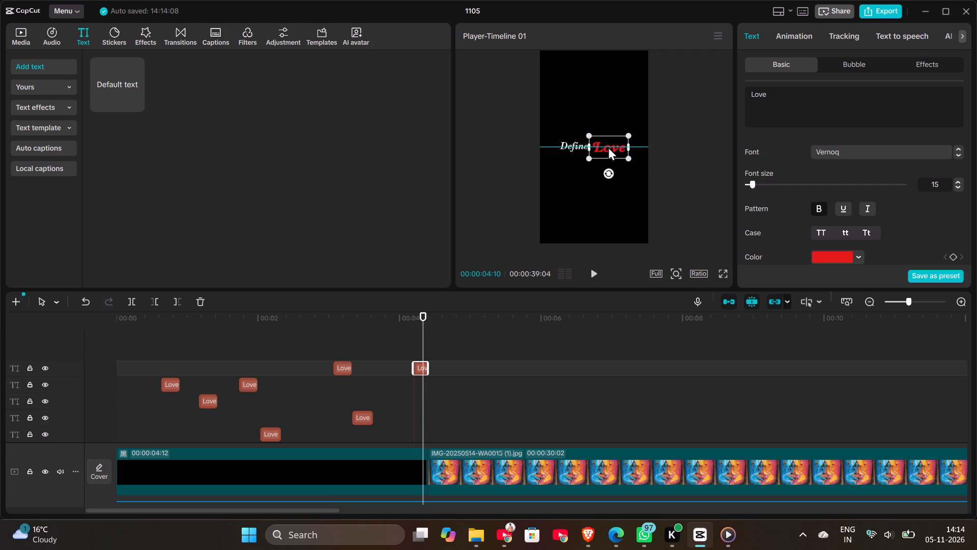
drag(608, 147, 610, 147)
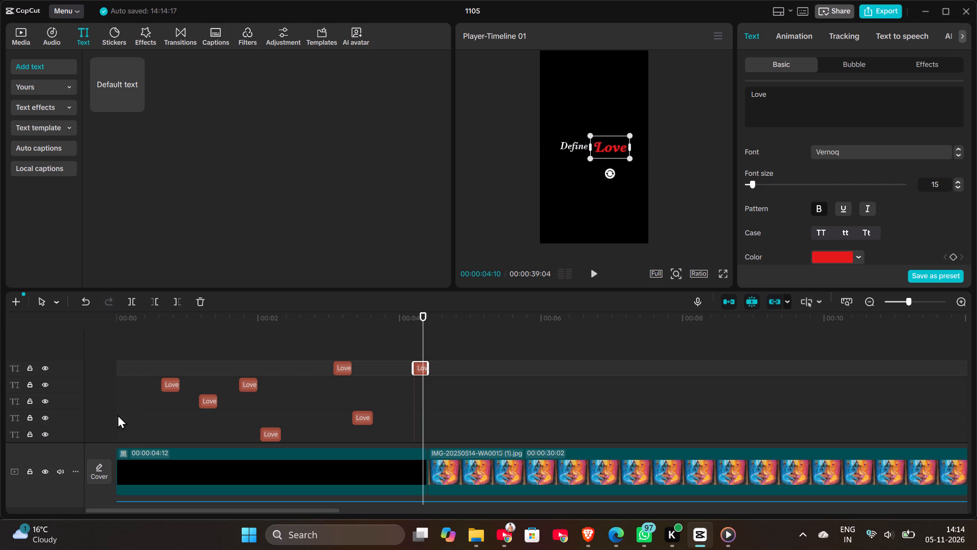
Review the video full screen from the beginning through the title into the painting image.
click(720, 273)
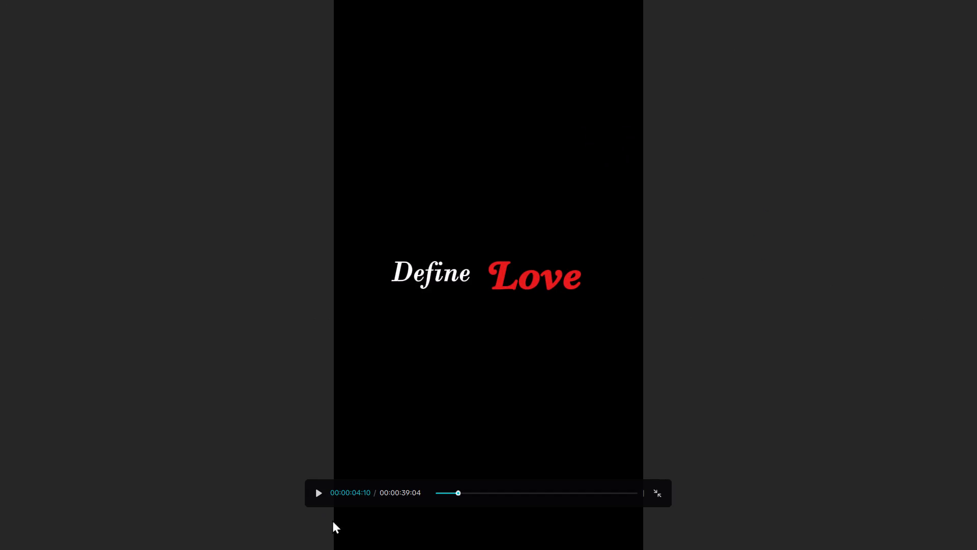
drag(454, 492, 429, 491)
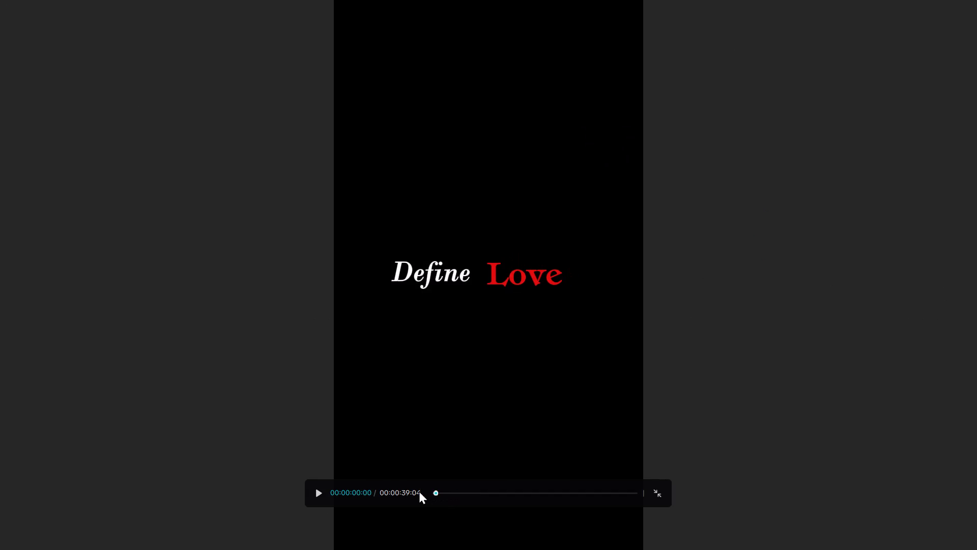
click(316, 493)
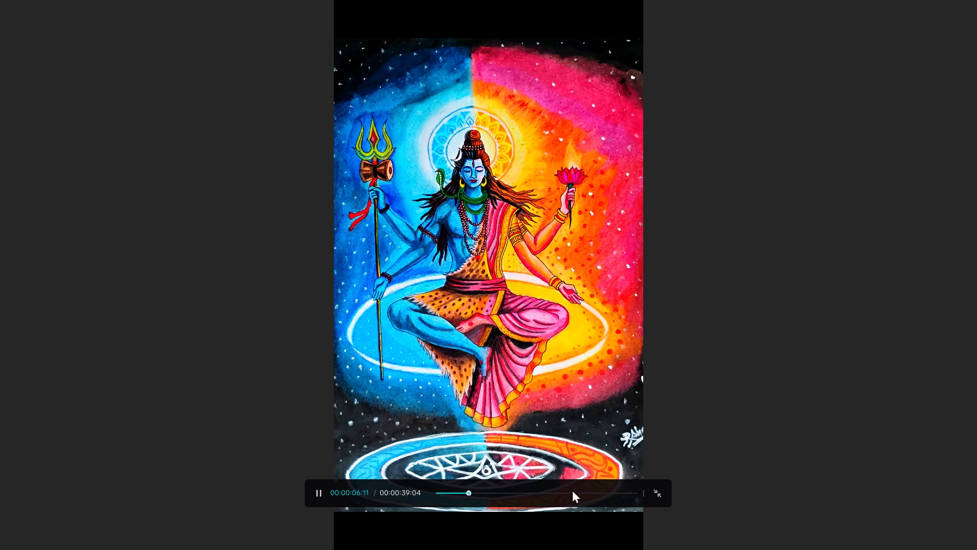
click(660, 494)
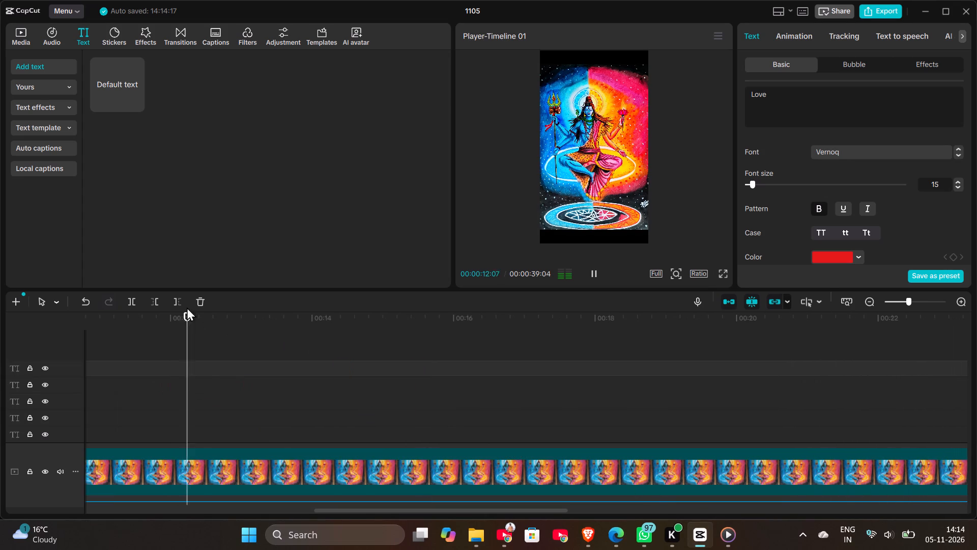
Delete the last Vernoq "Love" text clip, just before the painting image.
click(198, 299)
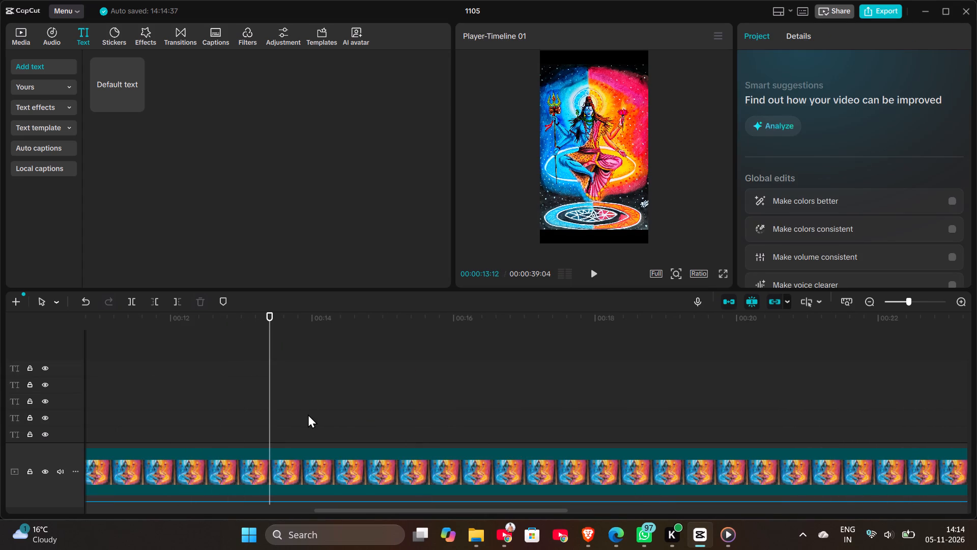
Play from 00:00:03:26 to check the end of the title and the cut to the painting.
scroll(308, 414, right, 11)
click(391, 398)
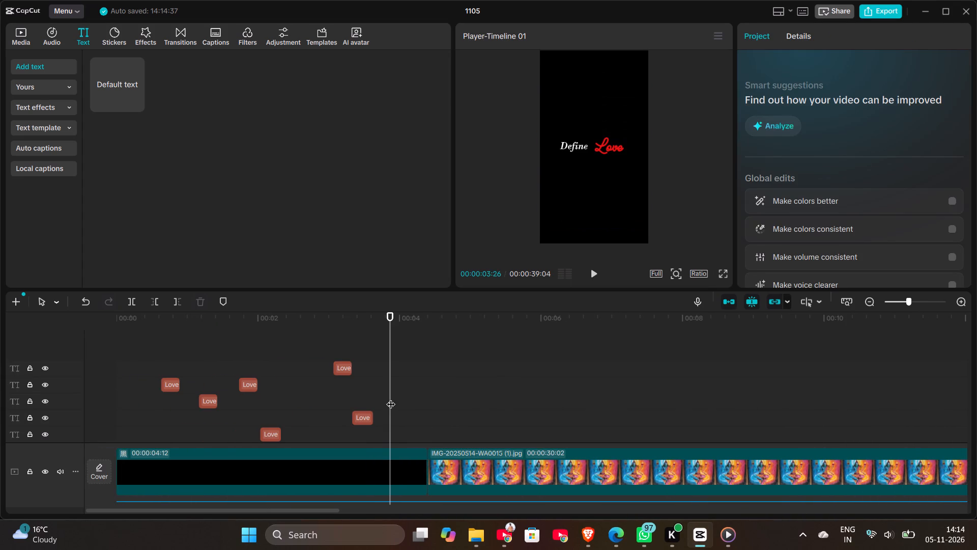
click(594, 277)
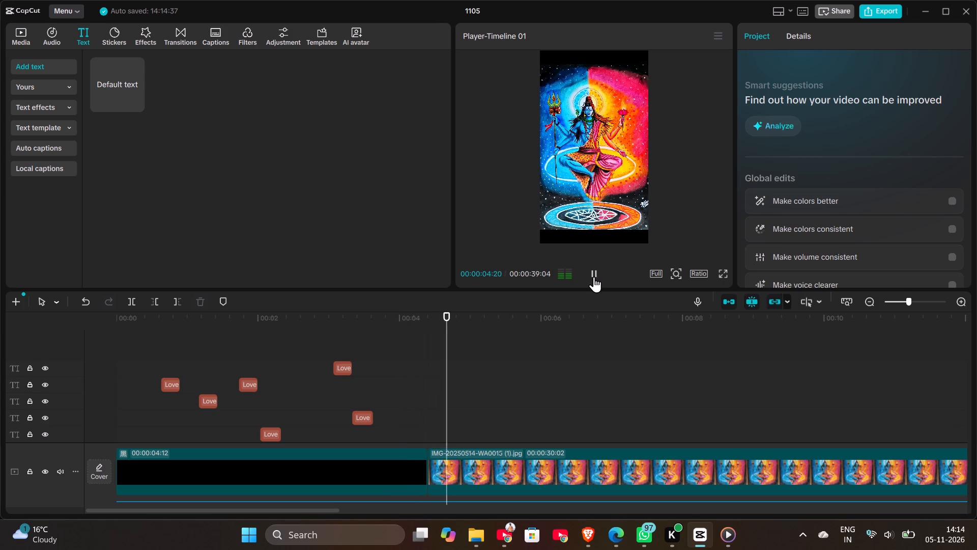
Add the classic Black Fade transition between the black clip and the painting image at 00:00:04:12 and lengthen its duration.
click(428, 434)
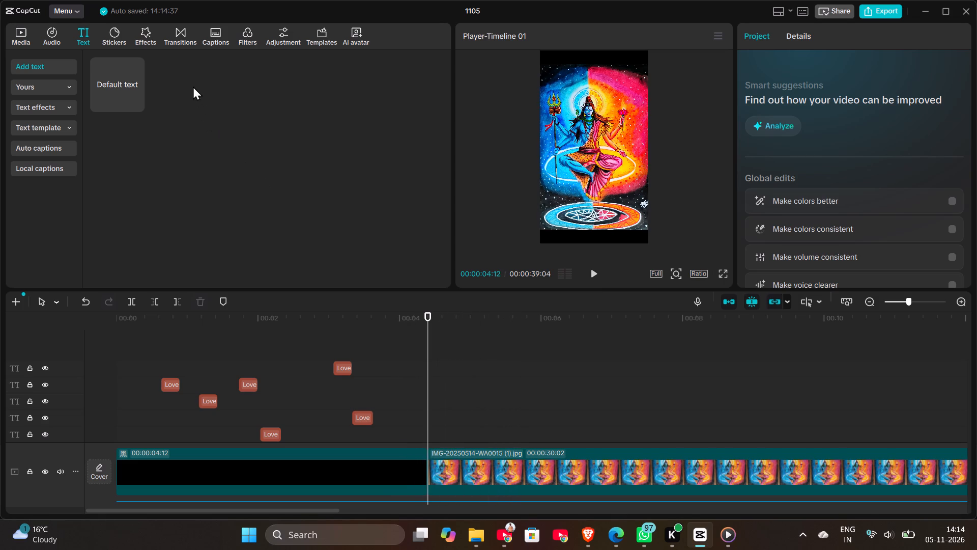
click(175, 34)
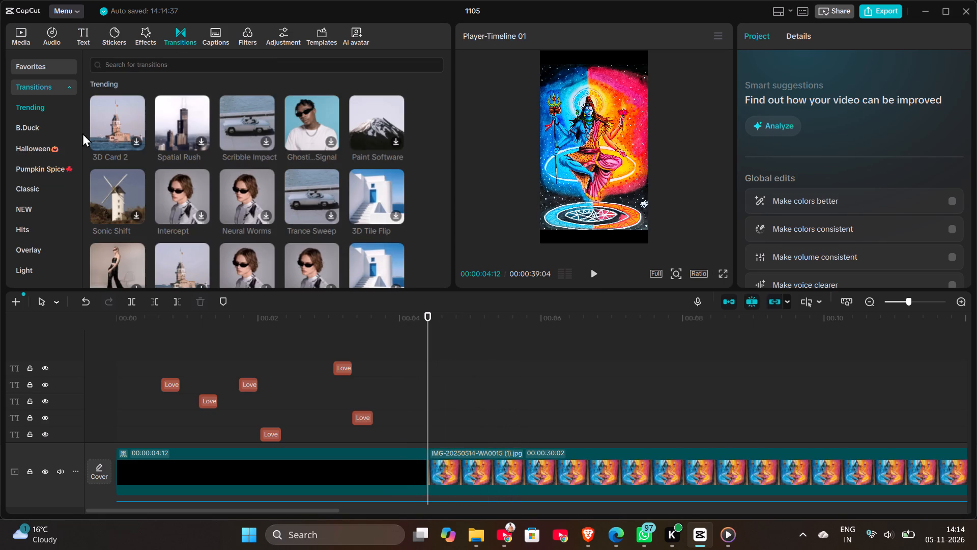
click(41, 191)
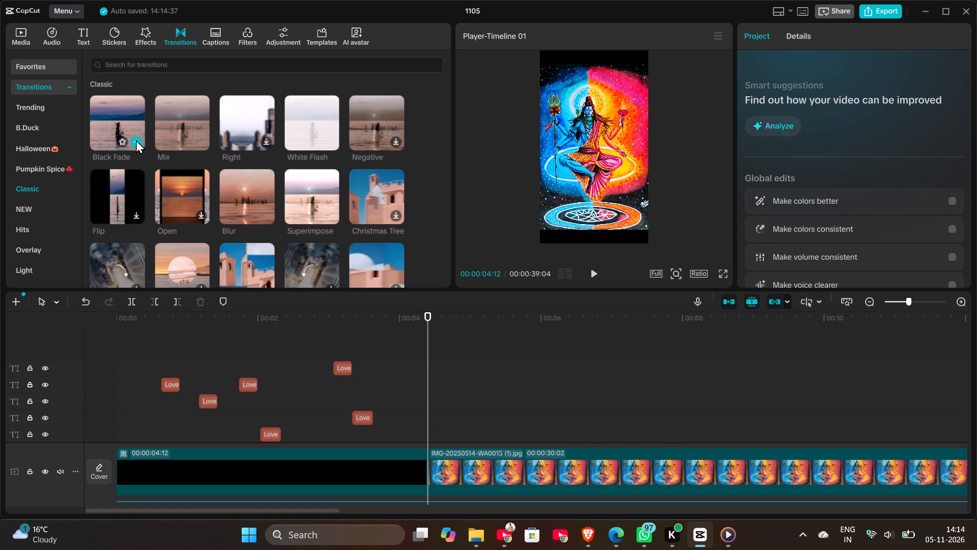
click(137, 142)
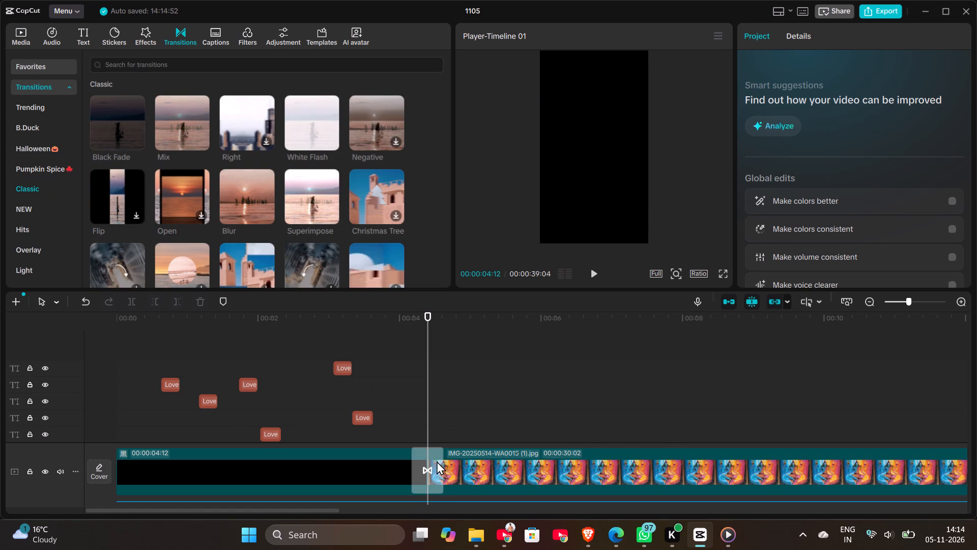
click(435, 467)
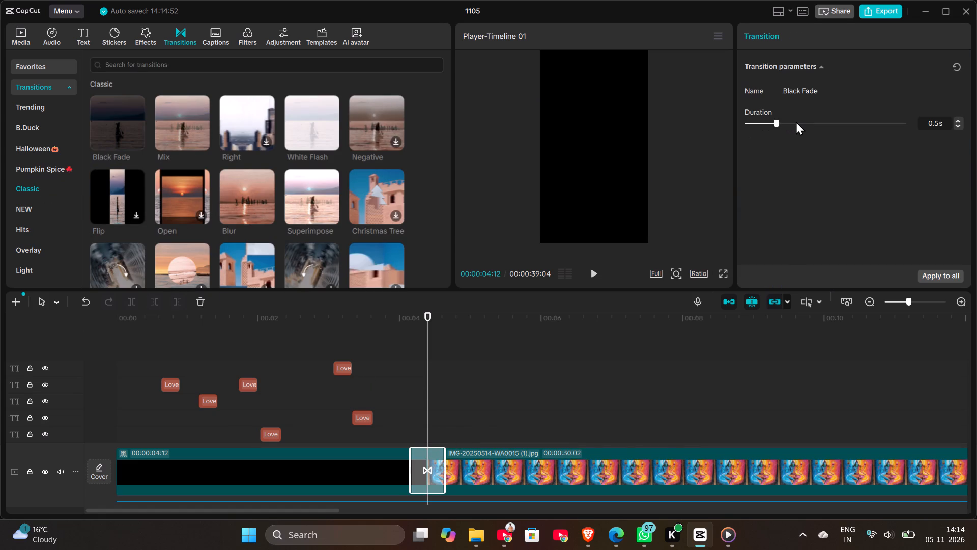
click(796, 121)
Play from 00:00:03:29 to preview the Black Fade transition into the painting.
click(396, 421)
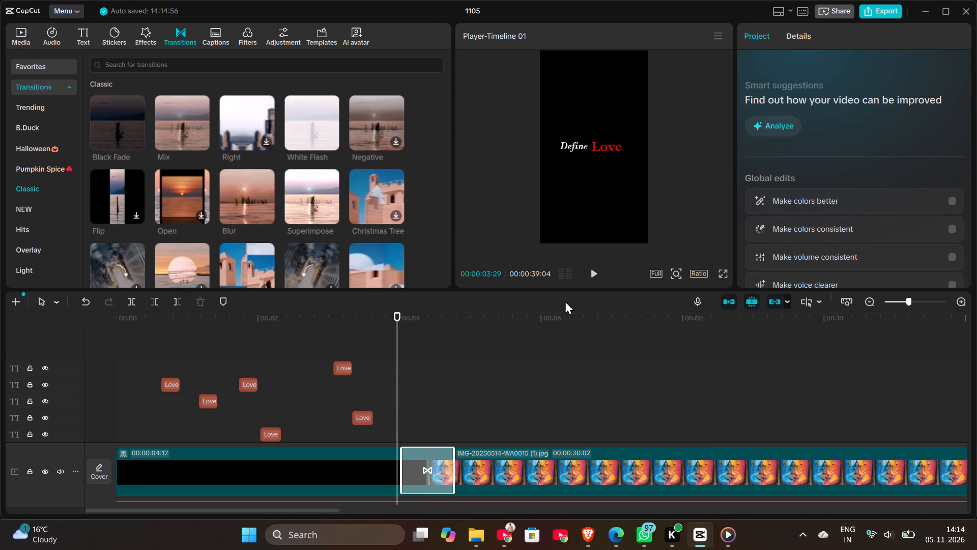
click(591, 279)
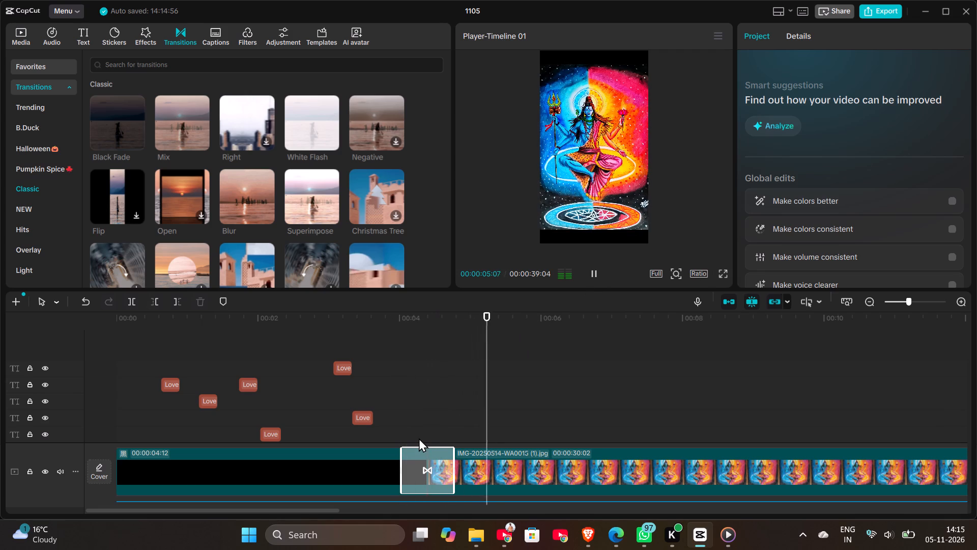
Trim the end of the "Define" text clip to line up with the end of the last "Love" clip.
scroll(416, 436, down, 4)
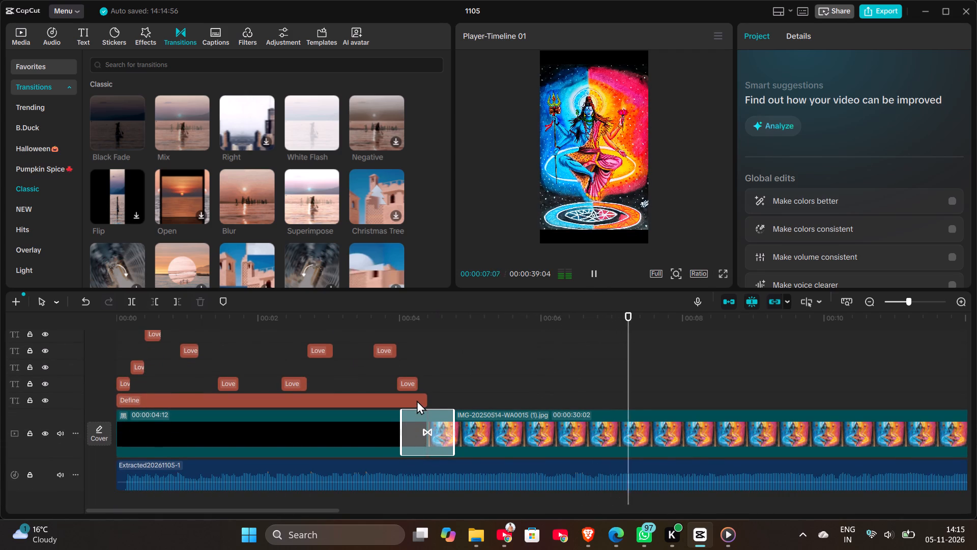
click(417, 400)
drag(425, 397, 417, 401)
Play the title ending and transition from 00:00:03:23, and return the playhead to 00:00:04:19 over the painting.
click(383, 379)
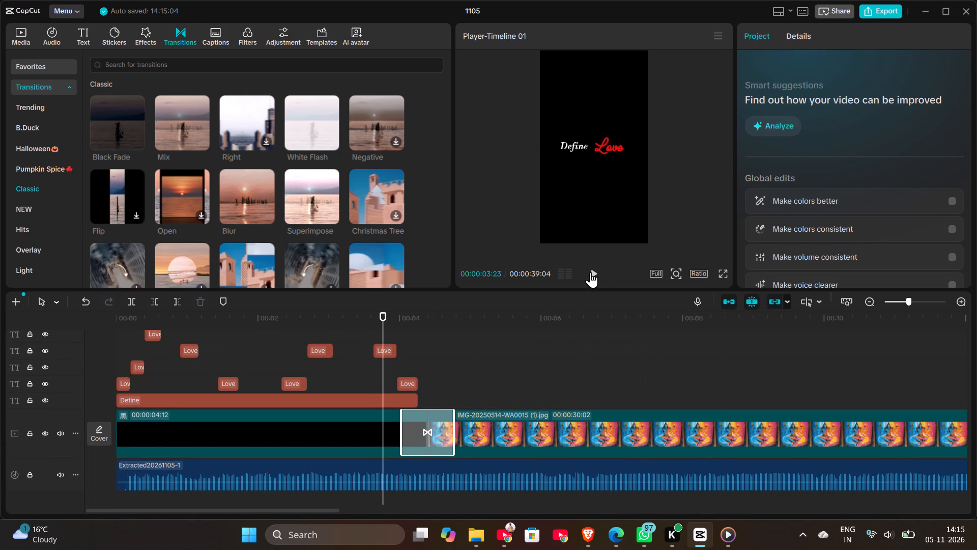
click(591, 272)
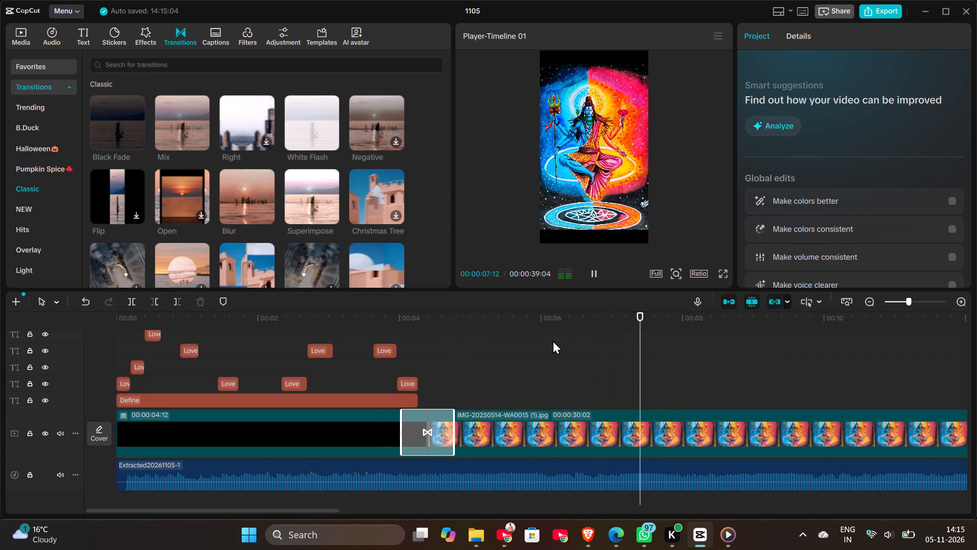
click(449, 392)
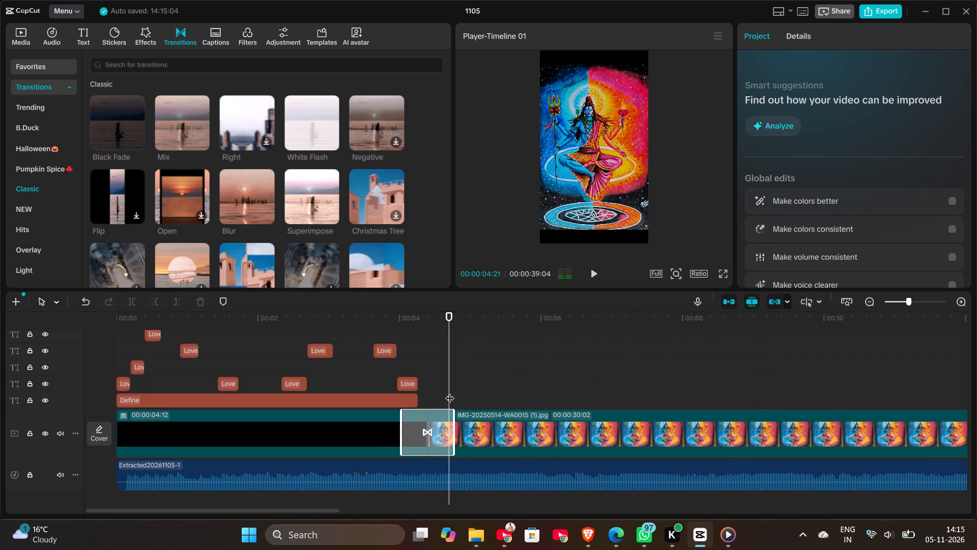
click(448, 392)
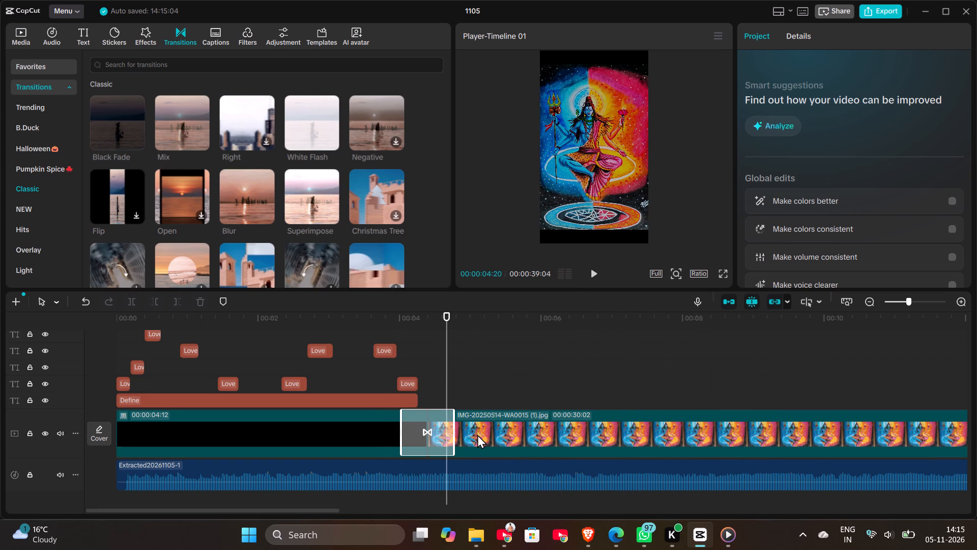
click(444, 390)
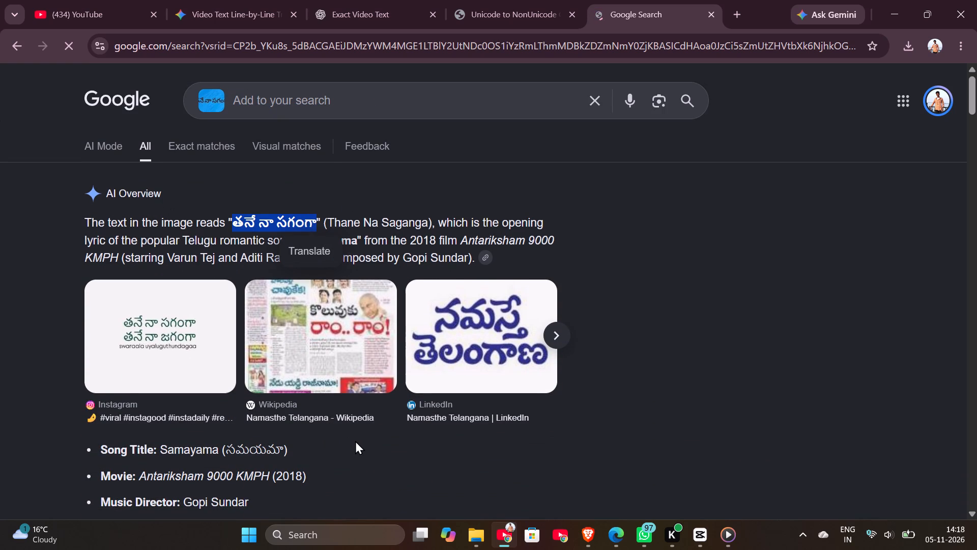
Paste the copied Telugu line into AndhraCode's Unicode to NonUnicode converter to convert and copy it.
click(526, 1)
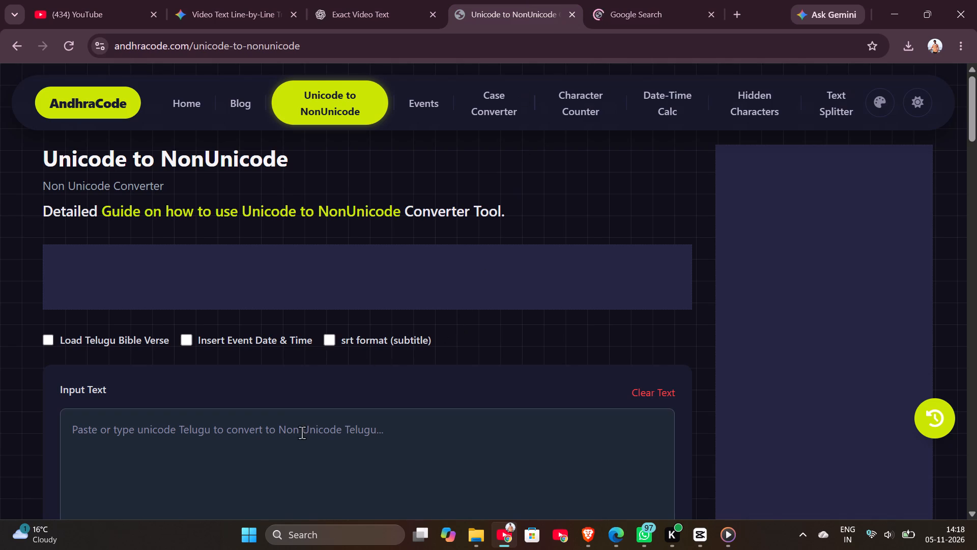
click(301, 438)
key(ctrl+v)
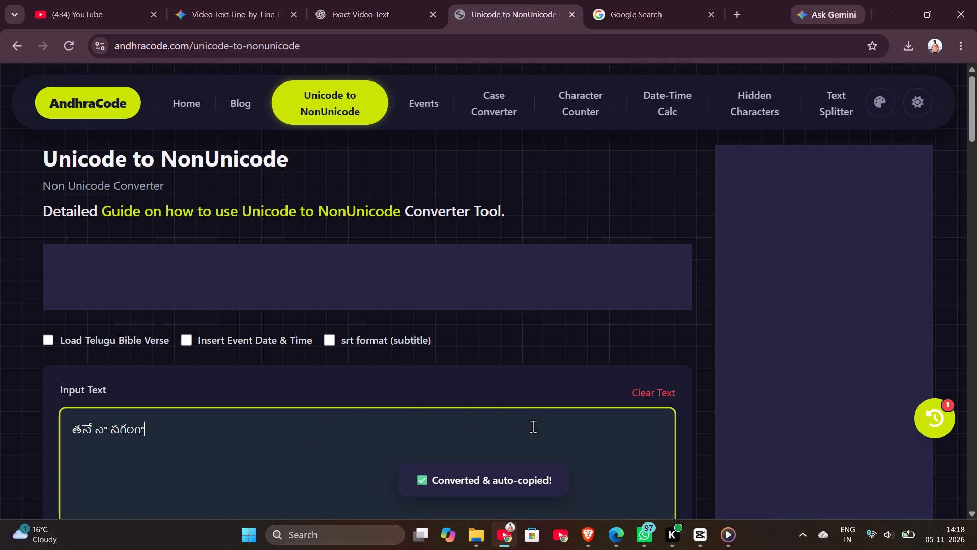
scroll(533, 426, down, 6)
scroll(533, 426, up, 3)
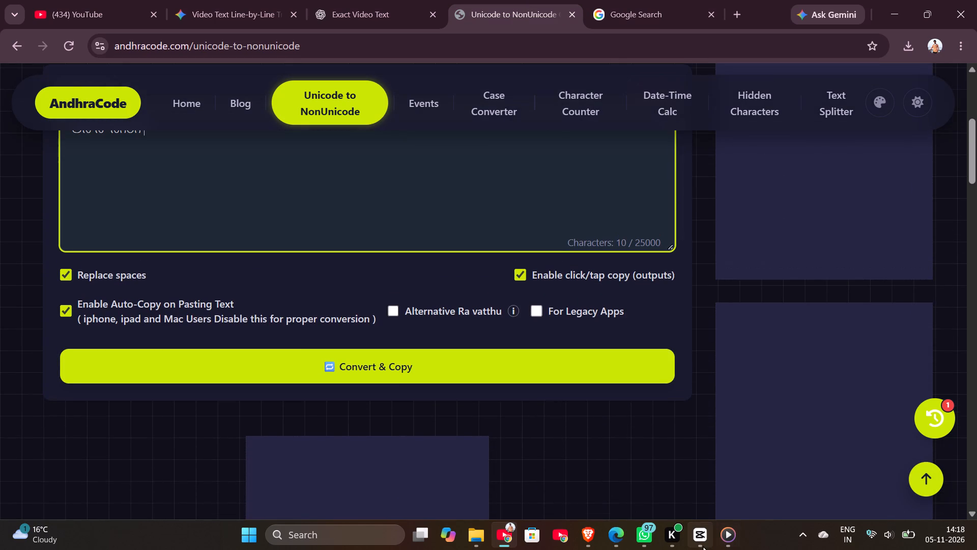
Switch to CapCut and add a default text clip at 00:00:04:23, replacing its wording with the converted Telugu line.
click(700, 546)
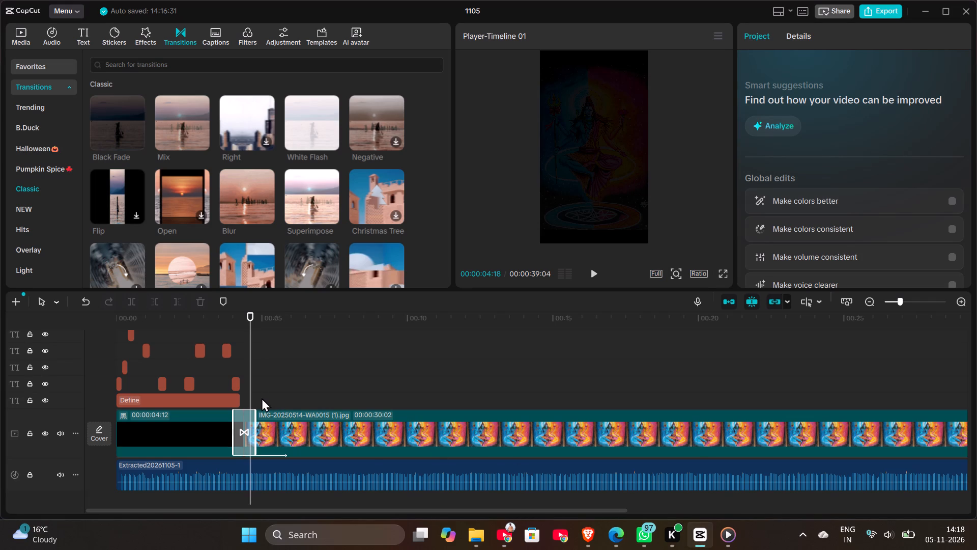
click(254, 390)
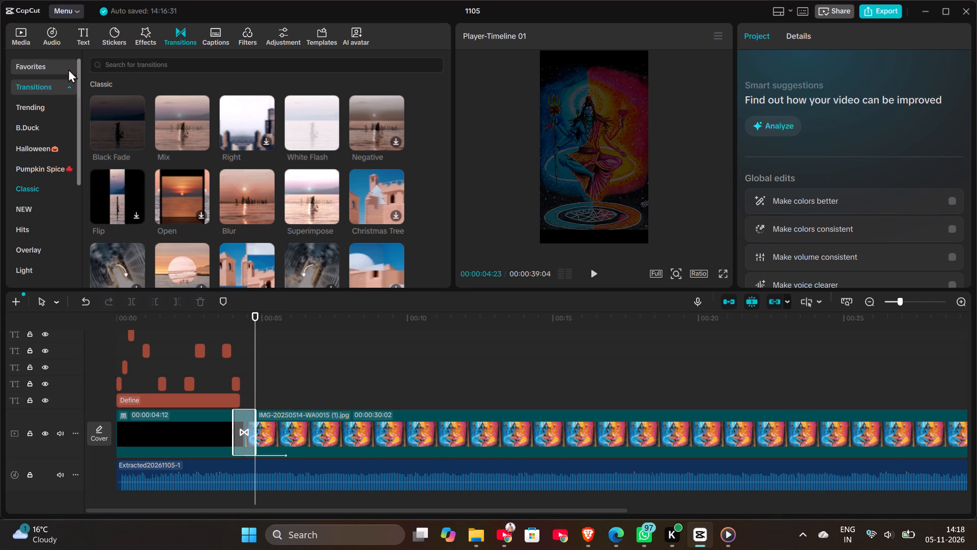
click(78, 36)
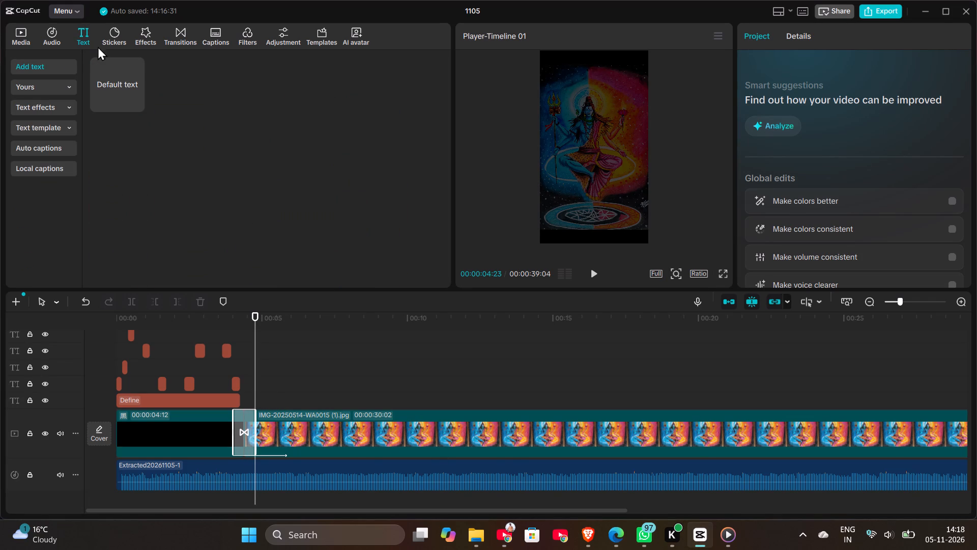
click(134, 104)
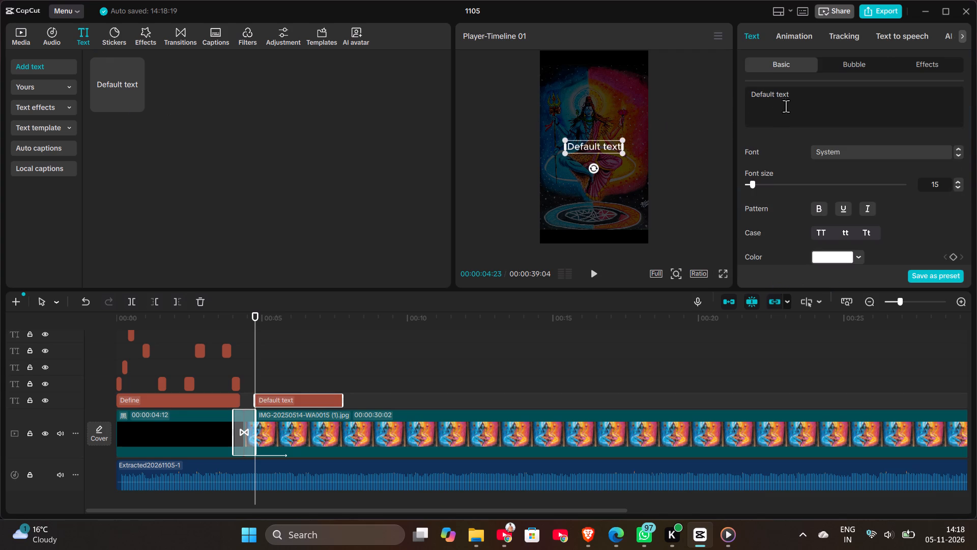
drag(798, 97, 739, 90)
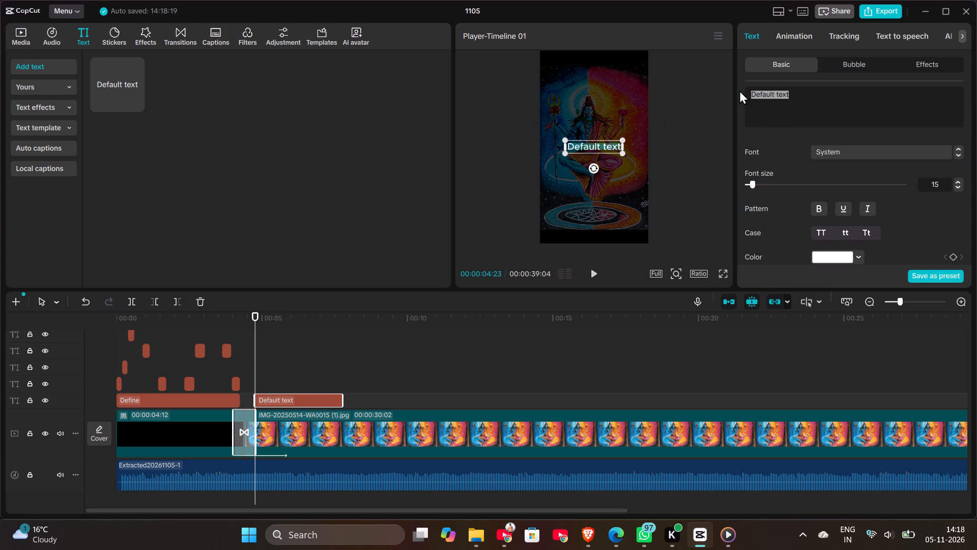
key(ctrl+v)
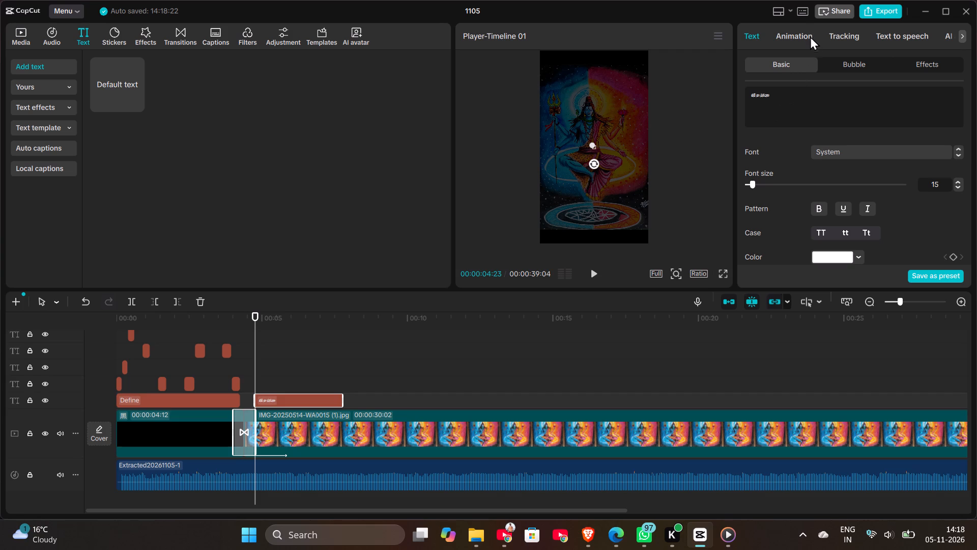
Set the new Telugu text clip's font to Ravali.
click(868, 150)
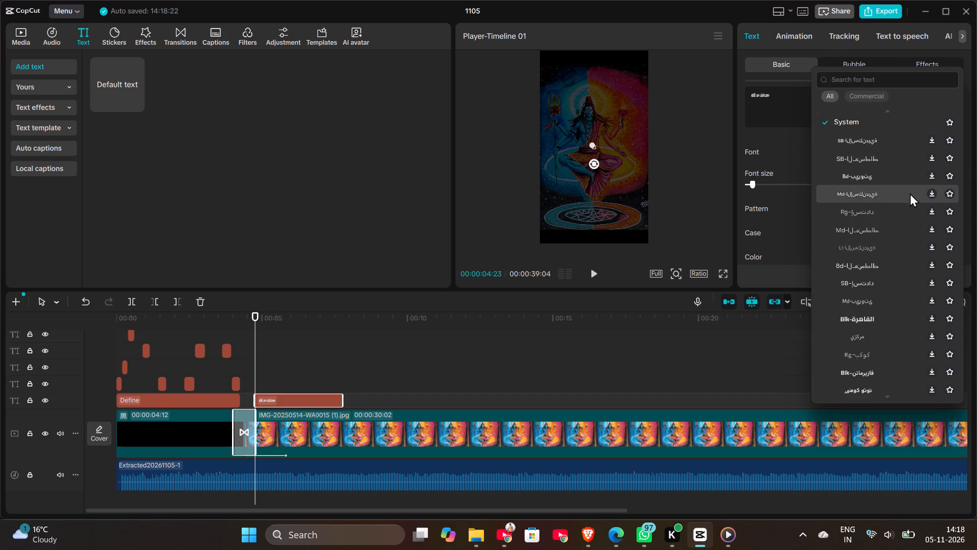
scroll(899, 230, down, 15)
scroll(899, 230, down, 7)
scroll(899, 230, down, 20)
scroll(899, 230, down, 20)
scroll(899, 230, down, 20)
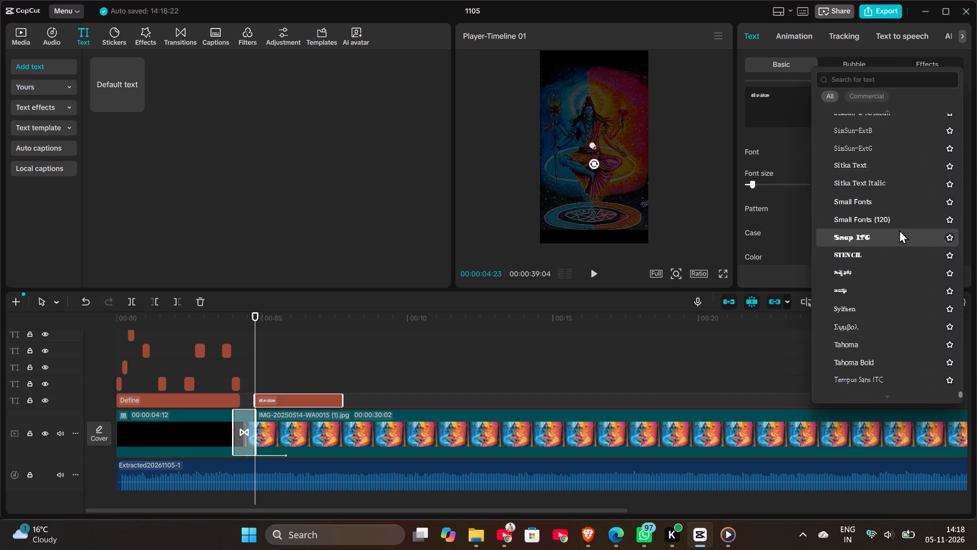
scroll(899, 230, down, 20)
scroll(899, 230, down, 20)
scroll(899, 230, down, 20)
scroll(899, 230, down, 13)
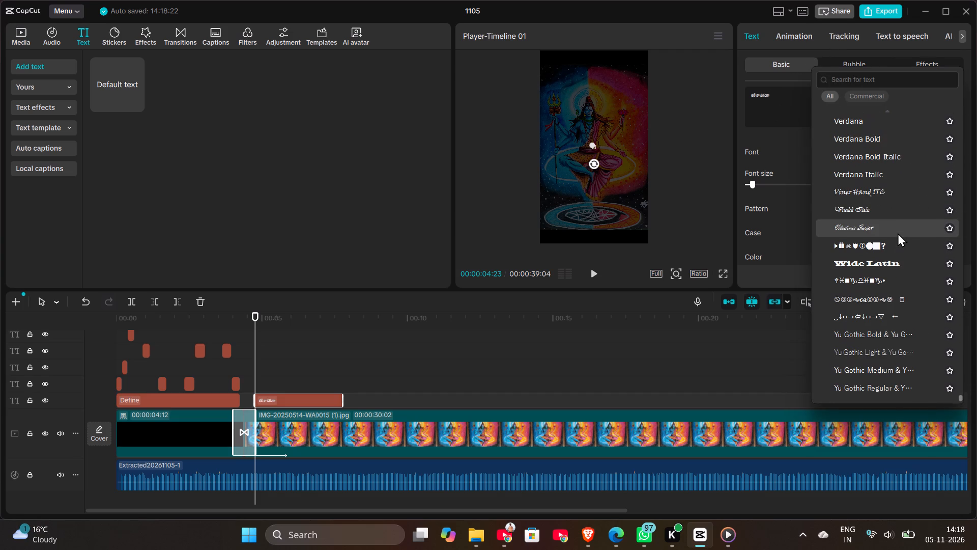
scroll(890, 234, down, 11)
scroll(889, 243, up, 1)
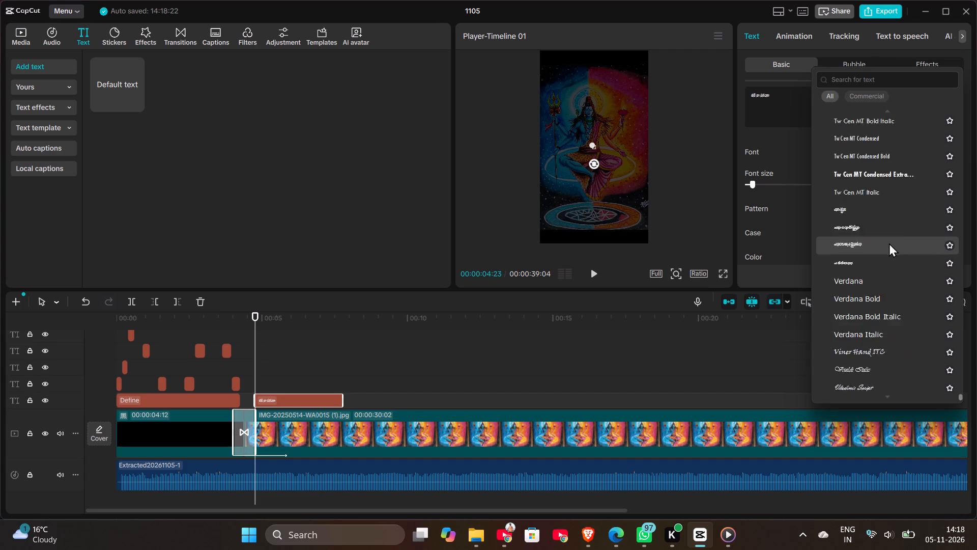
scroll(889, 243, up, 2)
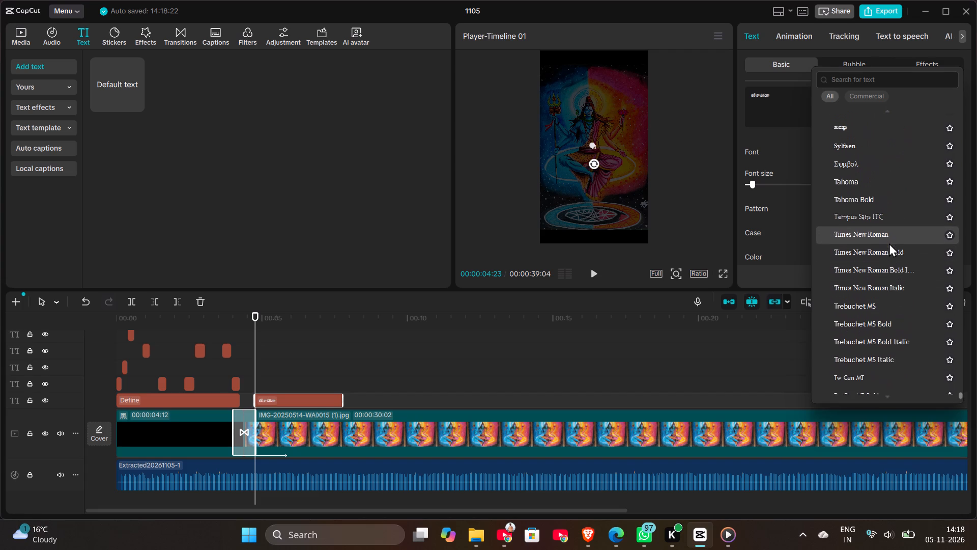
scroll(889, 243, up, 2)
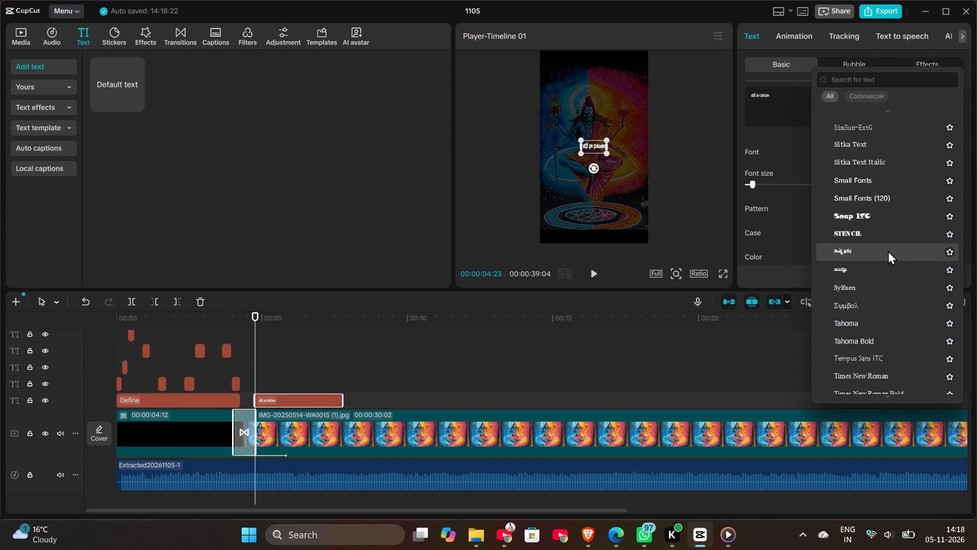
scroll(888, 251, up, 1)
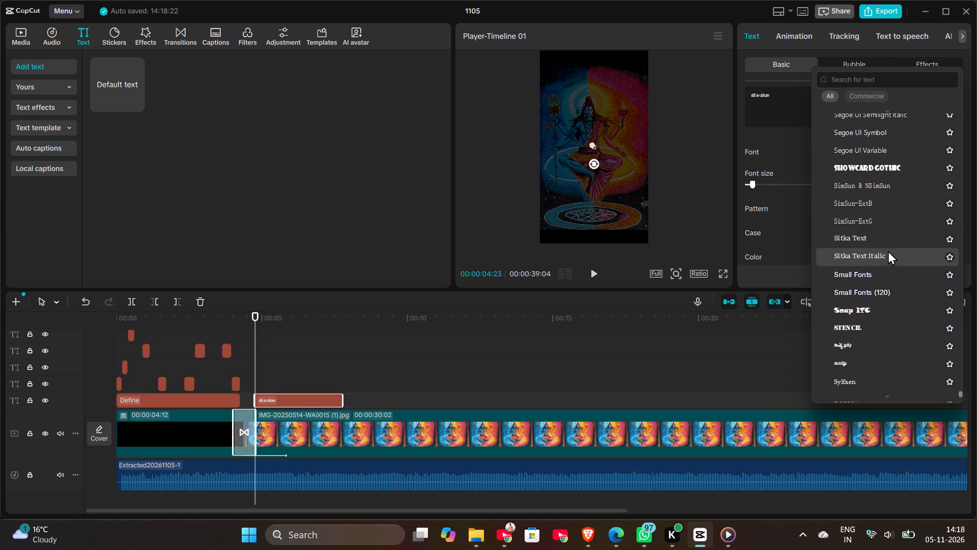
scroll(888, 251, up, 2)
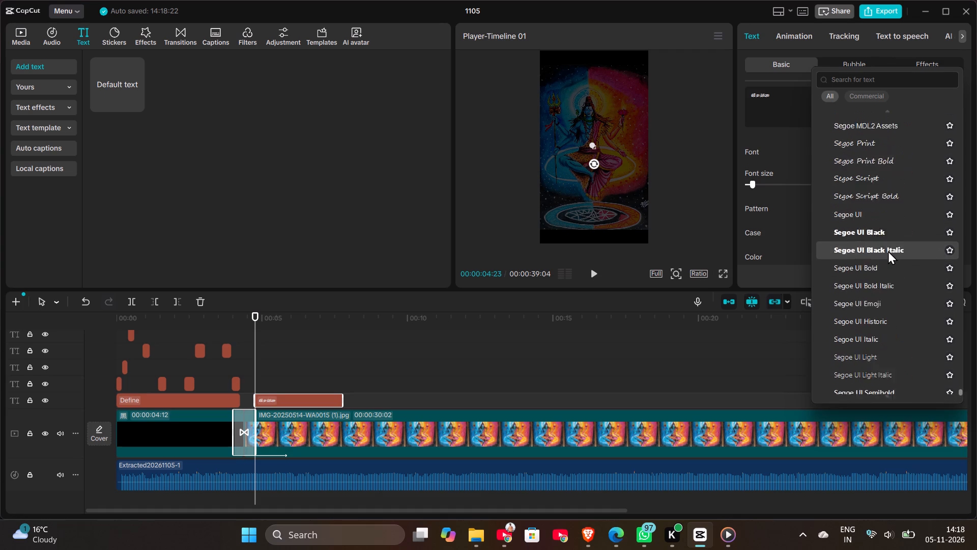
scroll(888, 251, up, 1)
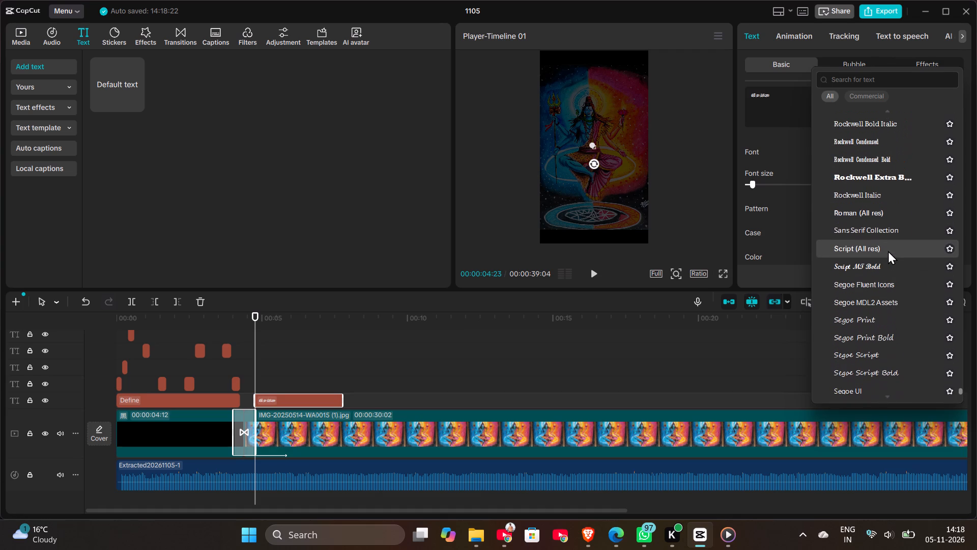
scroll(888, 251, up, 1)
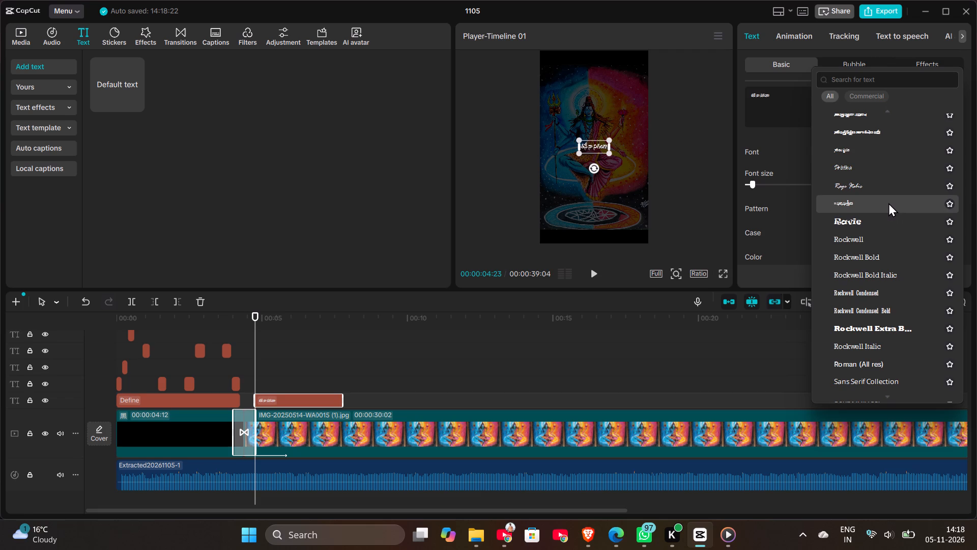
click(888, 203)
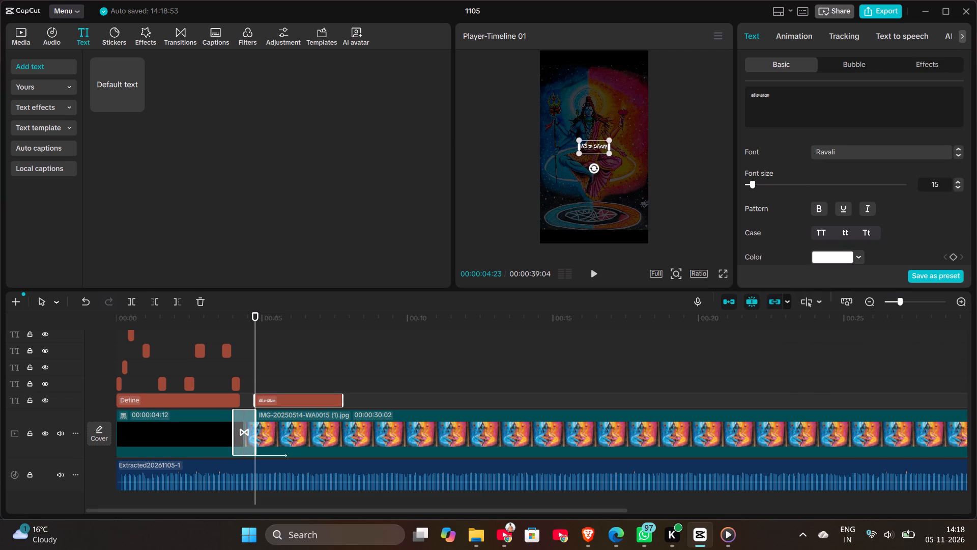
Enlarge the Telugu text over the painting to about twice its size in the preview.
drag(609, 153, 628, 177)
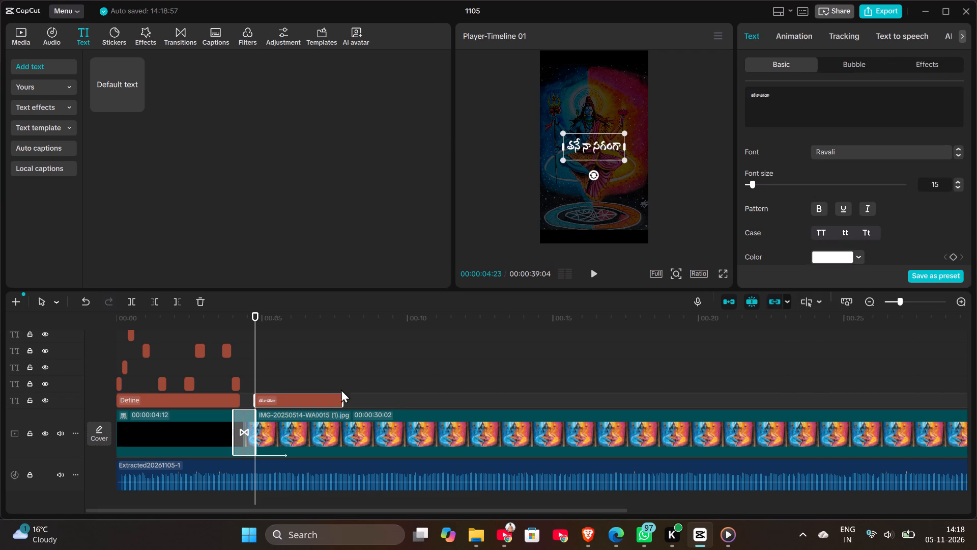
Move the CapCut playhead to 00:00:07:10 and switch to Media Player to snip the reel's next Telugu line.
click(330, 379)
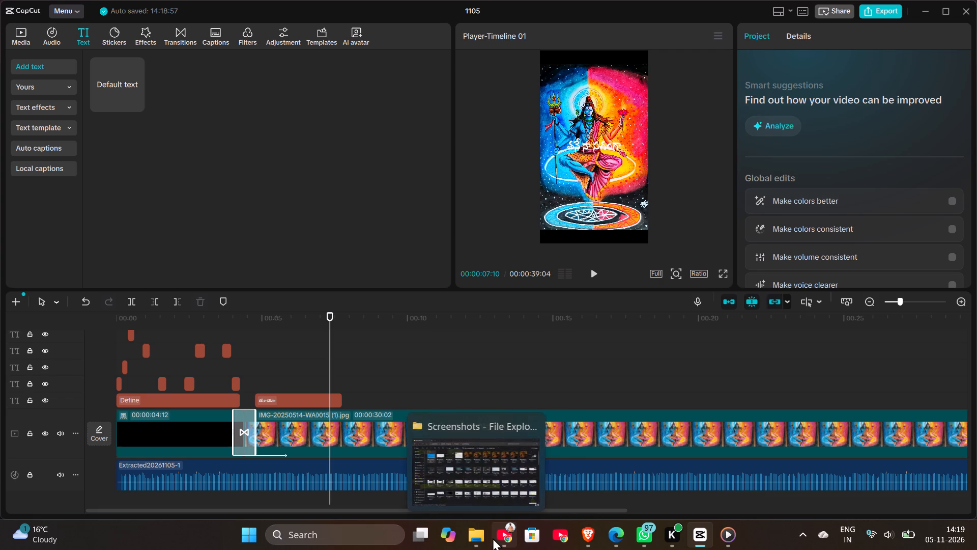
click(735, 538)
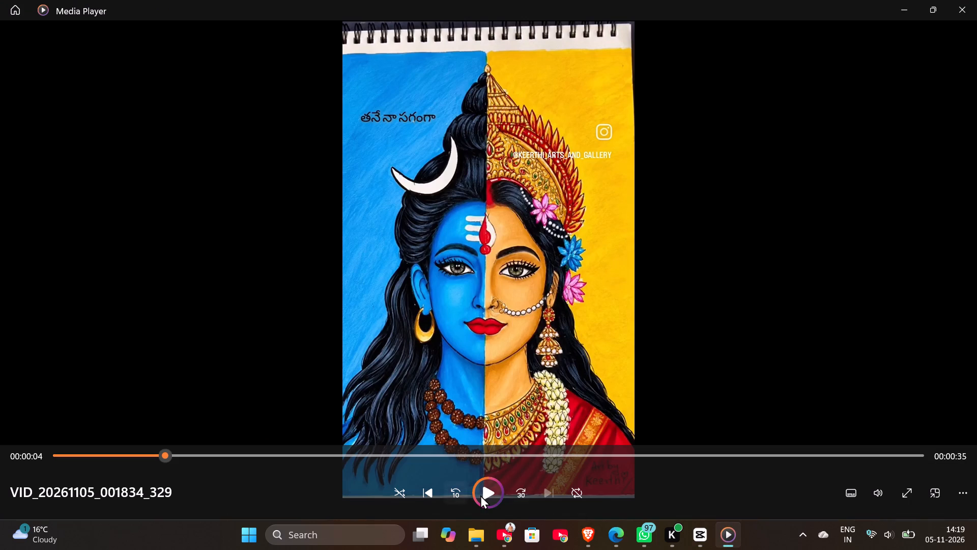
Play the reel on, rewind 10 seconds to replay it, pause at 00:00:09 and snip the Telugu line "తనే నా జగంగా" above the crescent moon.
click(485, 495)
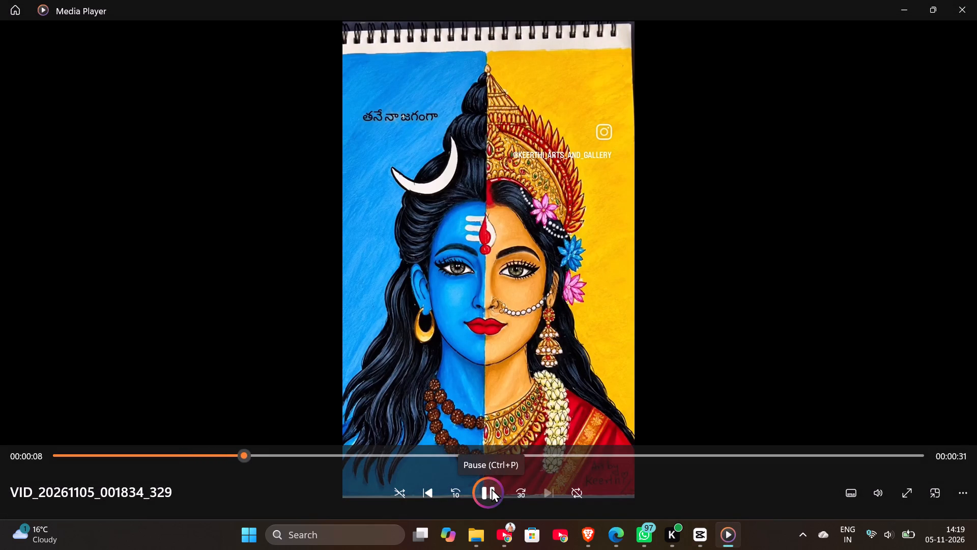
click(492, 488)
double_click(484, 492)
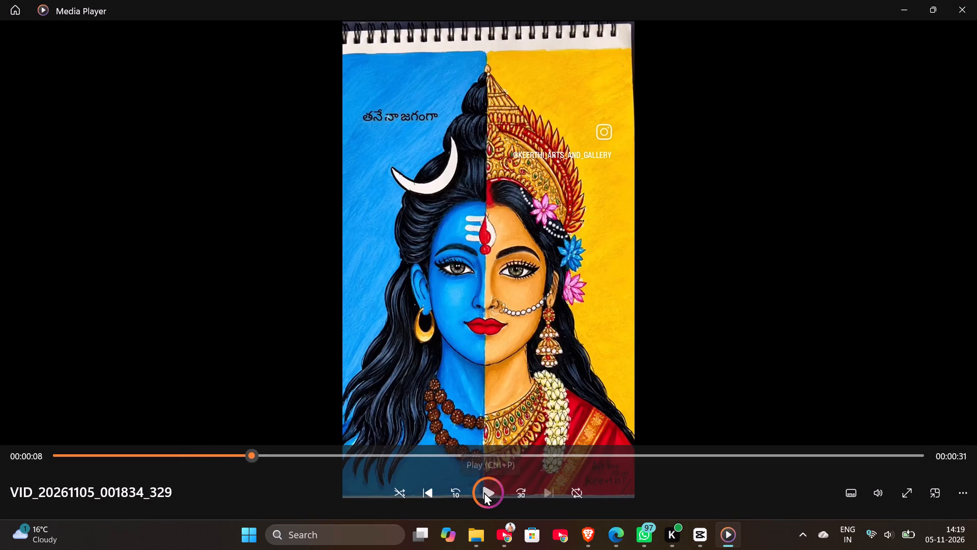
click(484, 492)
click(484, 492)
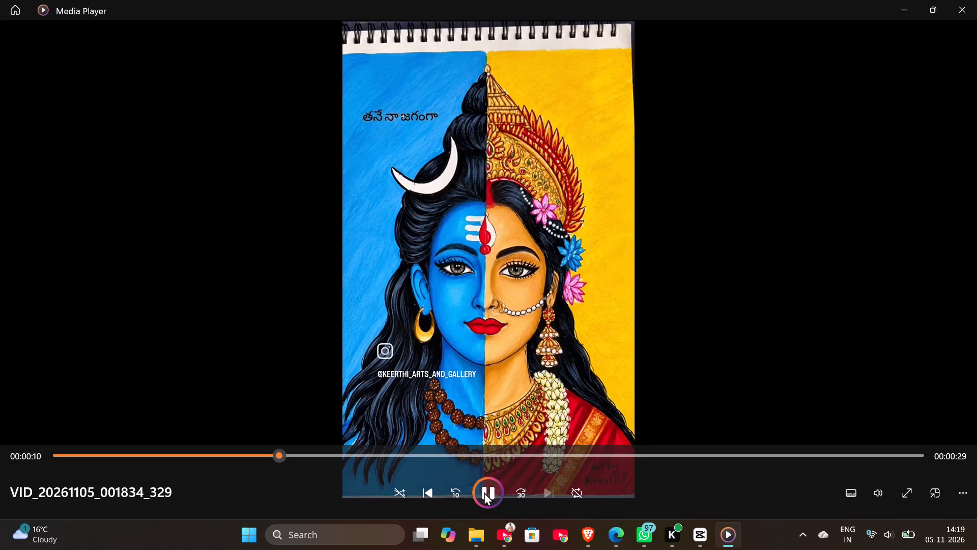
click(484, 492)
click(484, 492)
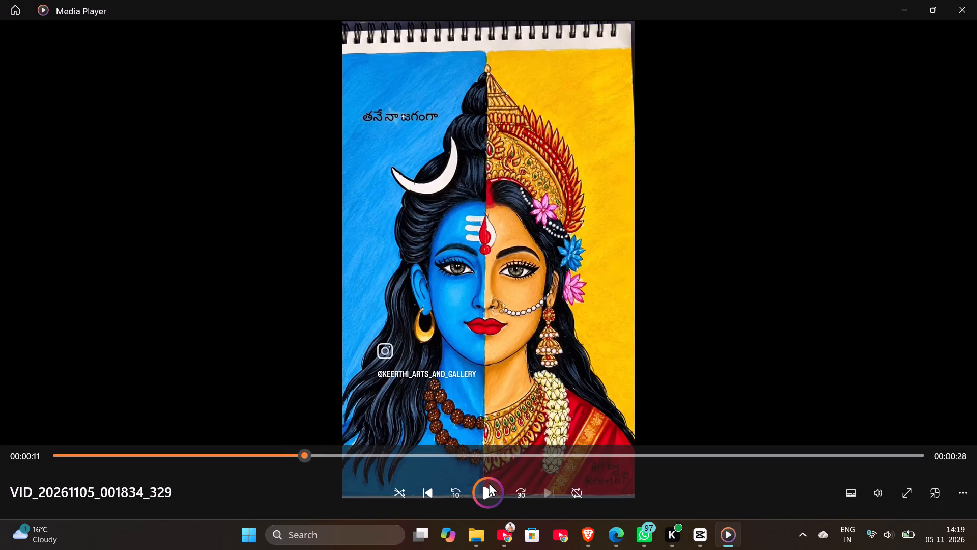
click(459, 500)
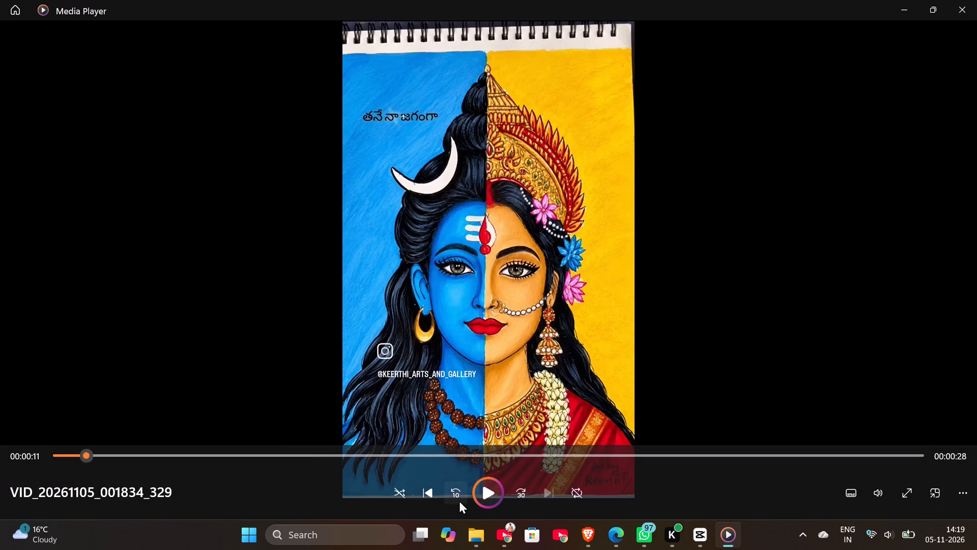
click(491, 497)
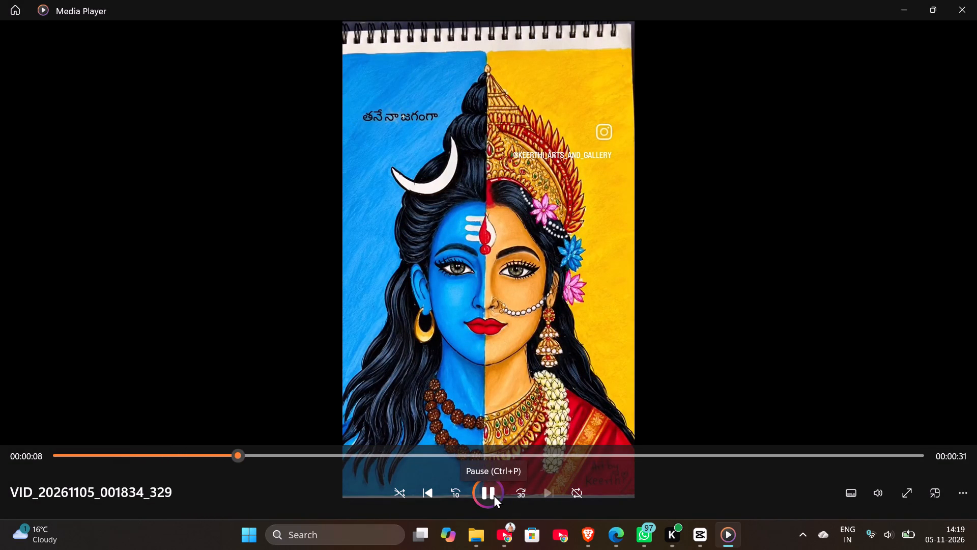
click(494, 494)
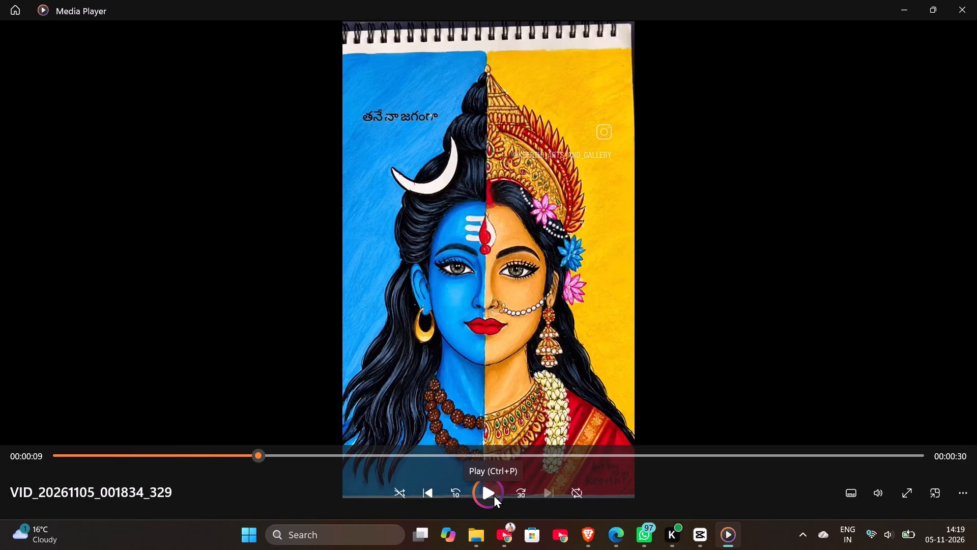
key(shift+super+s)
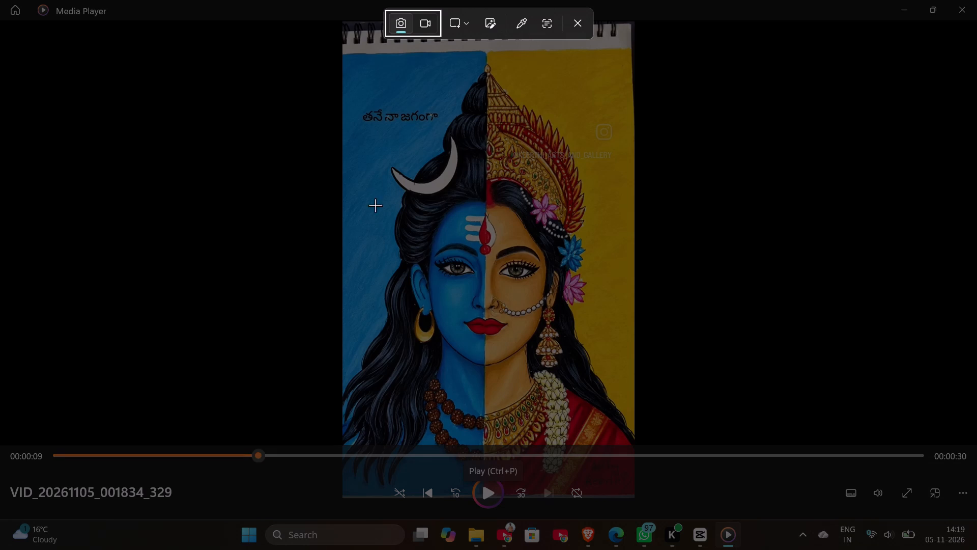
drag(348, 98, 450, 147)
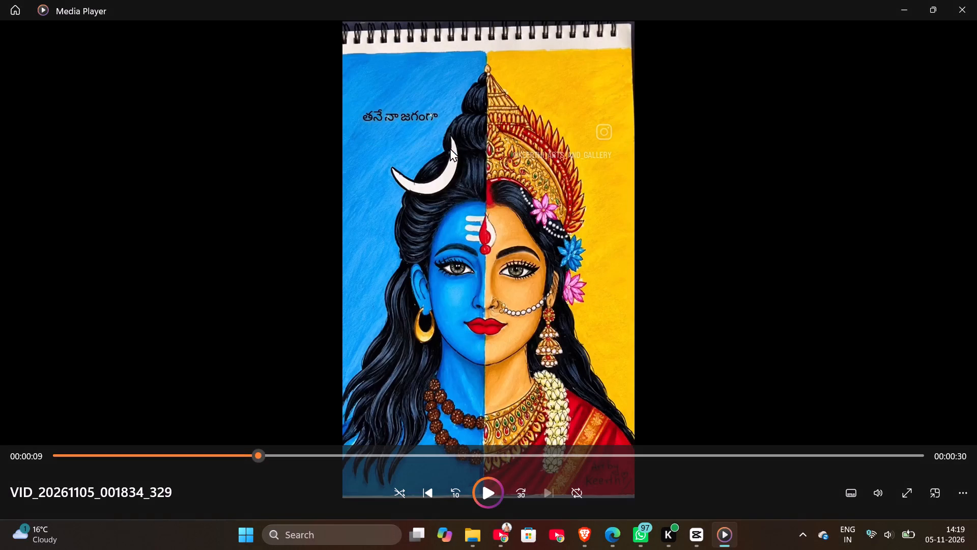
Switch to Chrome and bring up the Google Search results for the previously snipped Telugu line.
click(510, 532)
click(637, 0)
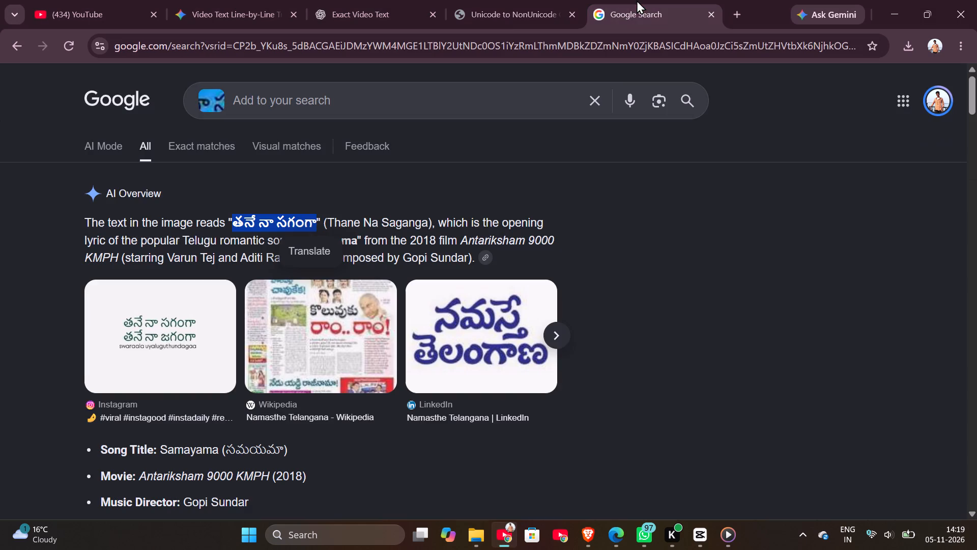
click(10, 47)
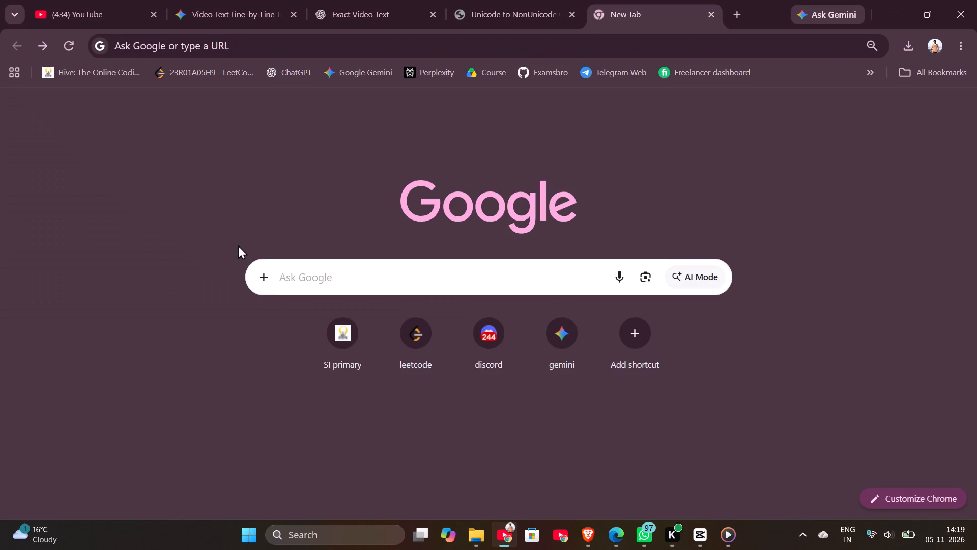
click(643, 282)
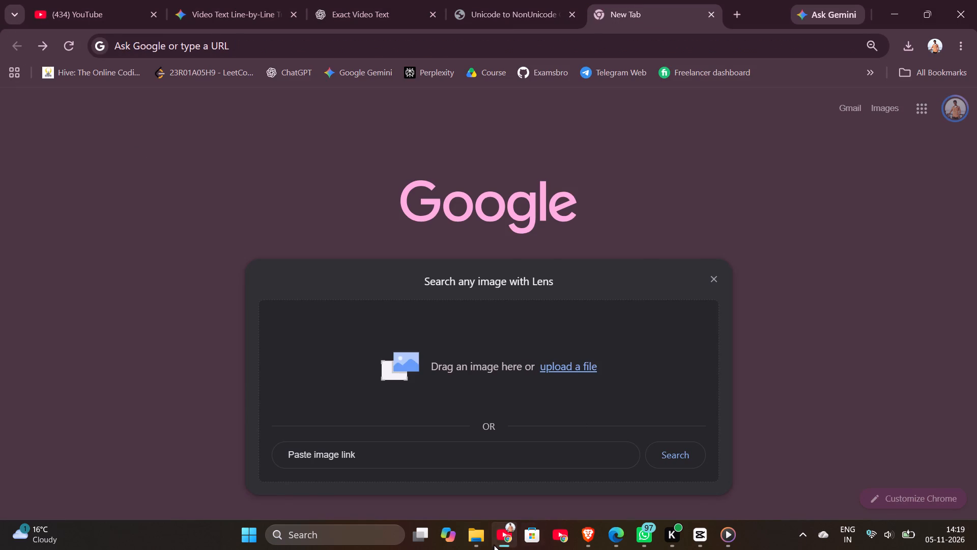
click(476, 544)
drag(169, 134, 194, 169)
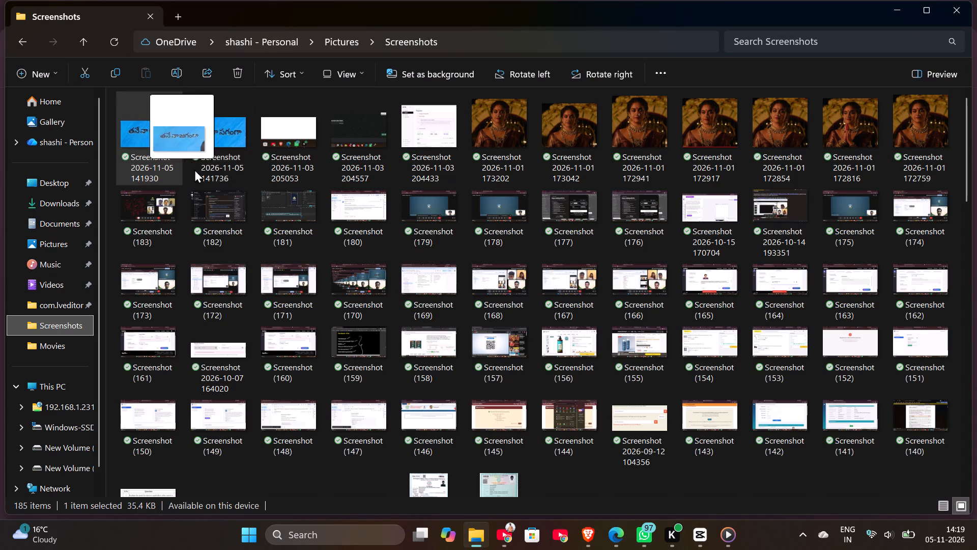
drag(194, 169, 507, 397)
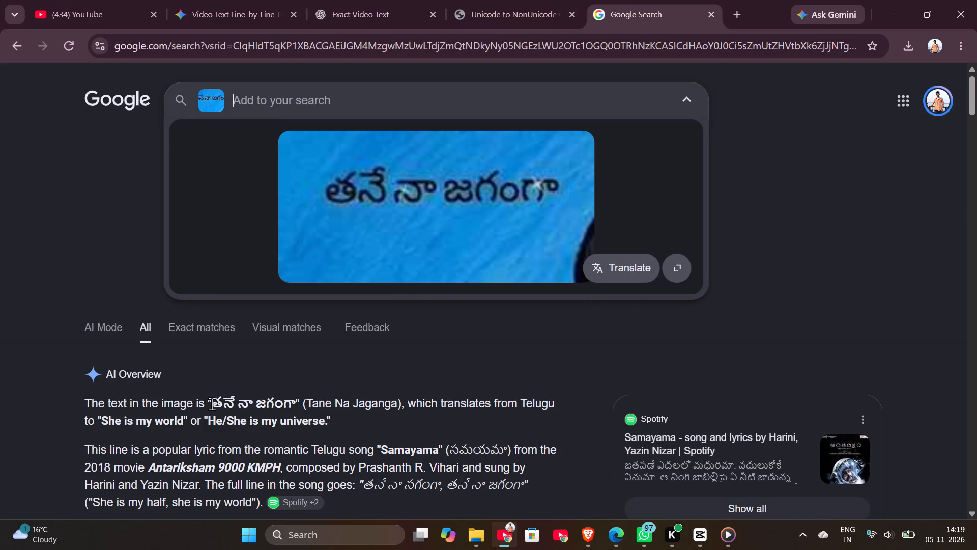
Copy the line "తనే నా జగంగా" from the search result and convert it in AndhraCode's Unicode to NonUnicode tool, replacing the previous input.
click(212, 404)
drag(214, 223, 290, 229)
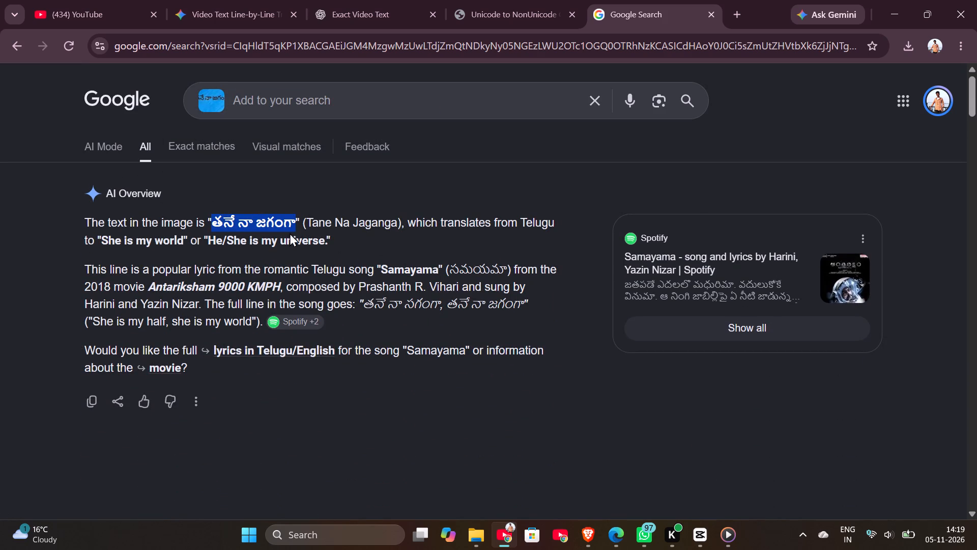
key(ctrl+c)
click(526, 0)
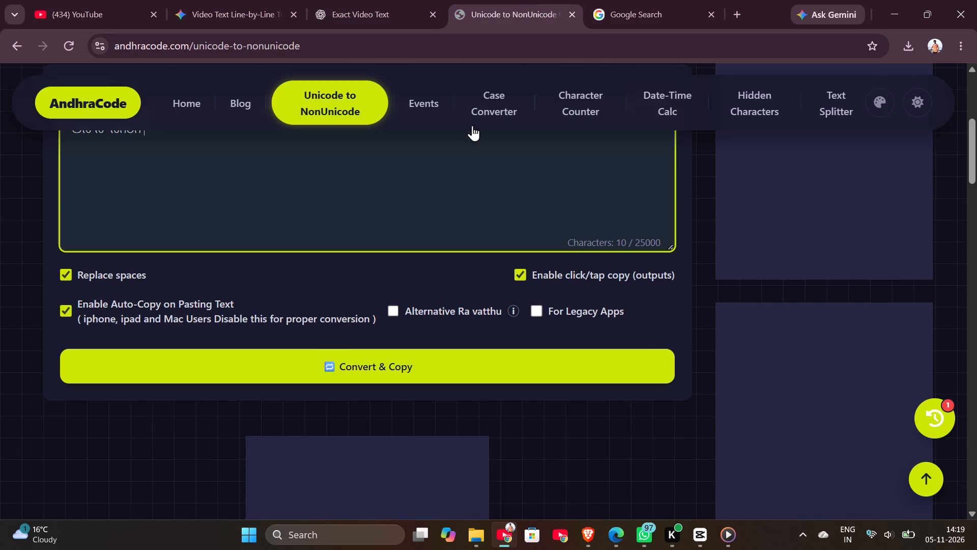
scroll(476, 215, up, 2)
click(648, 229)
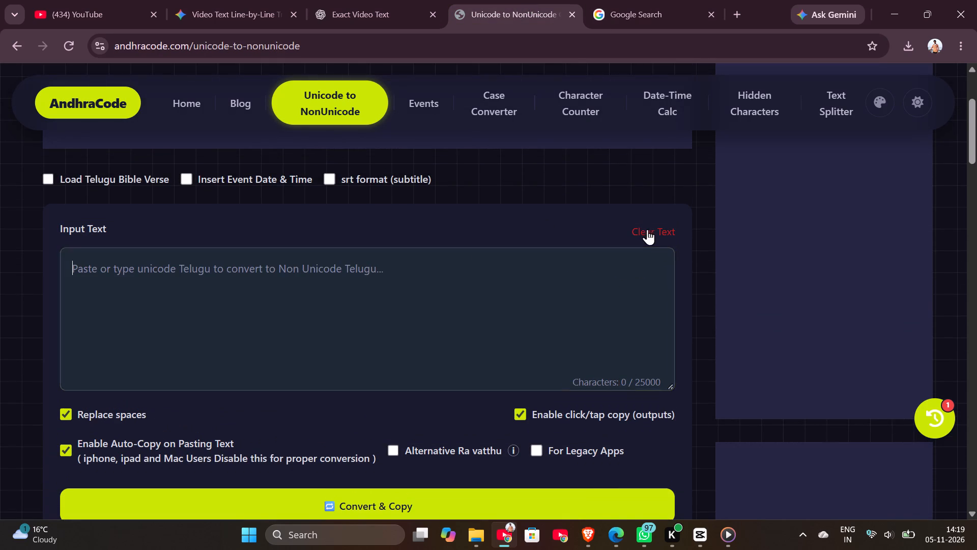
key(ctrl+v)
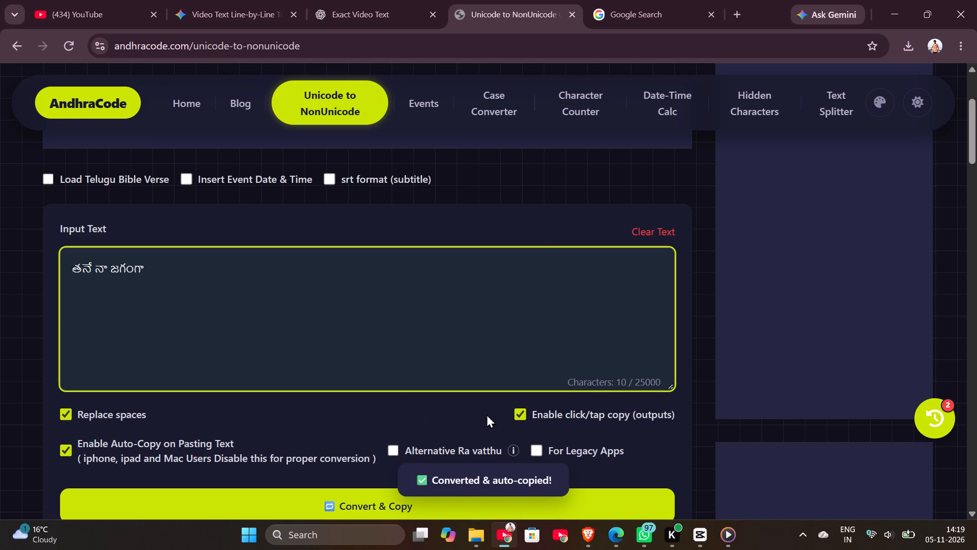
Switch to CapCut, add a default text clip at 00:00:07:10, and replace its text with the converted Telugu line.
click(701, 543)
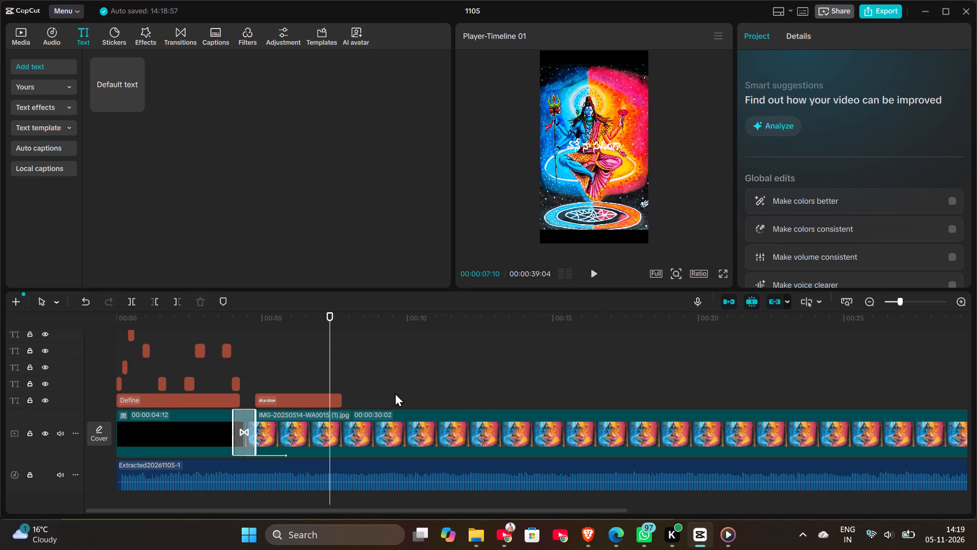
click(137, 107)
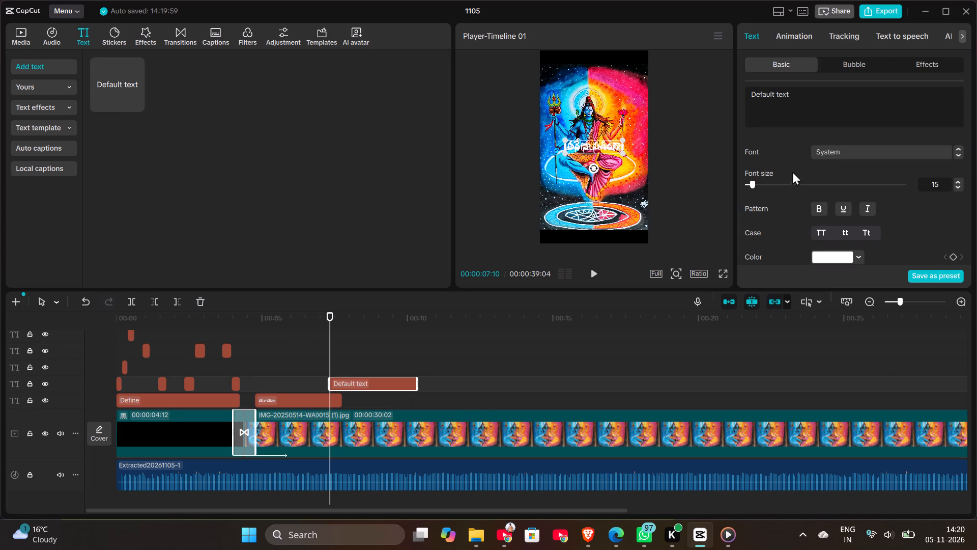
drag(801, 97, 723, 102)
drag(723, 102, 731, 100)
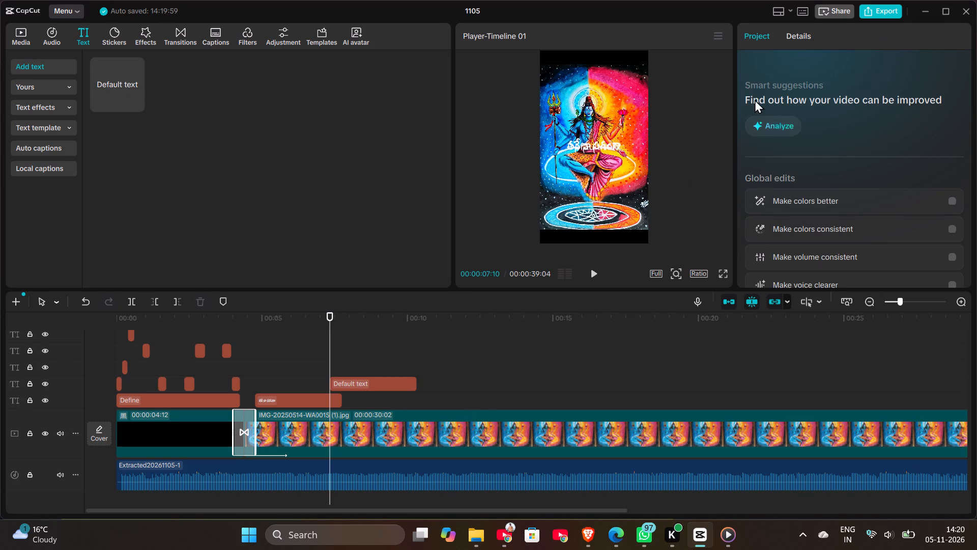
click(367, 384)
drag(817, 93, 721, 96)
key(ctrl+v)
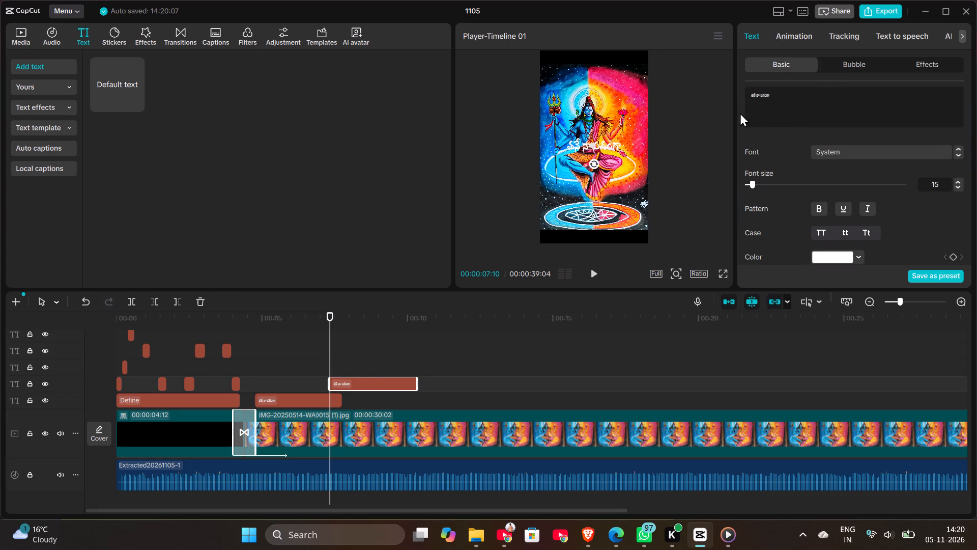
Trim the end of the first Telugu text clip back to the playhead at 00:00:07:10.
click(327, 398)
drag(343, 401, 333, 401)
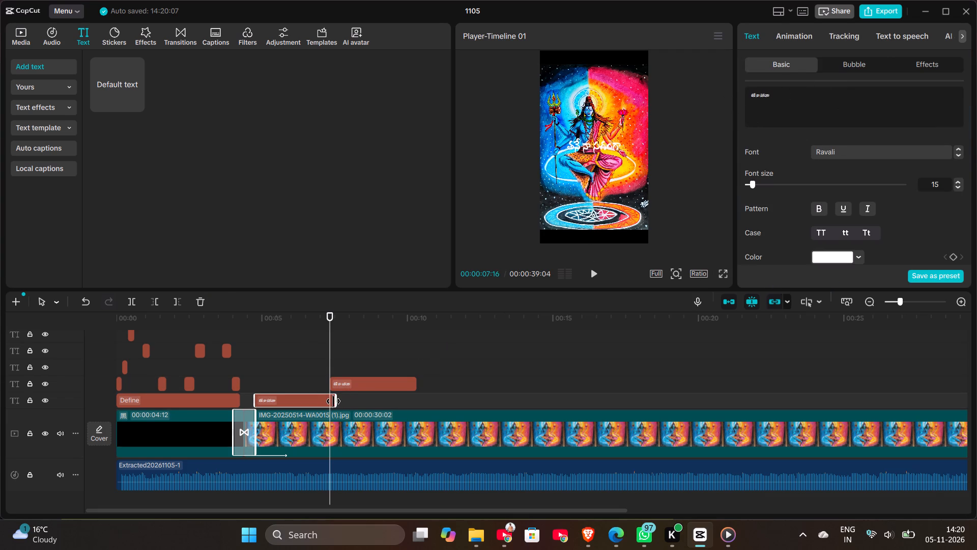
drag(333, 401, 328, 402)
Set the second Telugu text clip's font to Ravali, searching the fonts for "ravali".
click(352, 400)
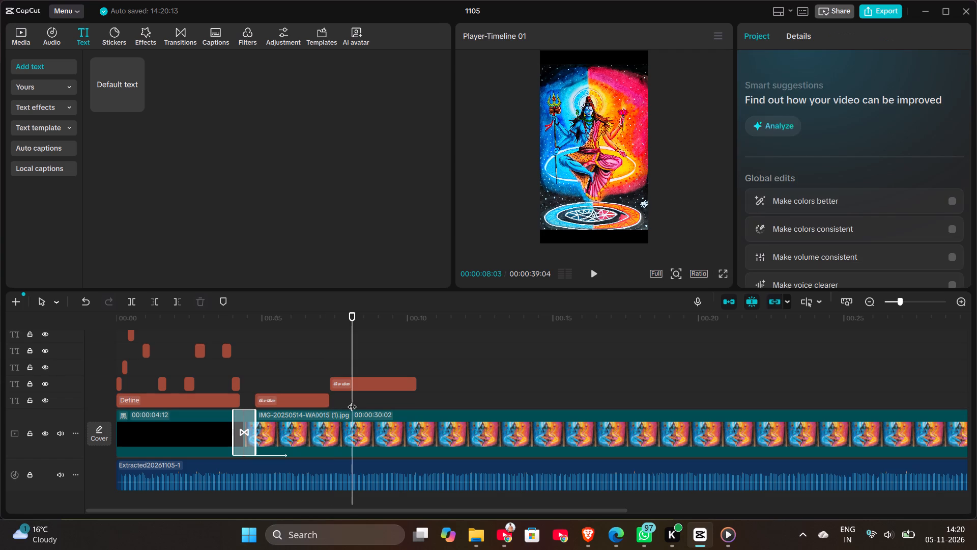
click(380, 380)
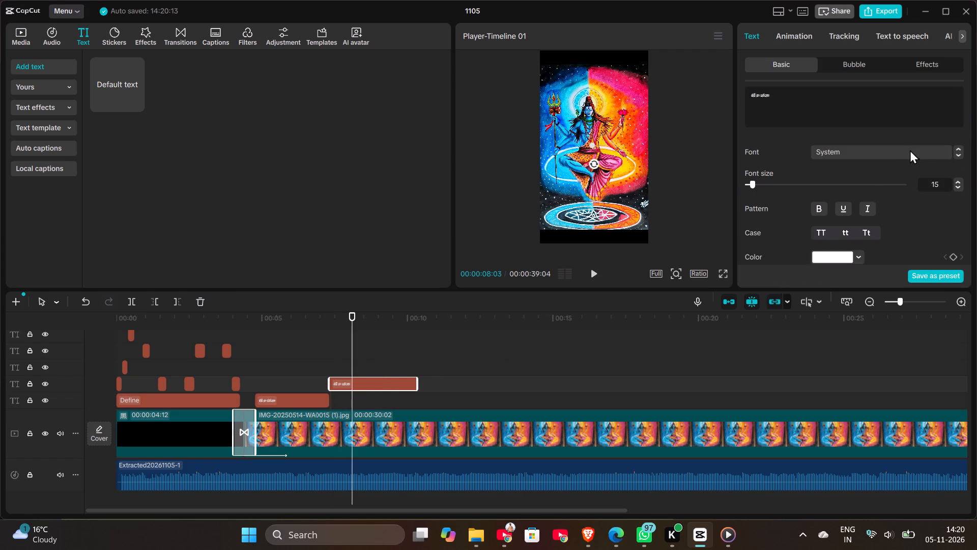
click(917, 150)
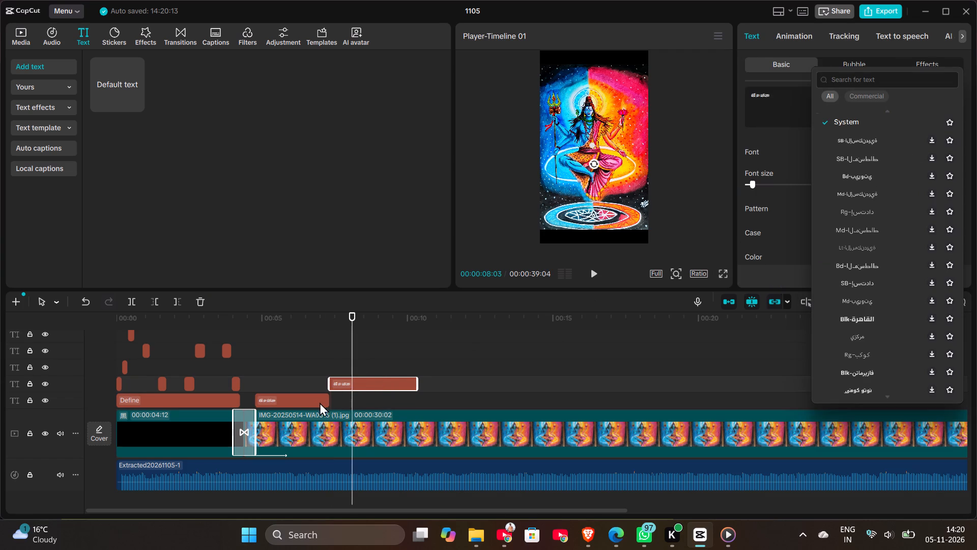
click(308, 402)
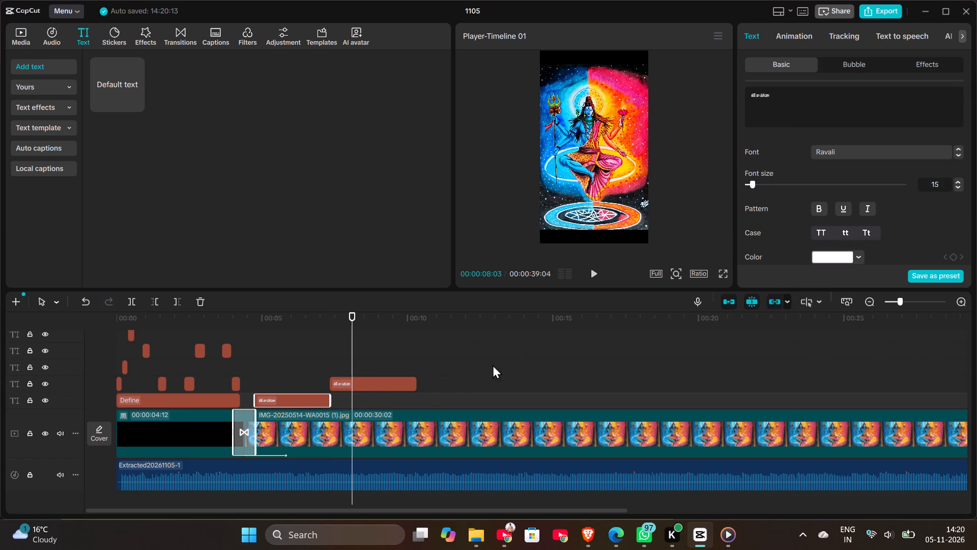
click(364, 386)
click(913, 158)
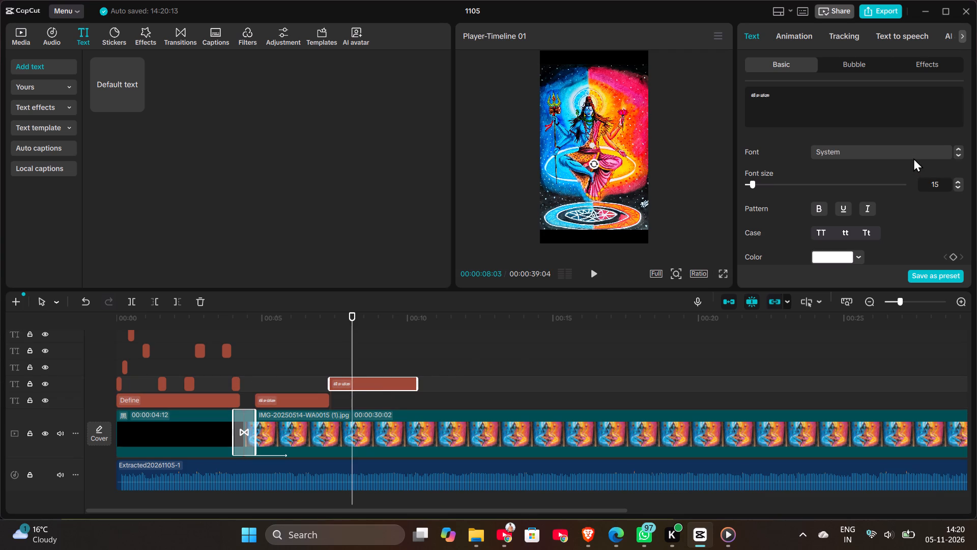
click(902, 79)
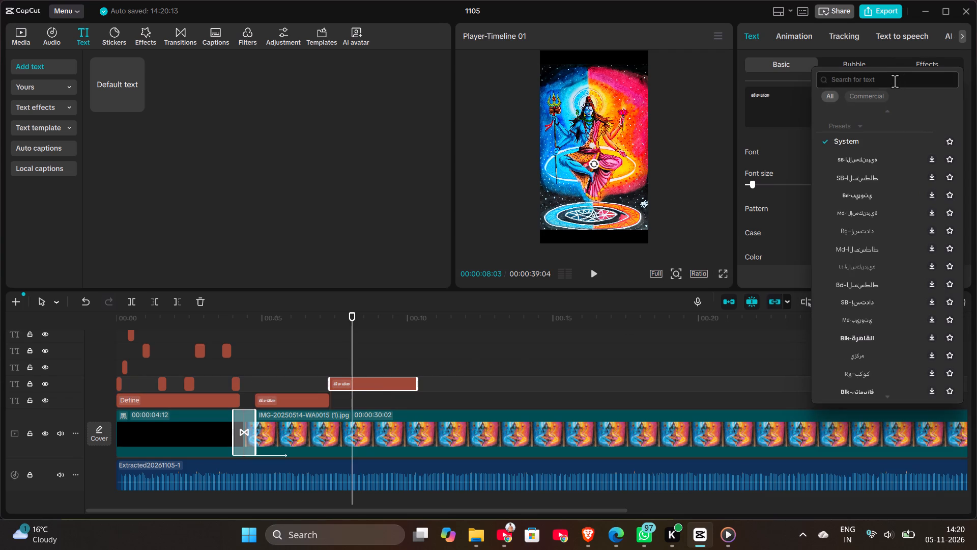
text(raval)
key(i)
key(Return)
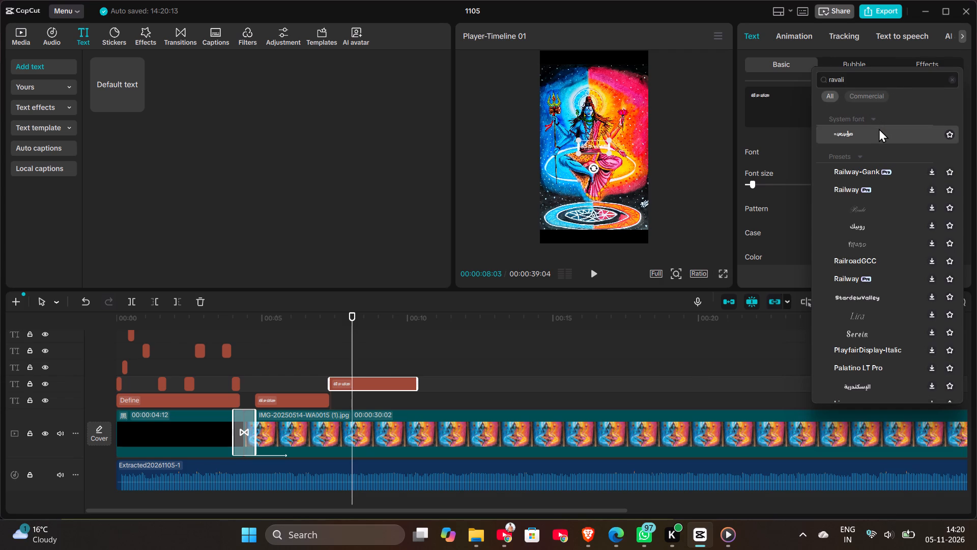
click(879, 128)
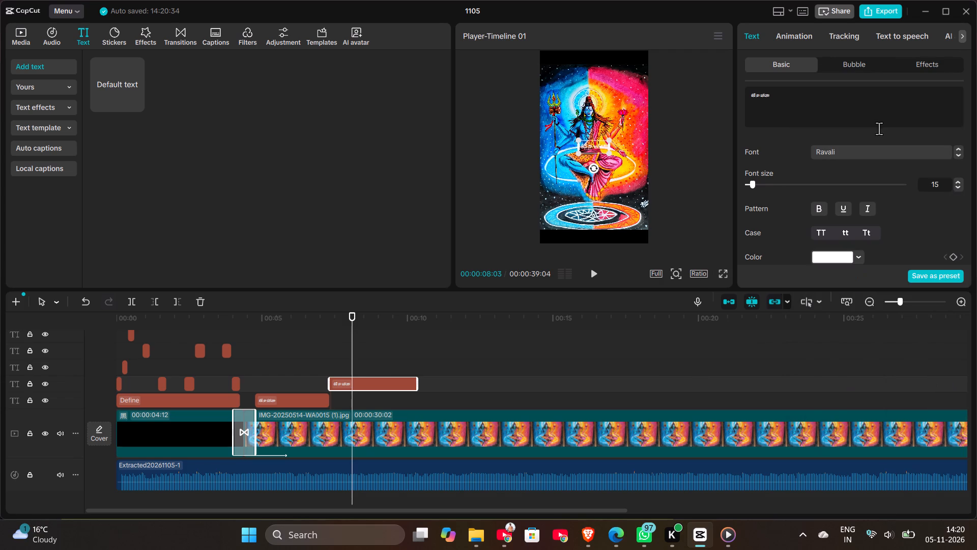
Enlarge the second Telugu text to nearly twice its size and move it lower, over the figure's legs in the painting.
drag(608, 156, 625, 168)
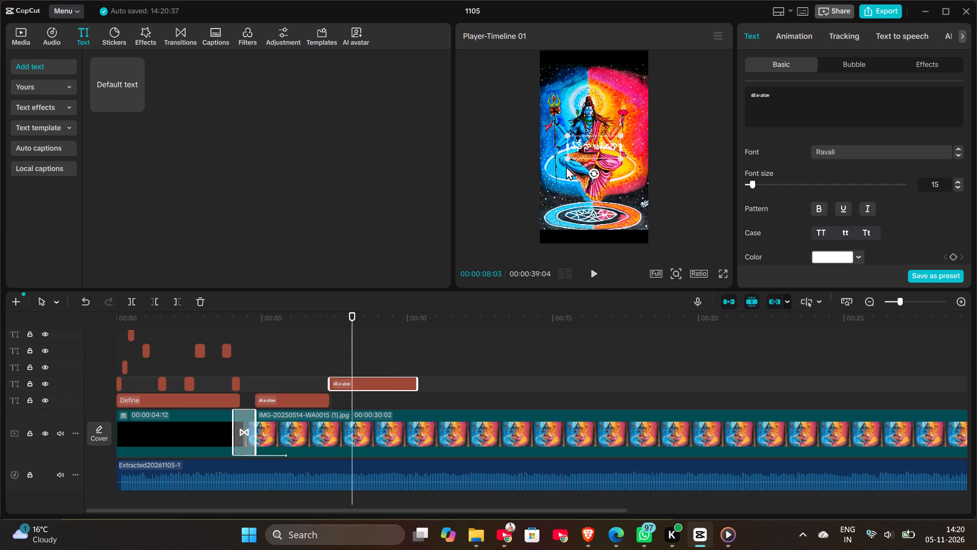
drag(589, 140, 591, 171)
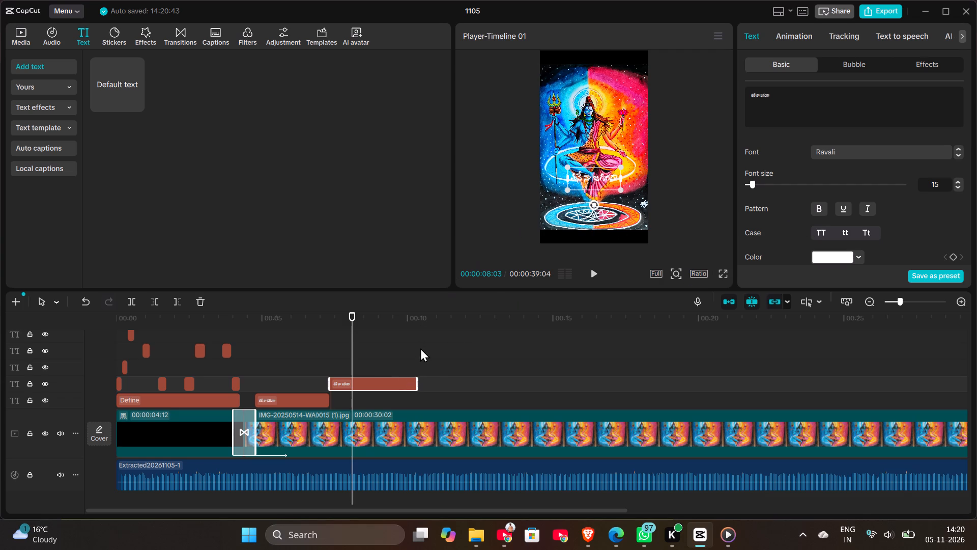
Add another default text clip at 00:00:10:05 for the next lyric.
click(413, 359)
click(137, 105)
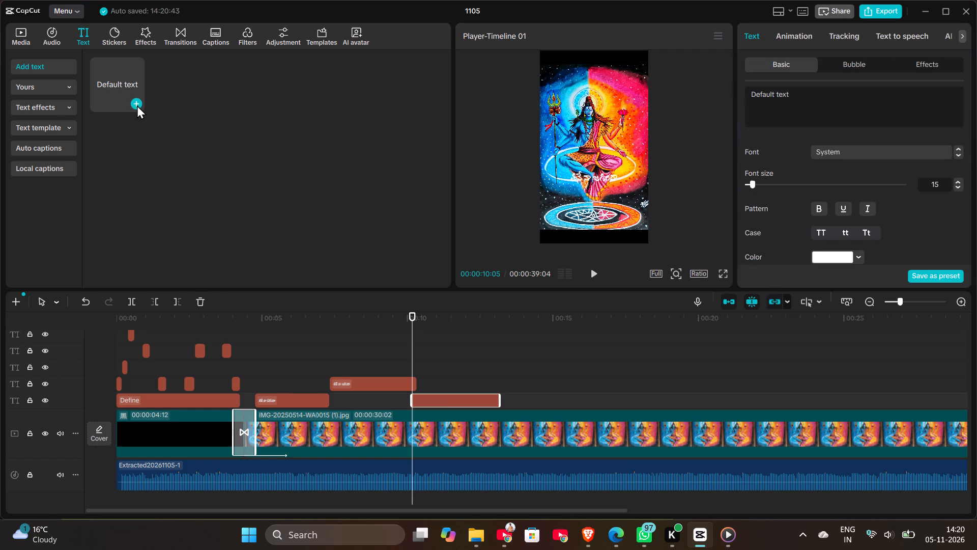
click(500, 534)
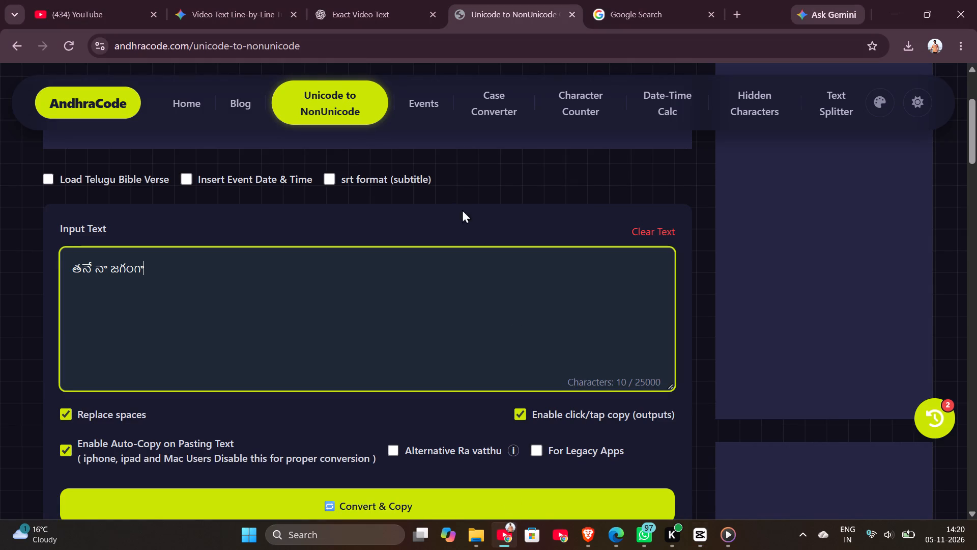
click(734, 544)
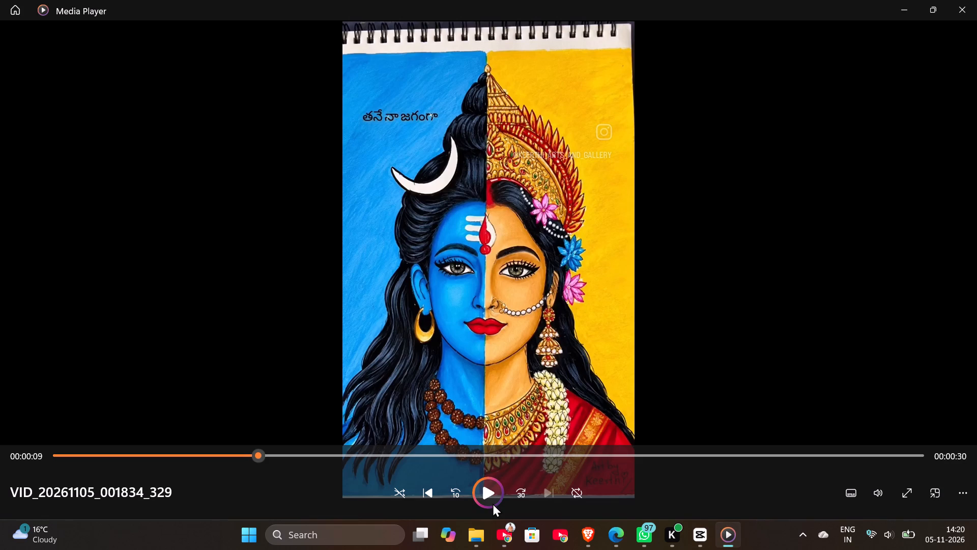
click(491, 501)
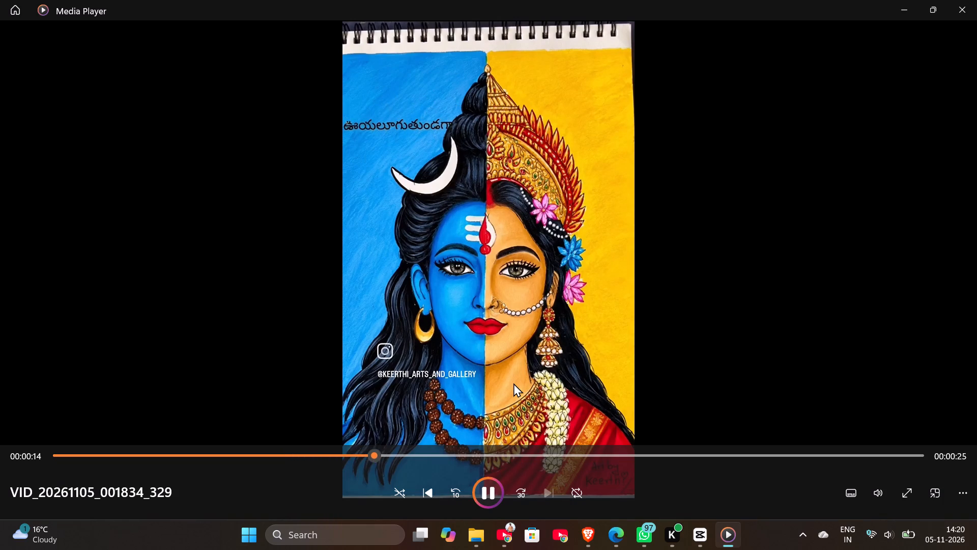
click(493, 493)
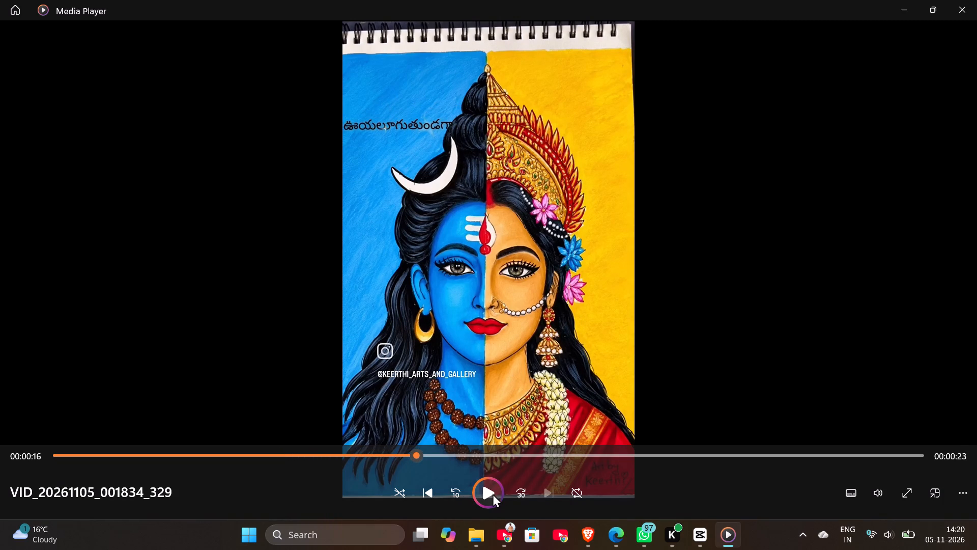
click(498, 537)
click(390, 10)
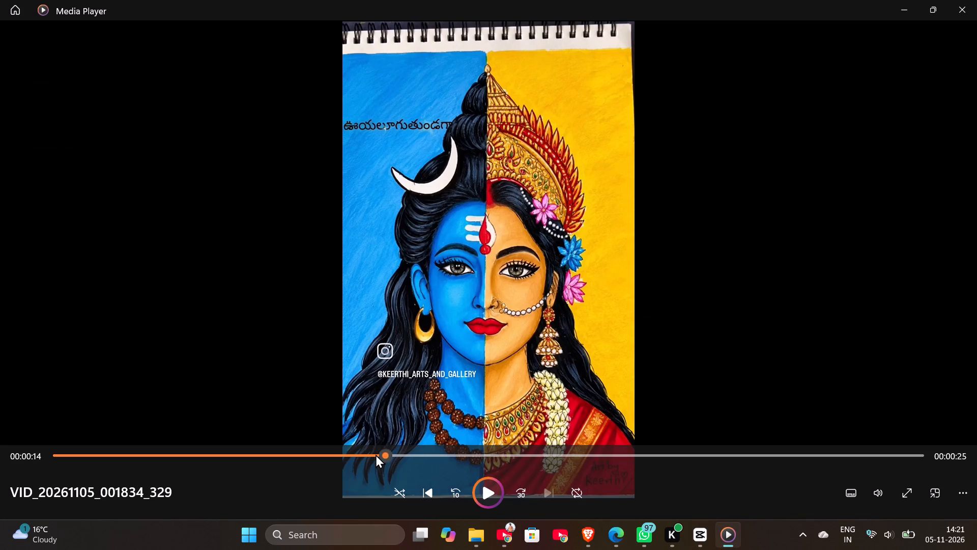
click(376, 454)
click(367, 455)
click(354, 456)
click(334, 453)
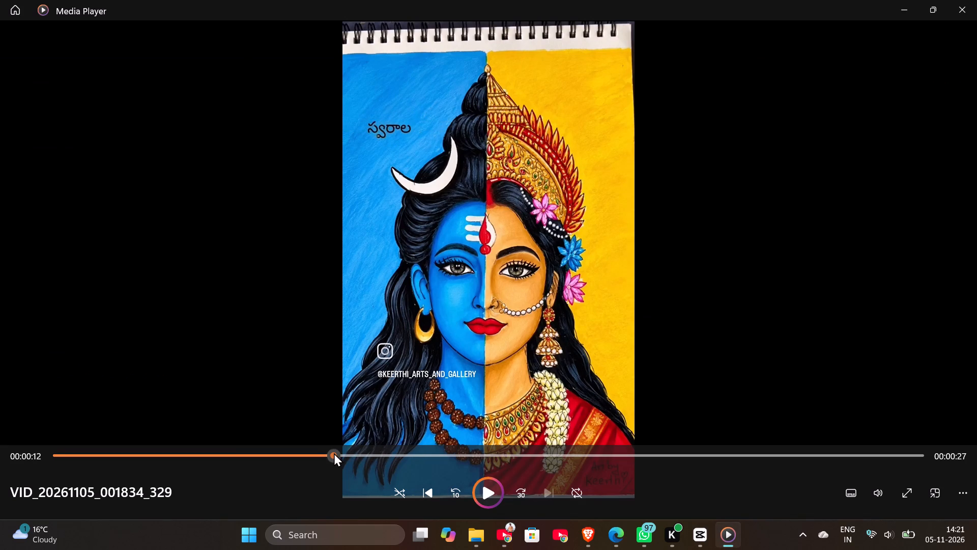
Switch to Chrome's Google results and search for "swaraala in telugu", keeping the attached lyric image.
click(504, 536)
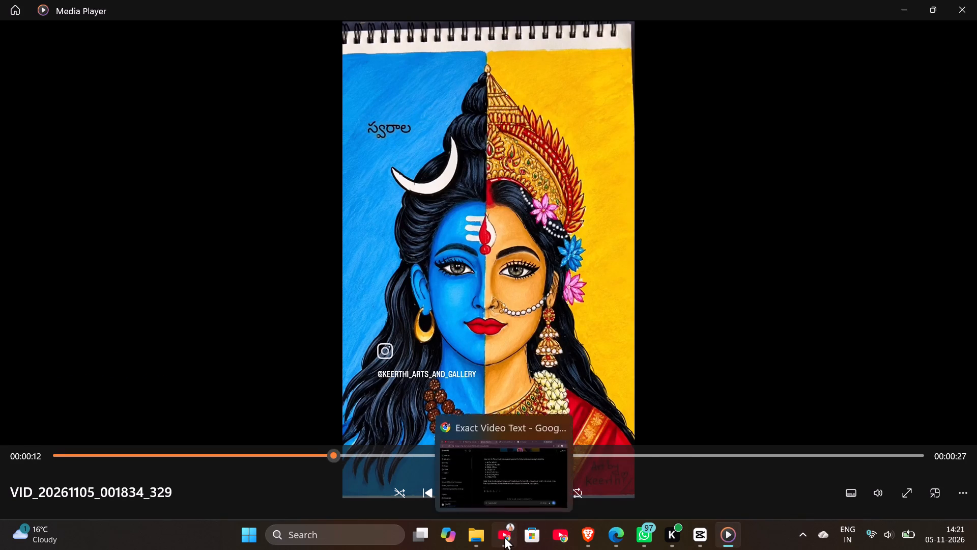
click(639, 17)
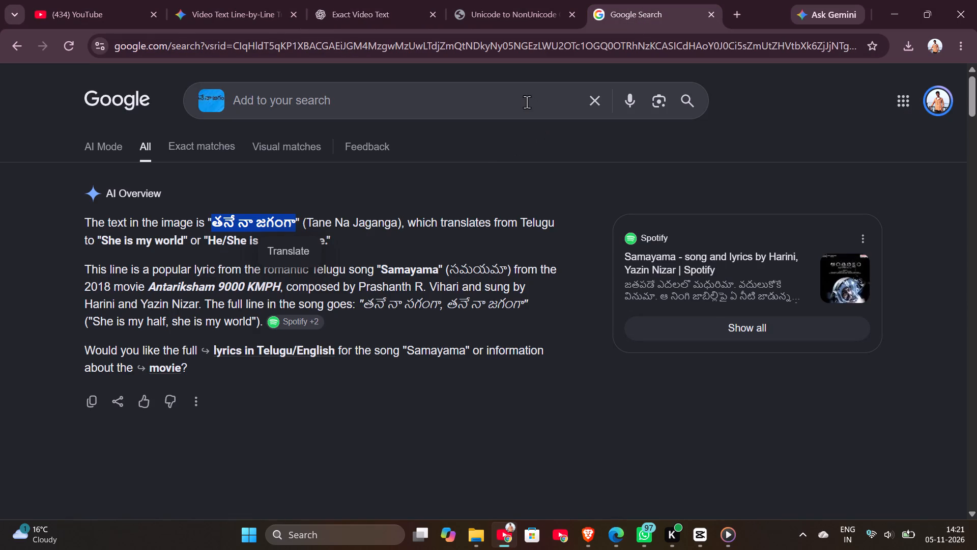
click(527, 102)
text(swara)
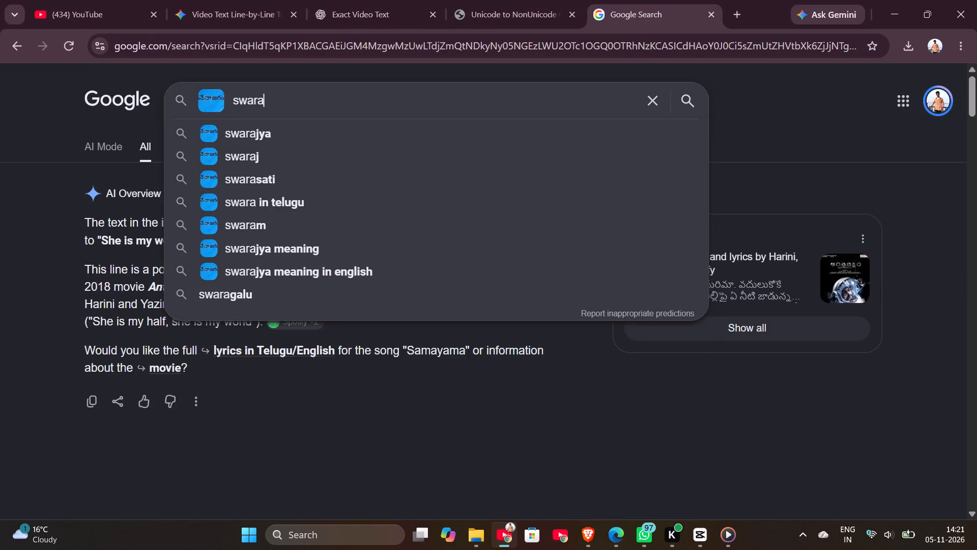
text(ala in telugu)
key(Return)
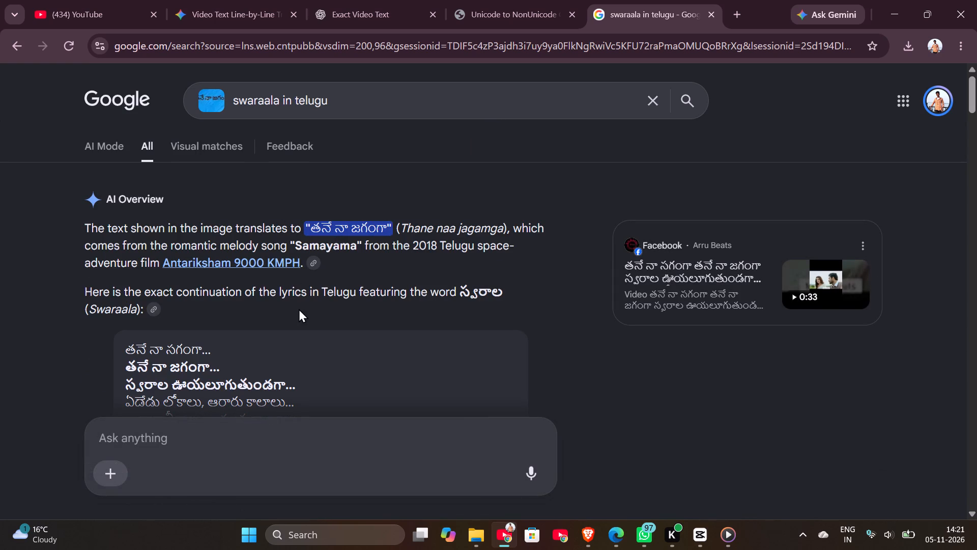
Copy the word స్వరాల from the Google lyrics and convert it in AndhraCode's Unicode to NonUnicode tool, replacing the previous input.
scroll(299, 309, down, 1)
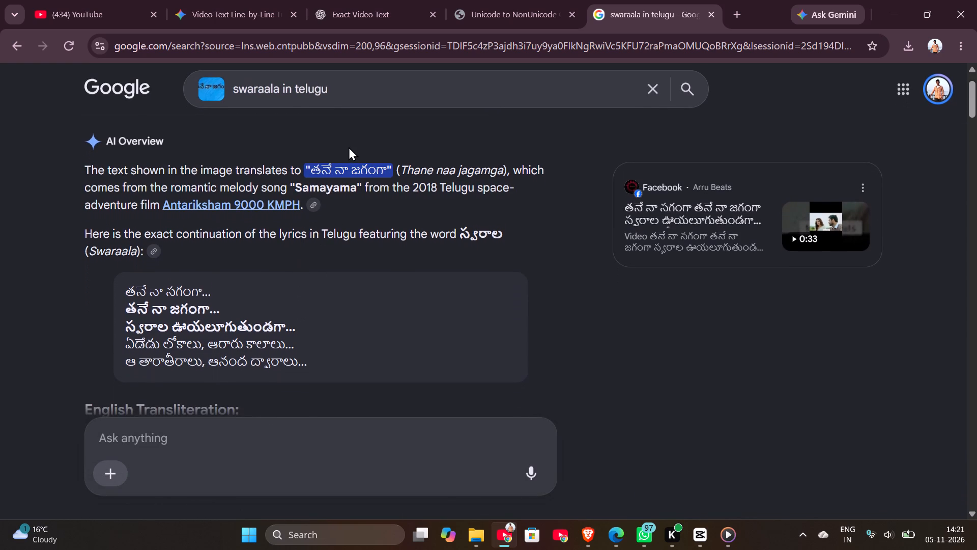
drag(126, 327, 148, 326)
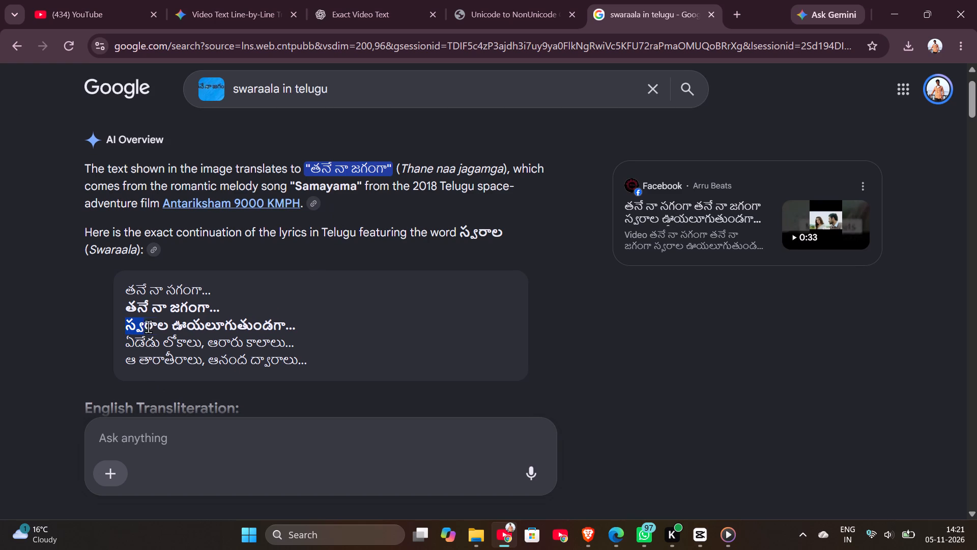
drag(148, 326, 168, 326)
key(ctrl+c)
click(494, 19)
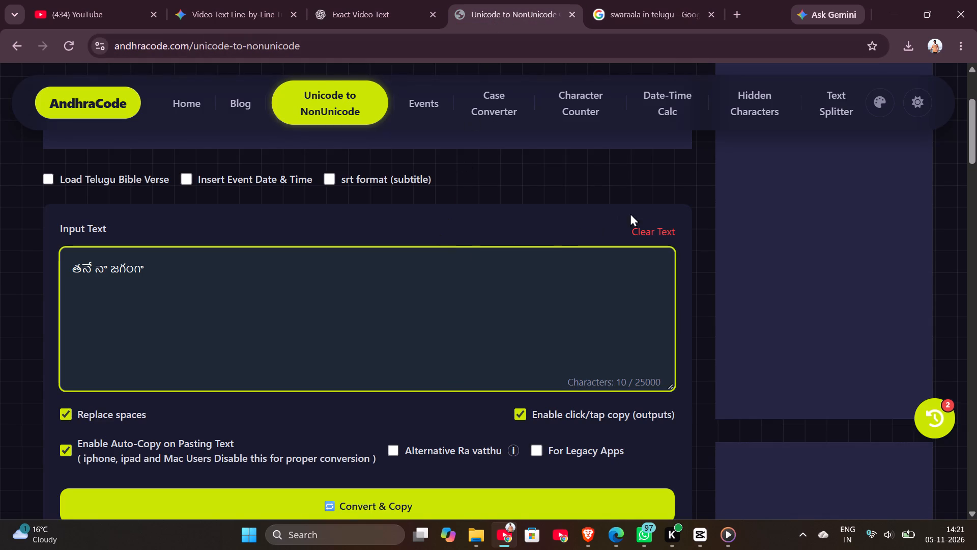
click(650, 234)
key(ctrl+v)
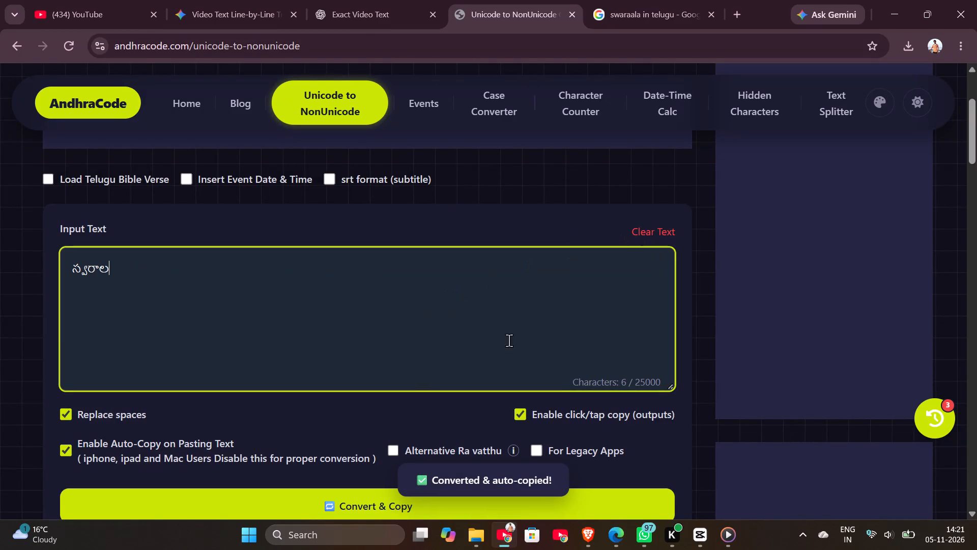
Switch to CapCut and replace the selected text clip's default wording with the converted స్వరాల lyric.
click(704, 531)
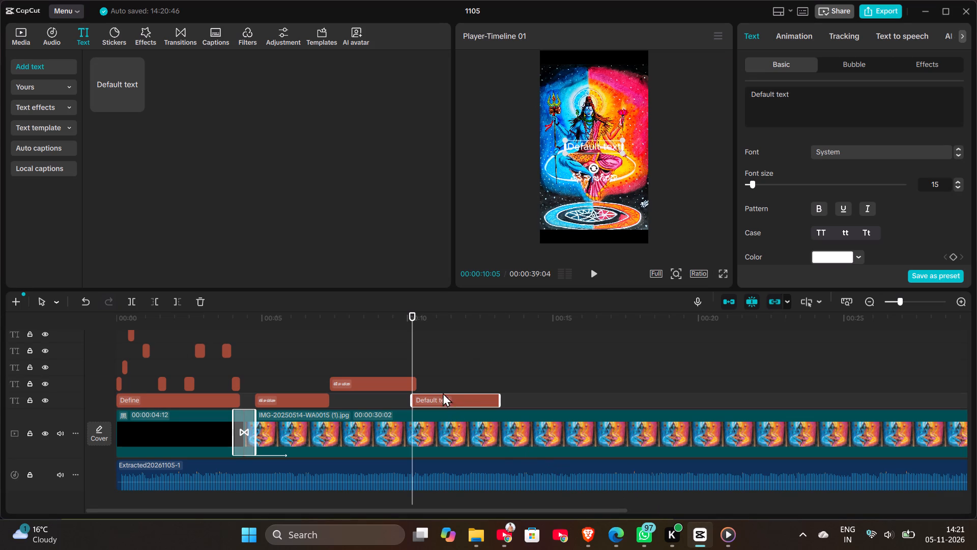
drag(807, 101, 743, 89)
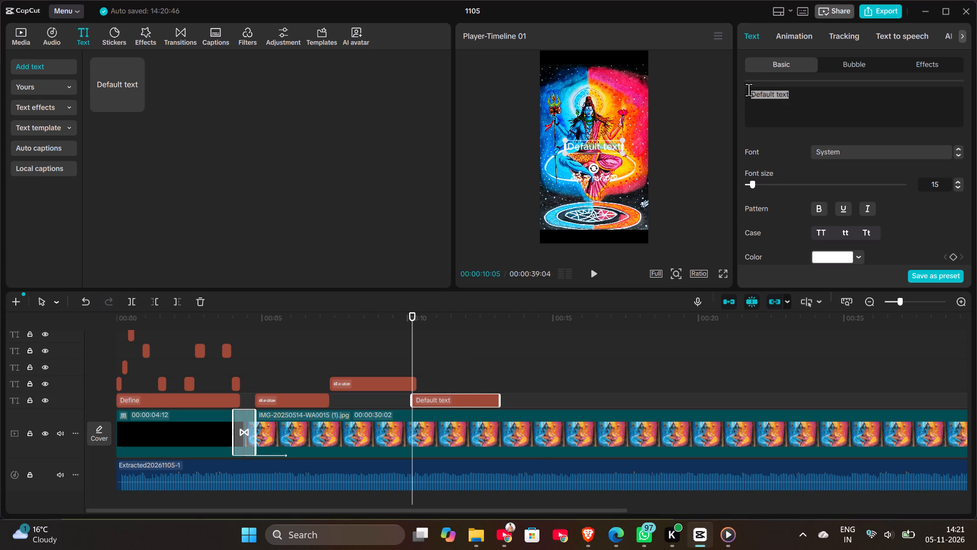
key(ctrl+v)
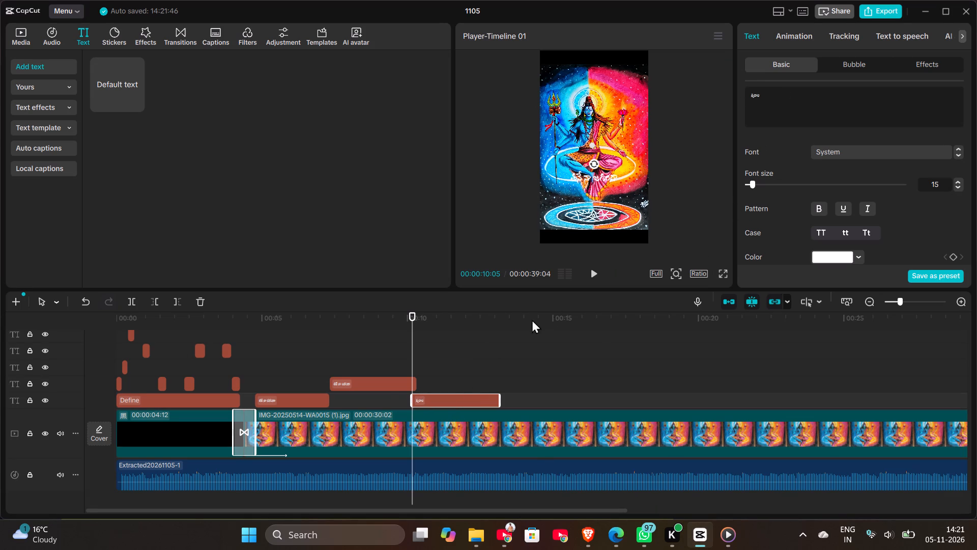
Trim the end of the preceding lyric clip to about 00:00:09 and move the స్వరాల clip to start right after it.
click(385, 386)
drag(417, 381, 396, 382)
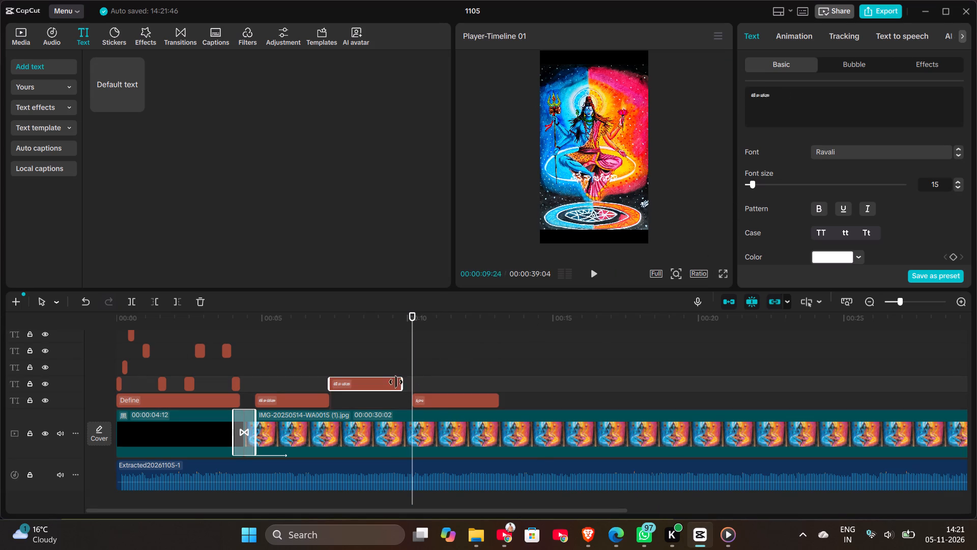
drag(396, 382, 380, 389)
drag(437, 399, 411, 399)
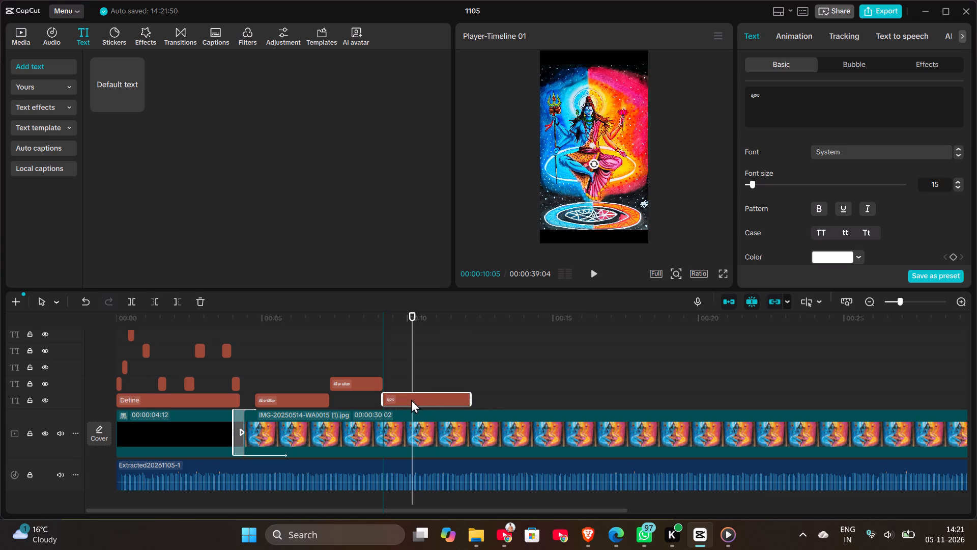
drag(411, 399, 408, 402)
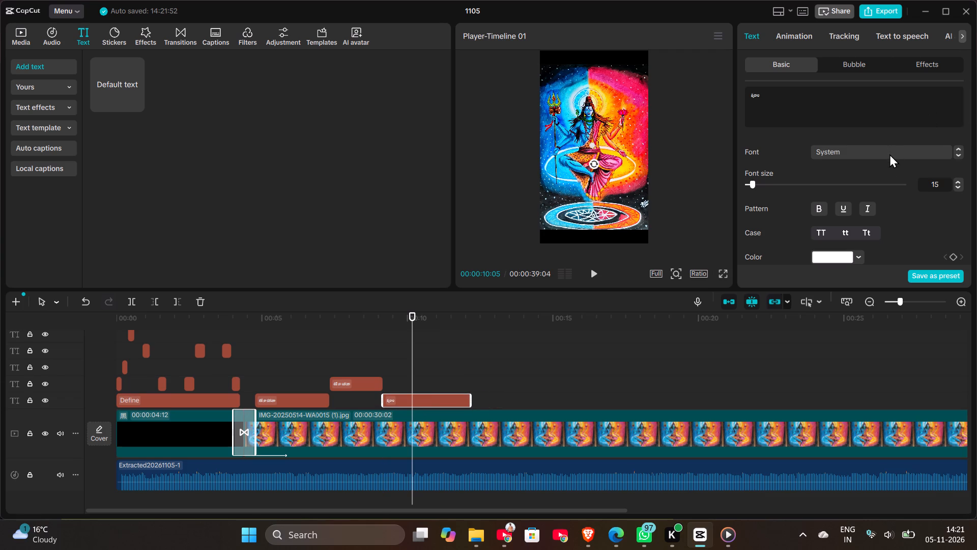
click(889, 156)
Add another default text clip at 00:00:11:29 for the next lyric.
click(465, 386)
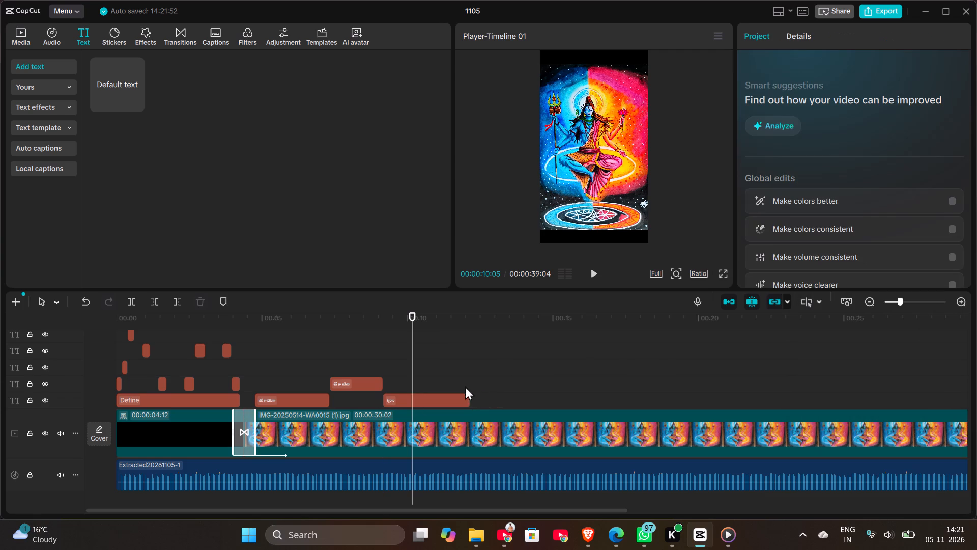
click(136, 103)
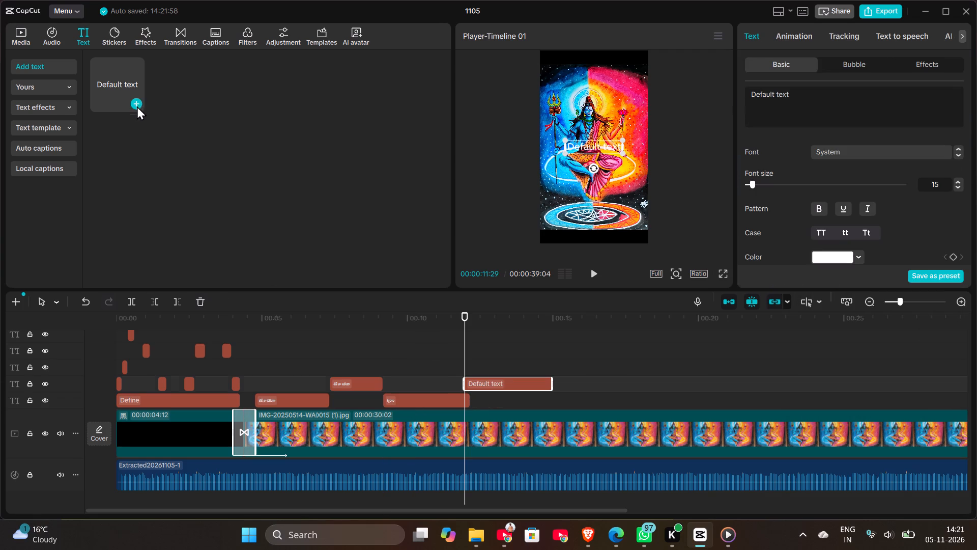
Copy ఊయలూగుతుండగా from the Google lyrics in Chrome, paste it into AndhraCode with "..." appended, and convert and copy it.
click(503, 529)
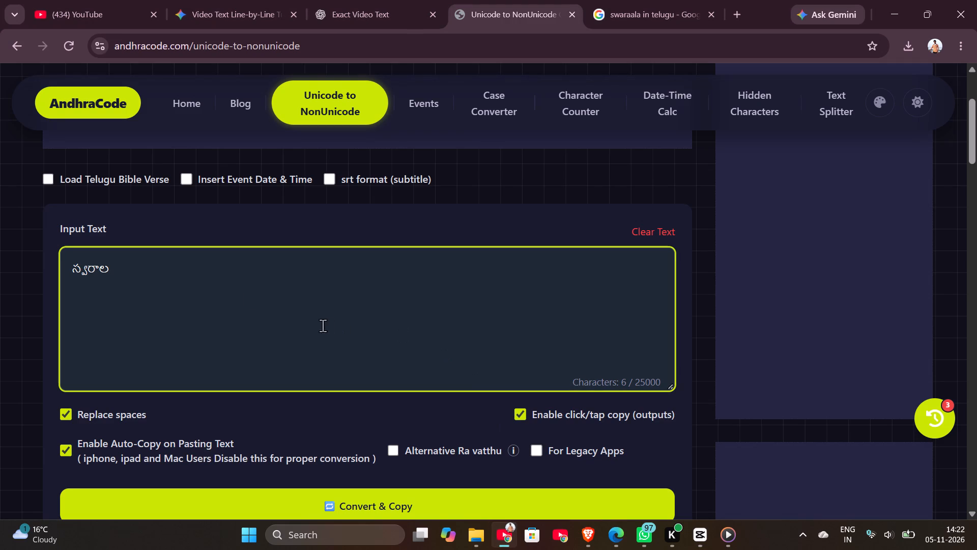
click(626, 17)
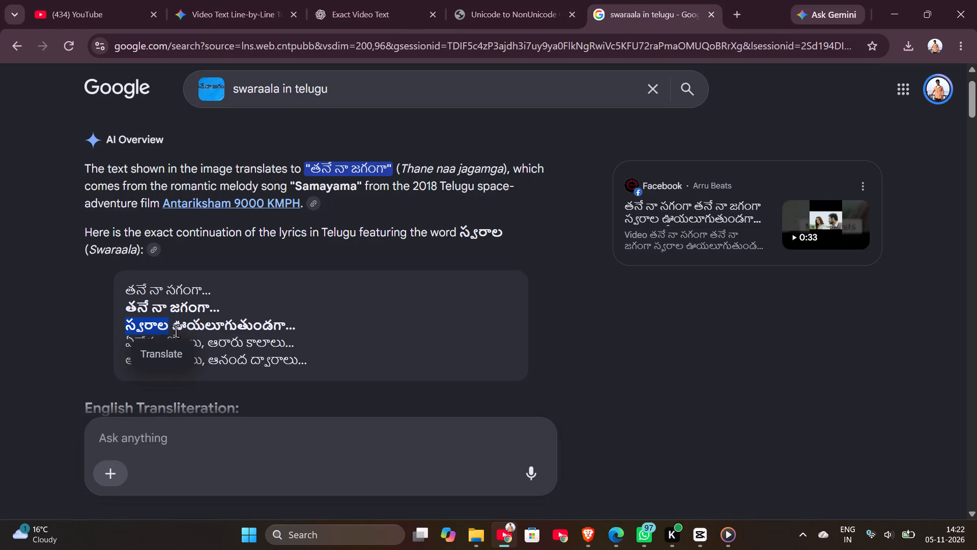
drag(173, 324, 283, 326)
key(ctrl+c)
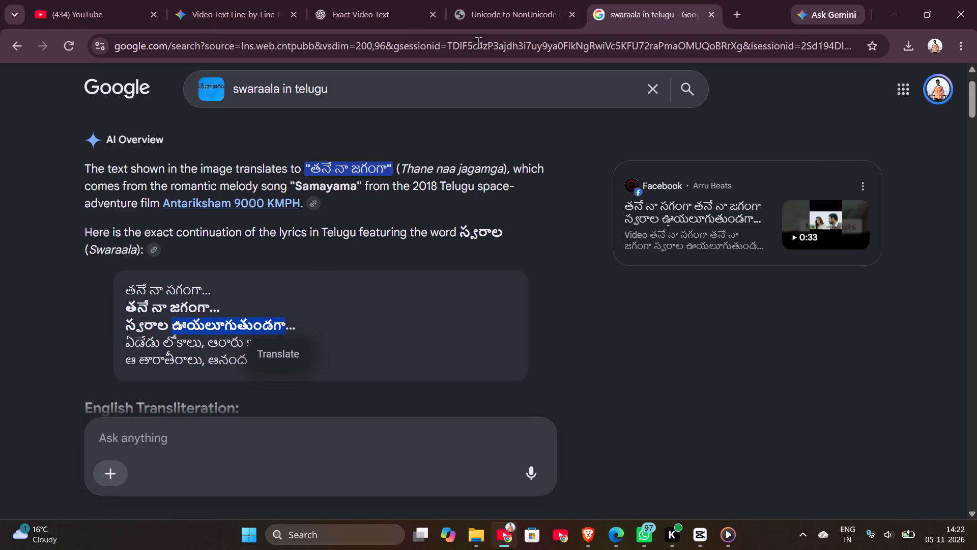
click(503, 14)
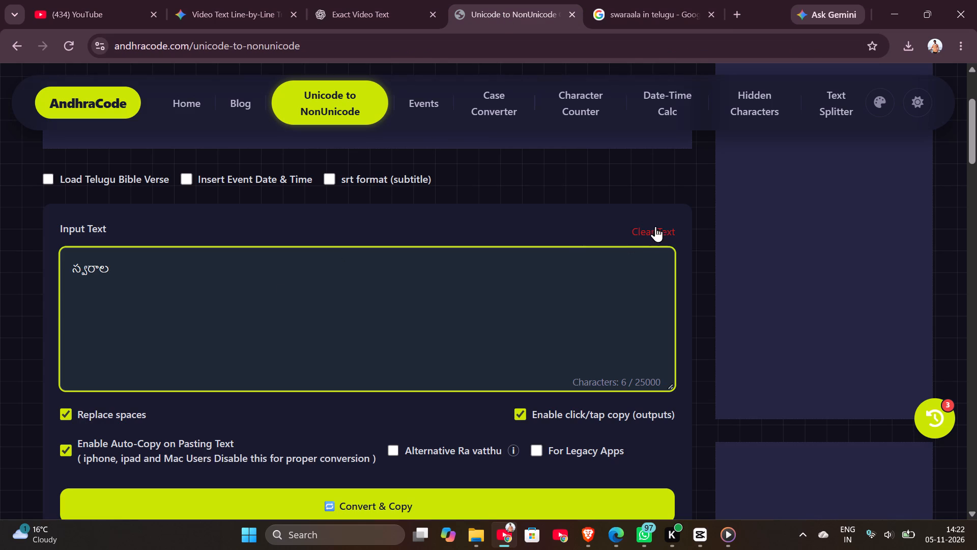
click(655, 226)
key(ctrl+v)
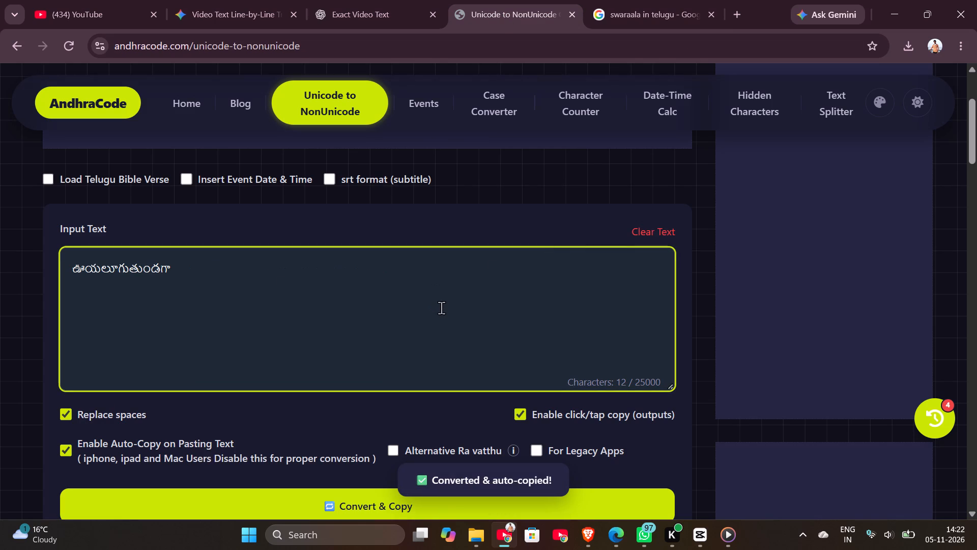
text(...)
click(473, 498)
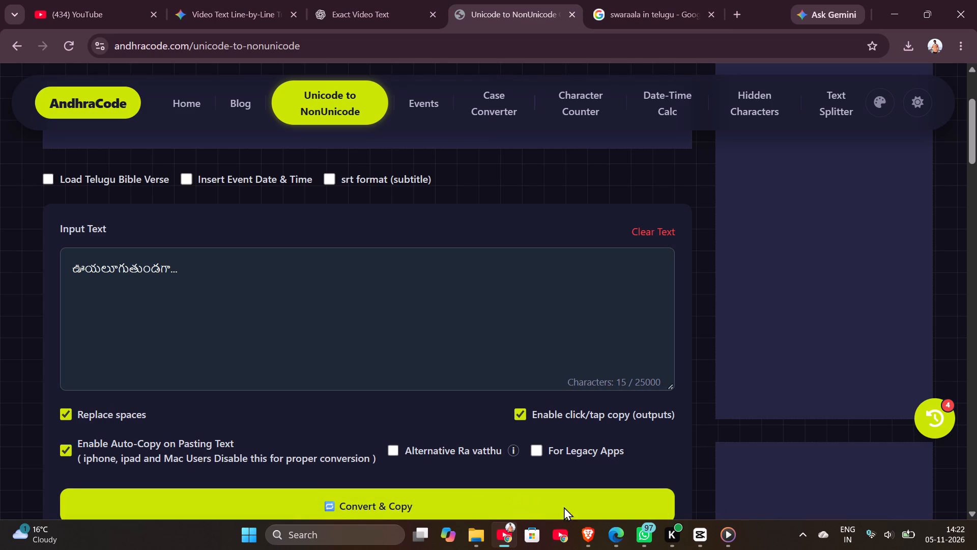
Return to CapCut, replace the new clip's default wording with the converted ఊయలూగుతుండగా... lyric, and set the playhead to 00:00:14:29.
click(694, 531)
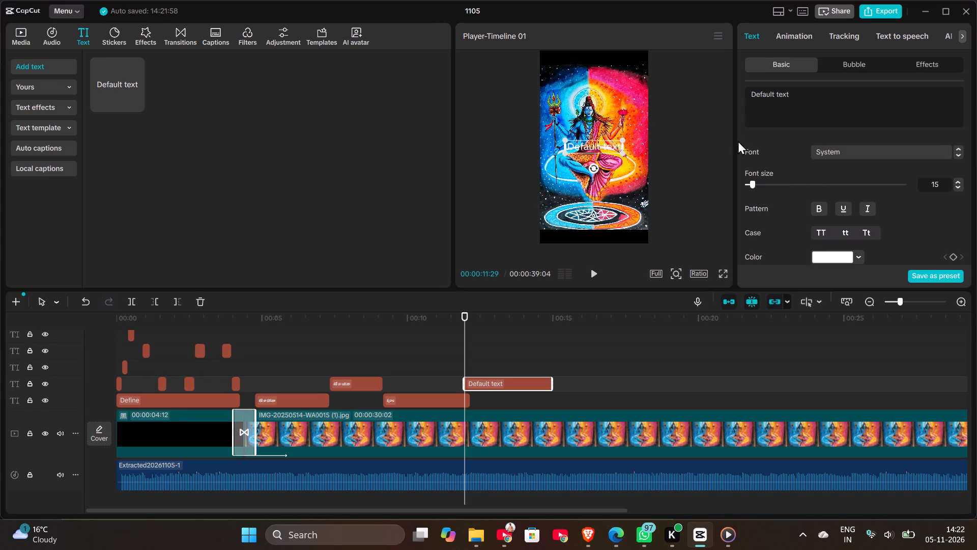
drag(792, 97, 734, 94)
key(ctrl+v)
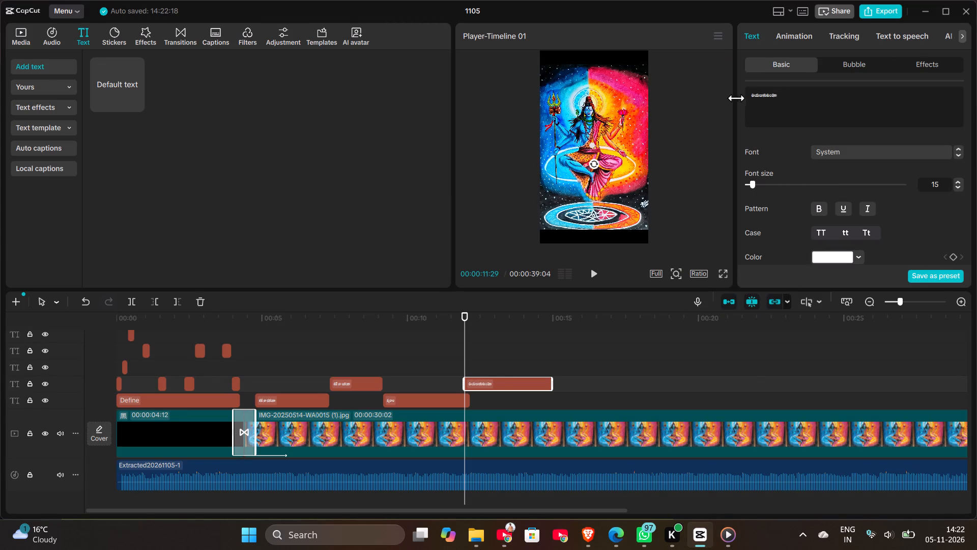
click(550, 366)
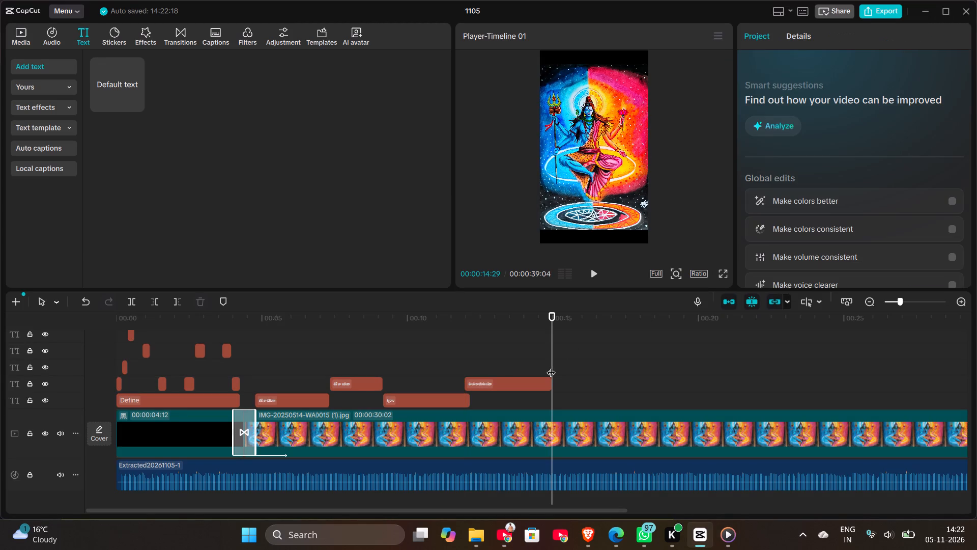
Play the reference reel onward in Media Player, skipping ahead to read the next lyric, and pause at 00:00:20.
click(506, 538)
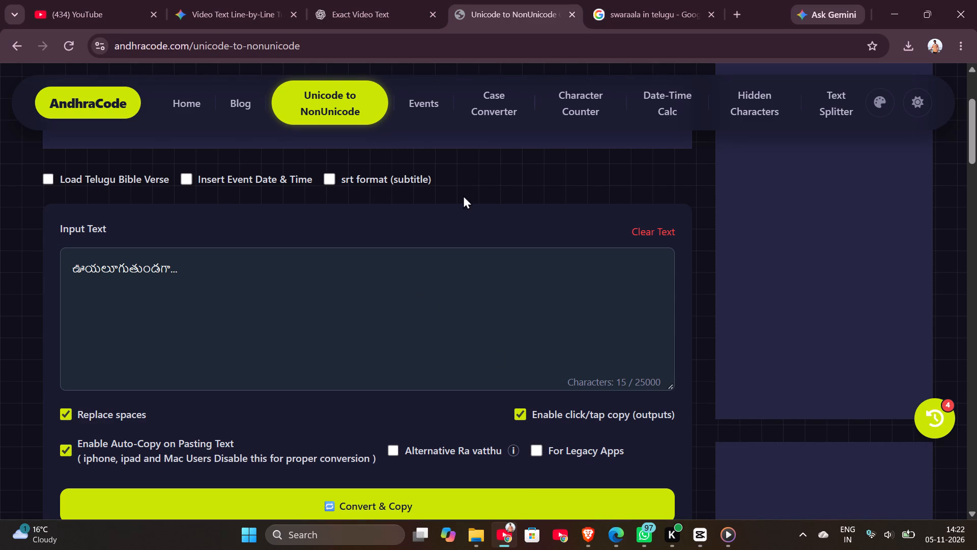
click(731, 549)
click(484, 495)
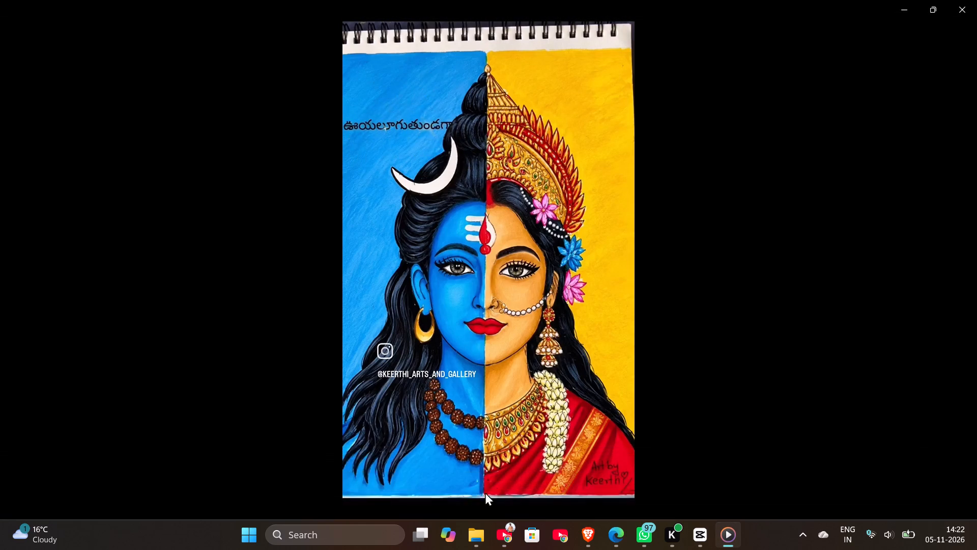
click(403, 455)
click(428, 456)
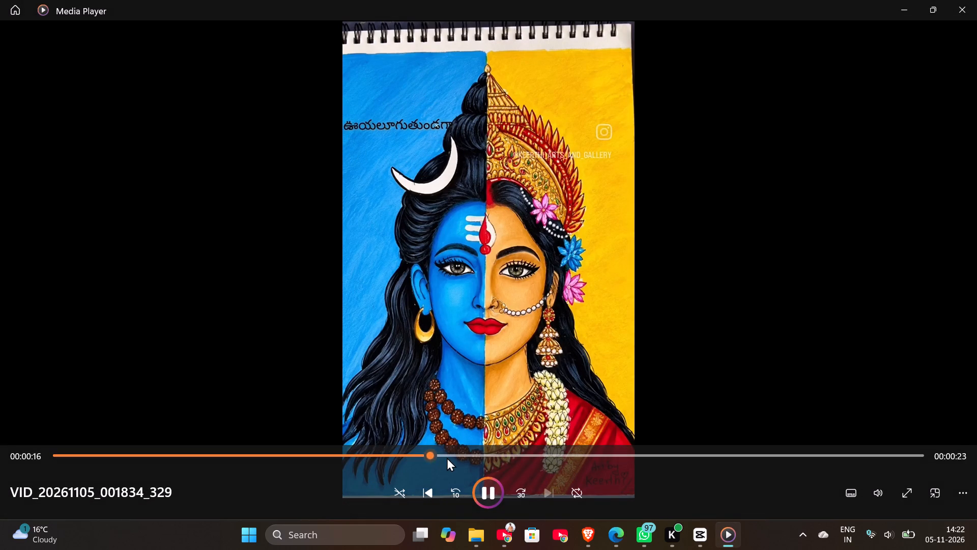
click(453, 458)
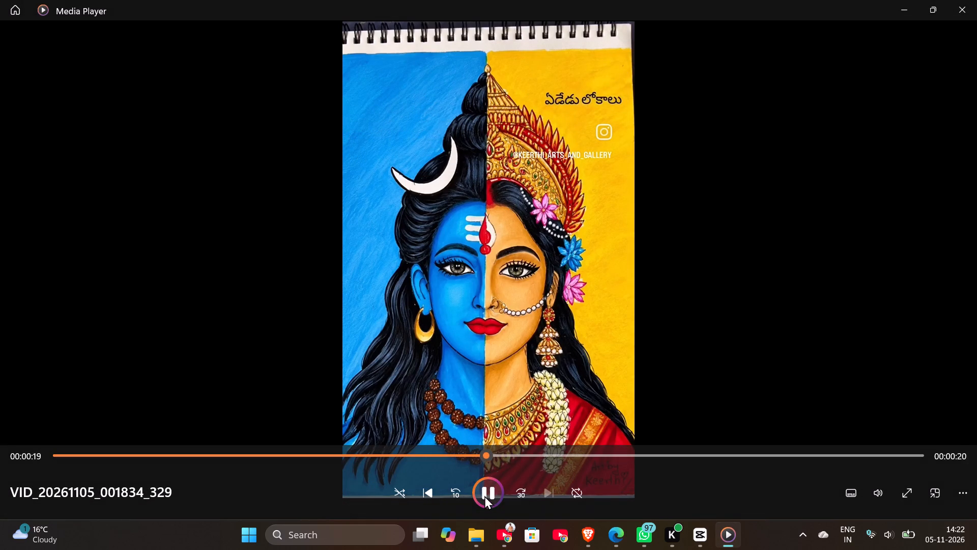
click(483, 503)
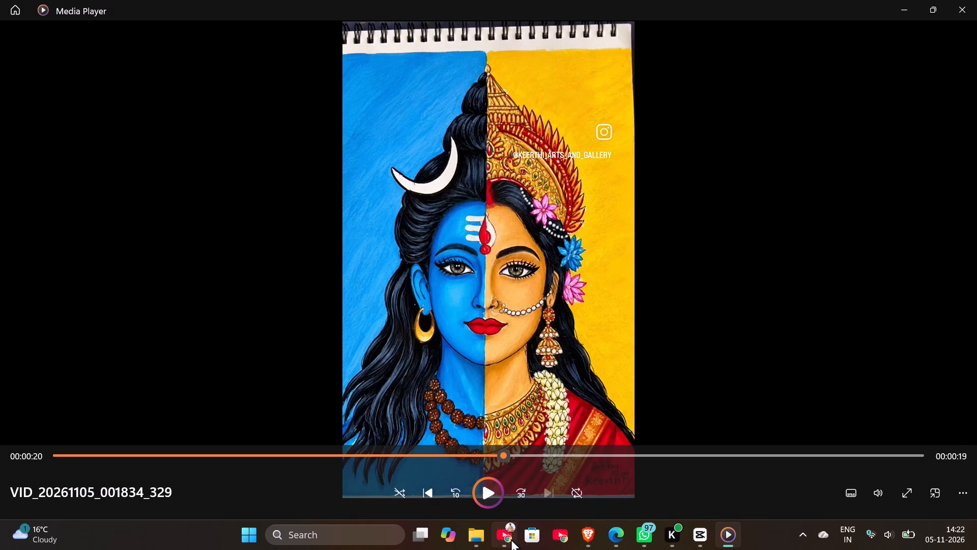
Copy ఏడేడు లోకాలు from the Google lyrics in Chrome and convert it in AndhraCode, replacing the previous input.
click(510, 539)
click(627, 0)
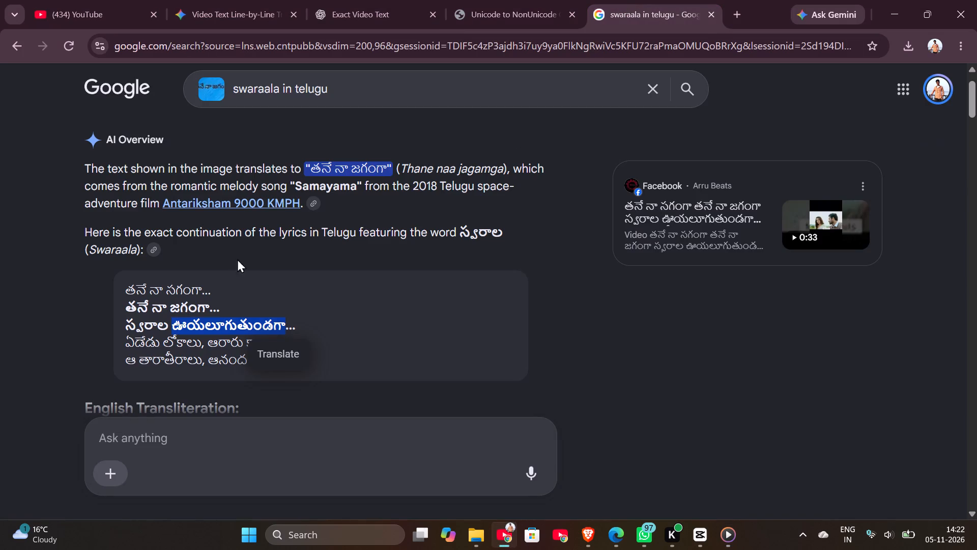
drag(128, 344, 154, 345)
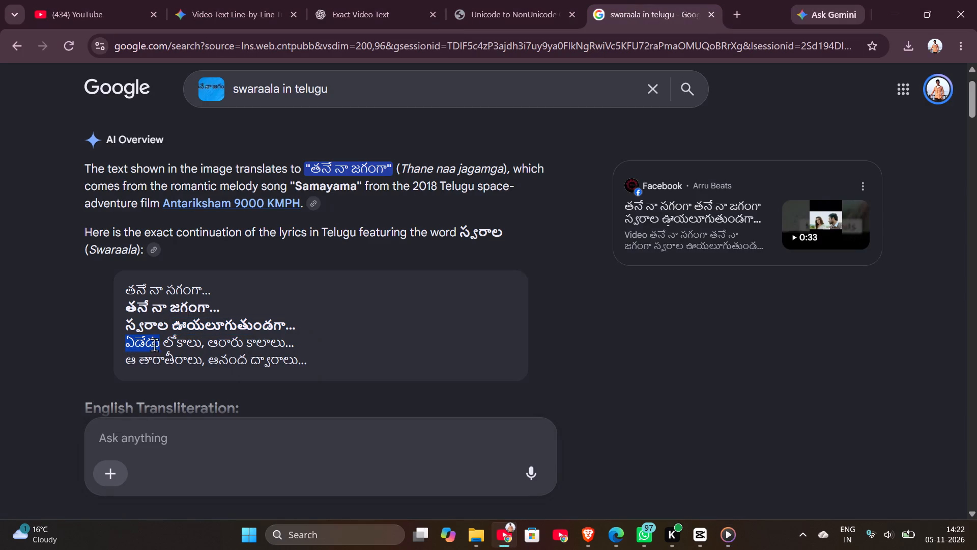
drag(154, 345, 198, 346)
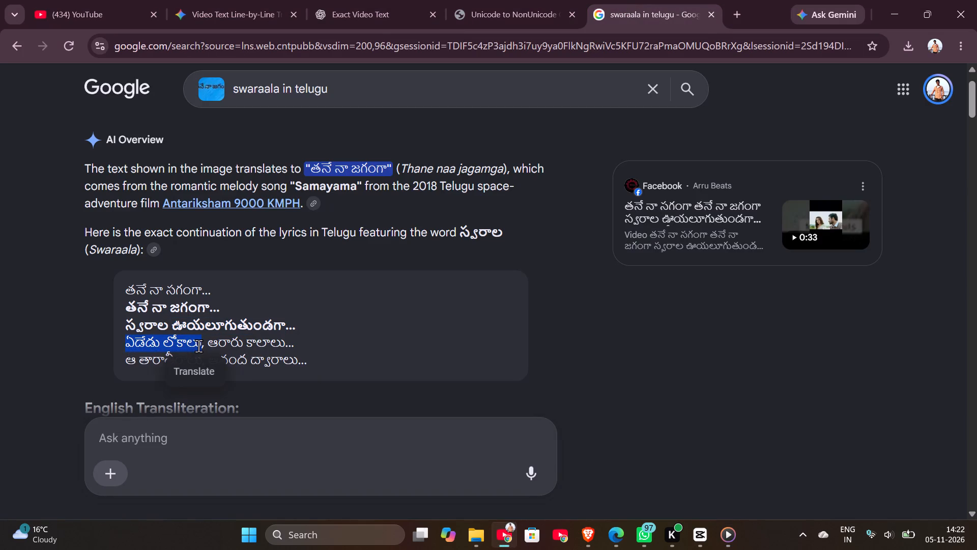
key(ctrl+c)
click(513, 0)
click(639, 231)
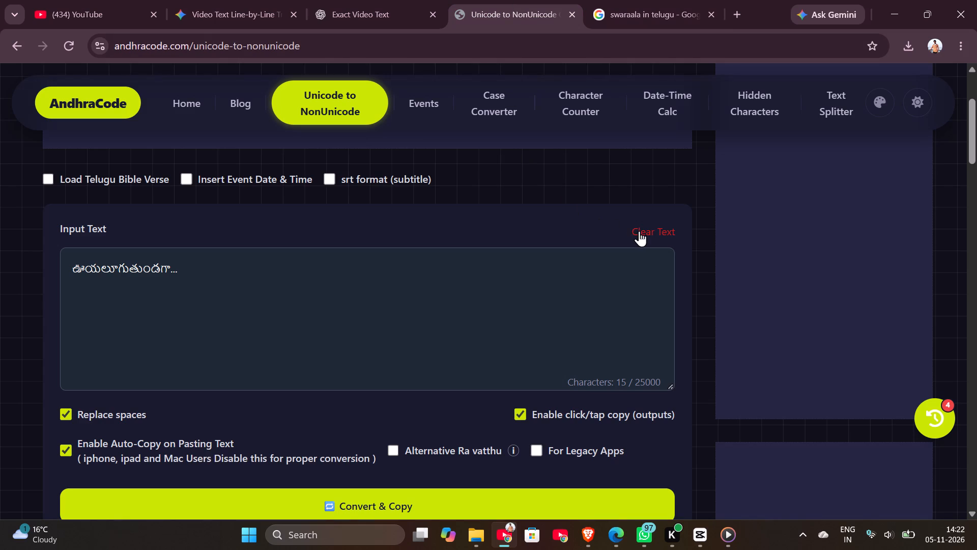
key(ctrl+v)
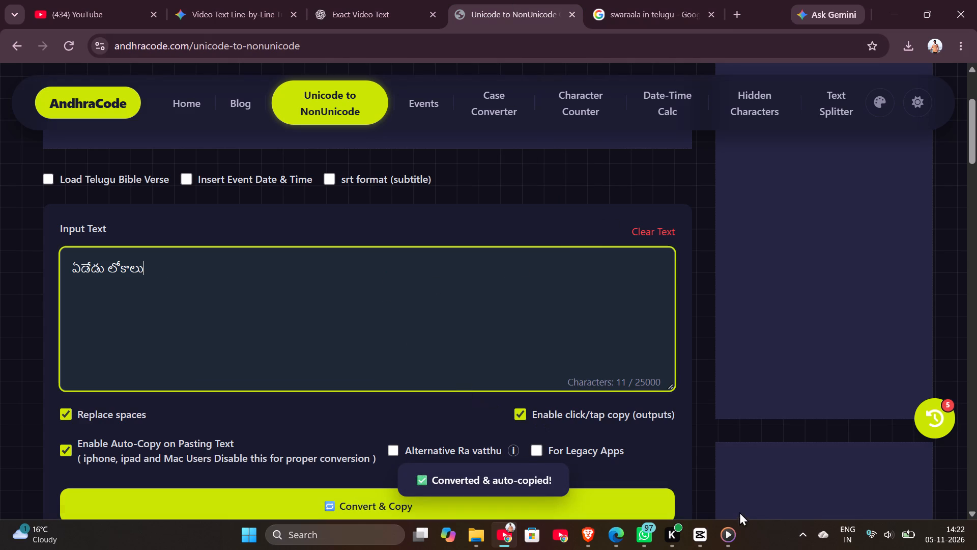
Switch to CapCut, add a default text clip at 00:00:14:29, and replace its wording with the converted ఏడేడు లోకాలు lyric.
click(708, 534)
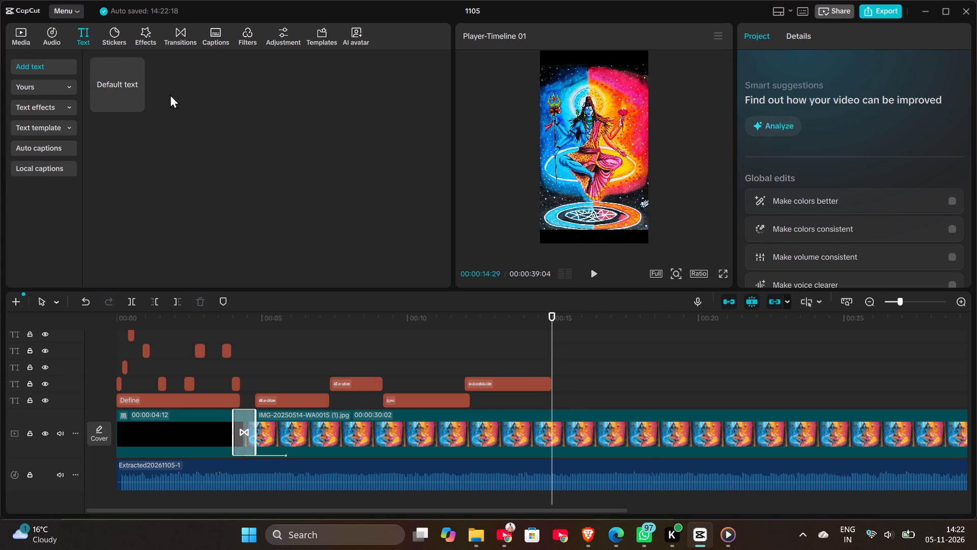
click(136, 106)
drag(808, 98, 803, 98)
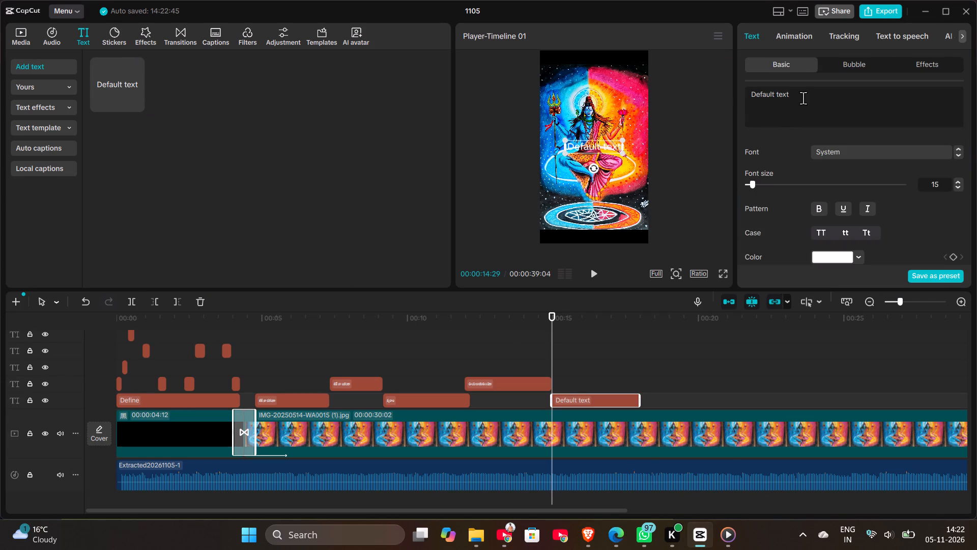
drag(803, 98, 739, 97)
key(ctrl+v)
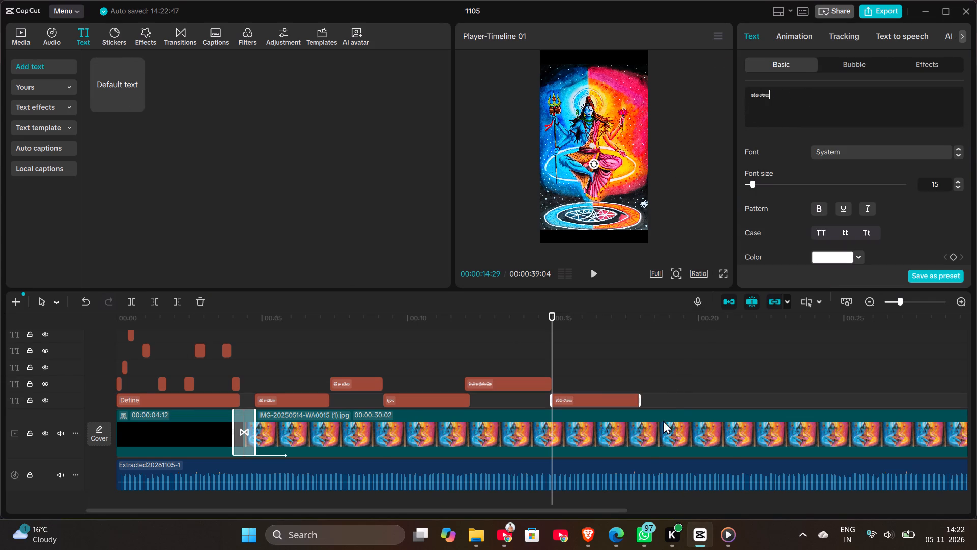
Add another default text clip at 00:00:17:29, where the ఏడేడు లోకాలు clip ends.
click(637, 378)
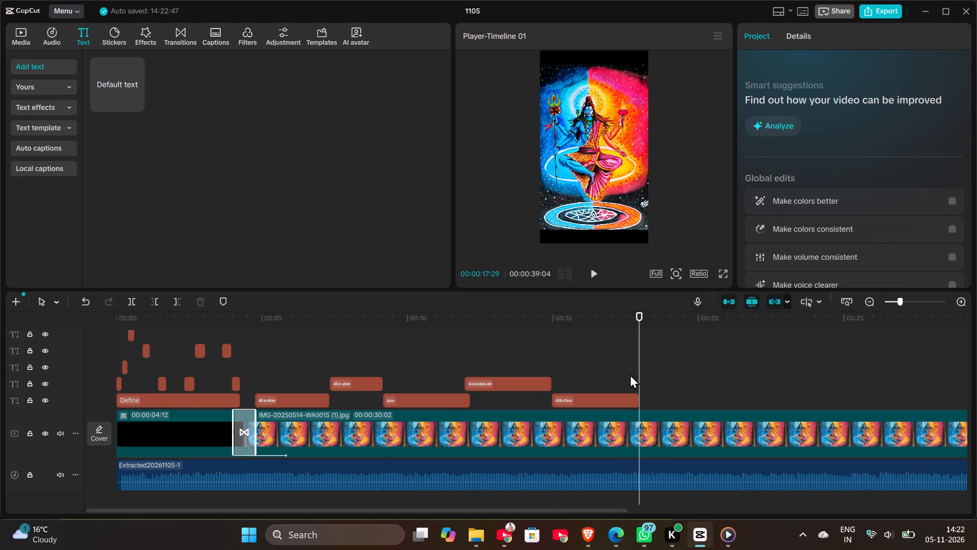
click(134, 105)
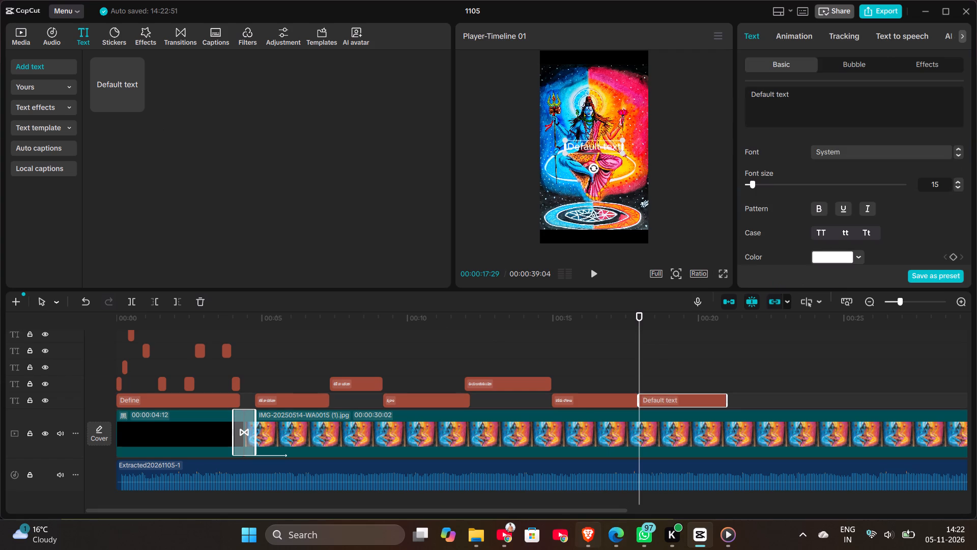
Copy ఆరారు కాలాలు from the Google lyrics in Chrome and convert it in AndhraCode, replacing the previous input.
click(513, 542)
click(652, 0)
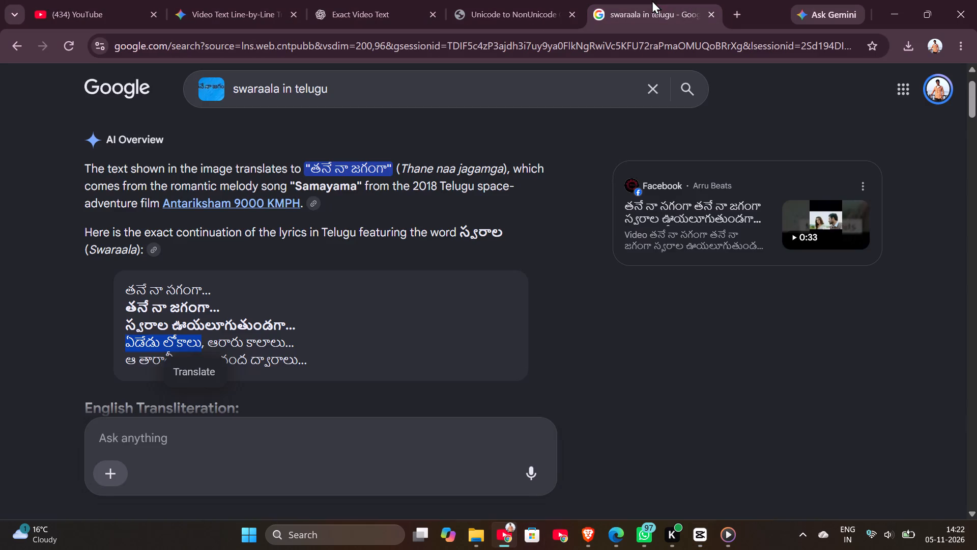
drag(208, 342, 285, 345)
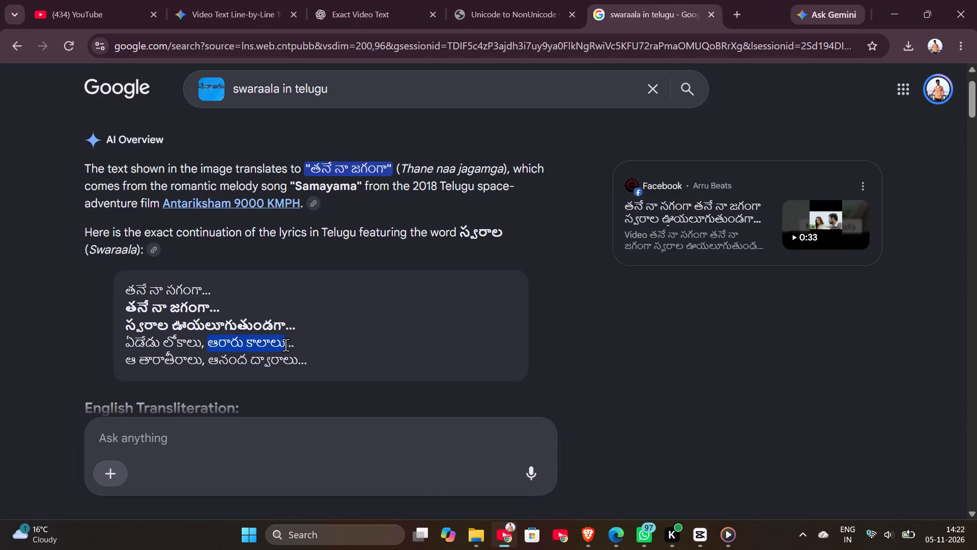
key(ctrl+c)
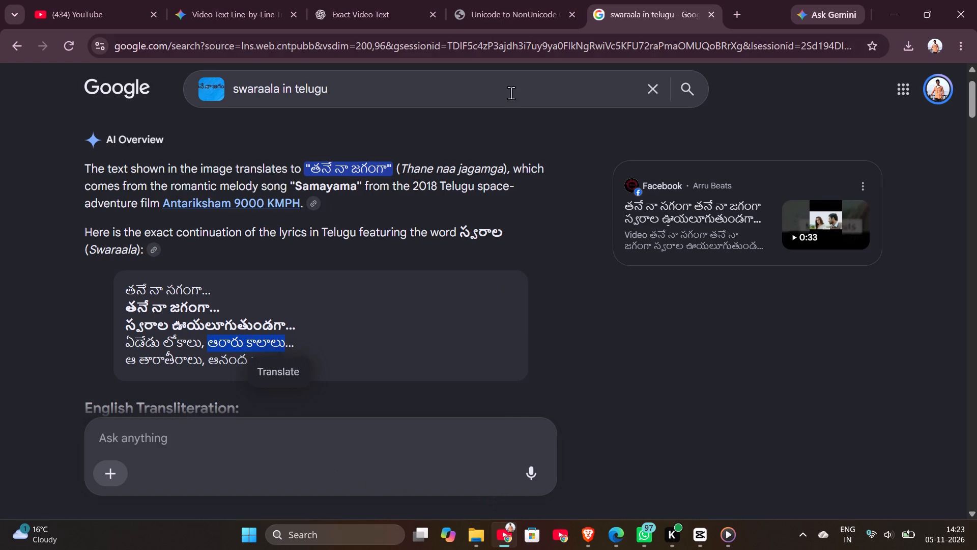
click(517, 10)
click(660, 231)
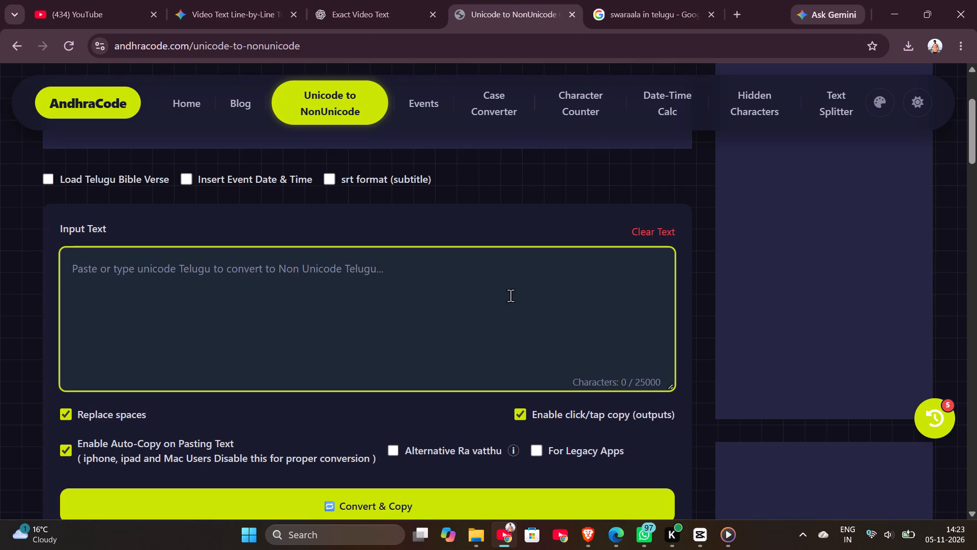
key(ctrl+v)
Return to CapCut and replace the default wording of the clip at 00:00:17:29 with the converted ఆరారు కాలాలు lyric.
click(705, 526)
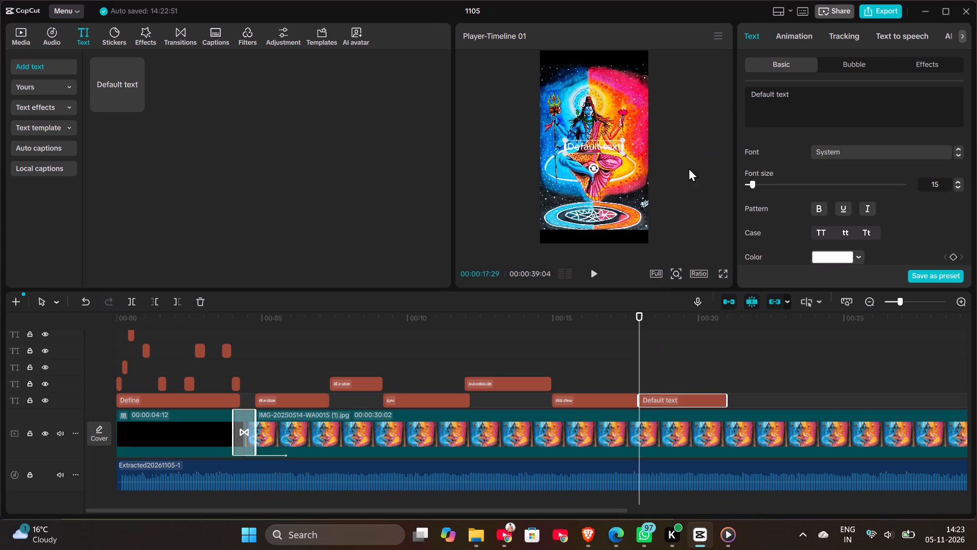
drag(807, 94, 742, 93)
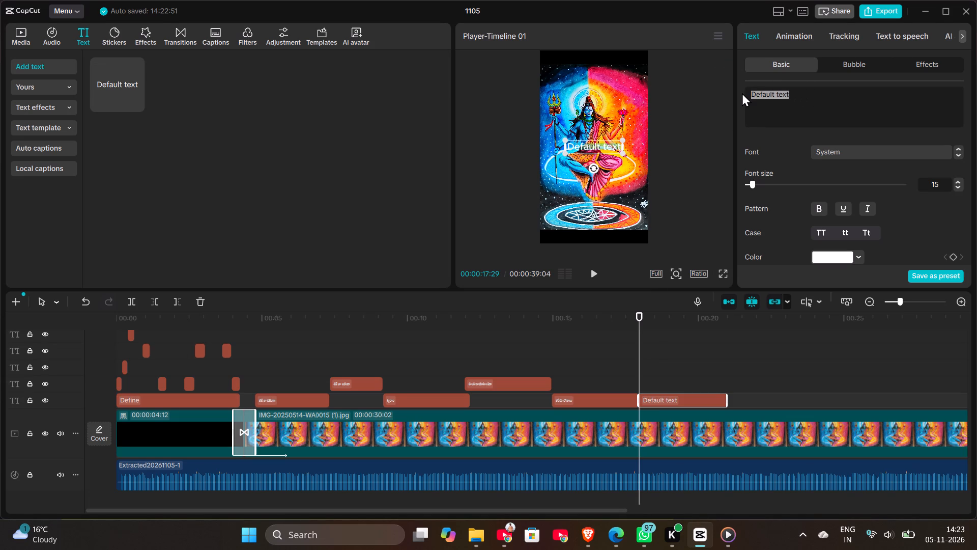
key(ctrl+v)
Play the reference reel onward in Media Player to read the next lyrics, and pause at 00:00:24.
click(733, 529)
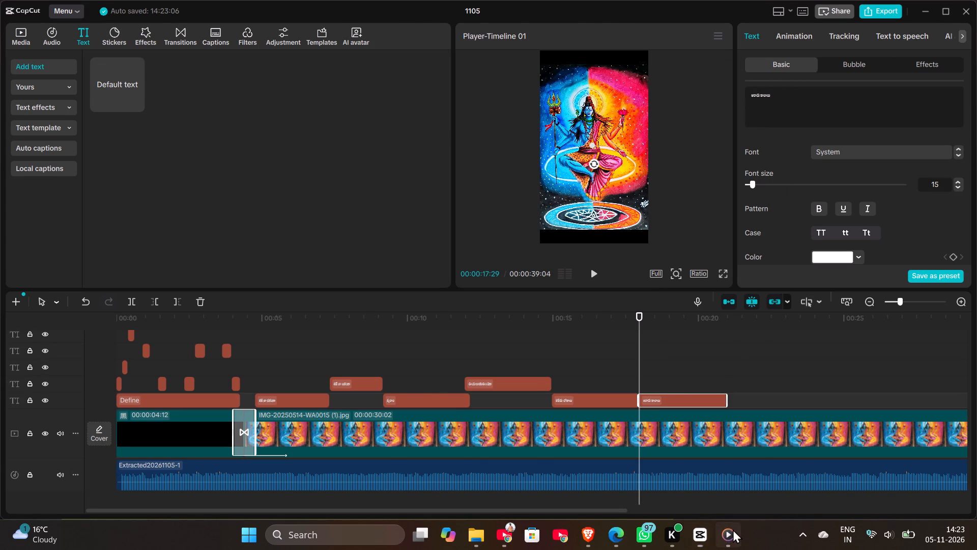
click(492, 504)
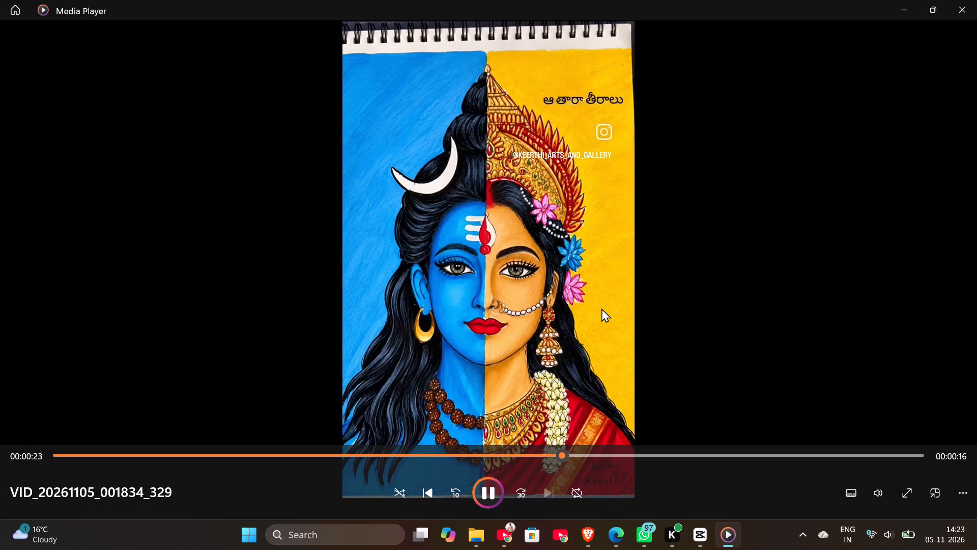
click(487, 497)
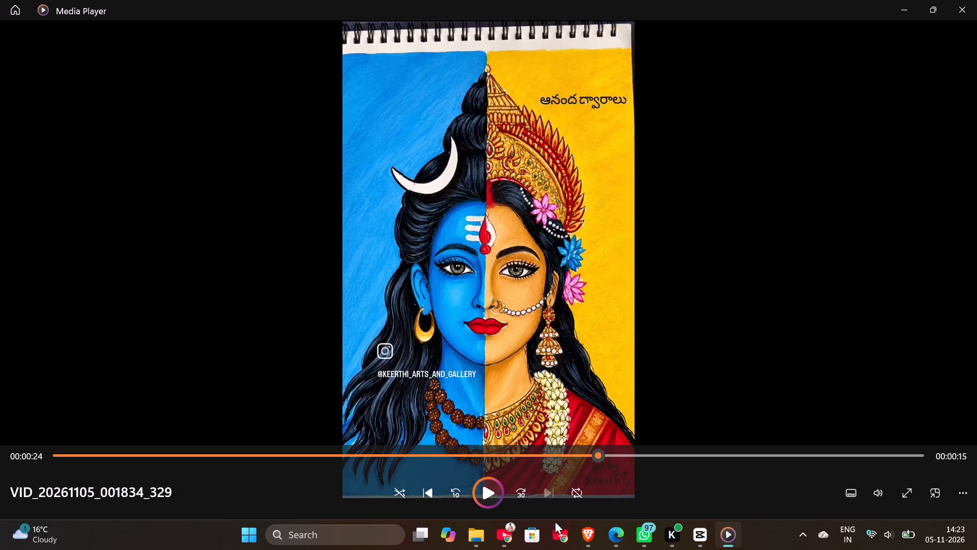
Copy ఆ తారాతీరాలు from the Google lyrics in Chrome and convert it in AndhraCode, replacing the previous input.
click(503, 549)
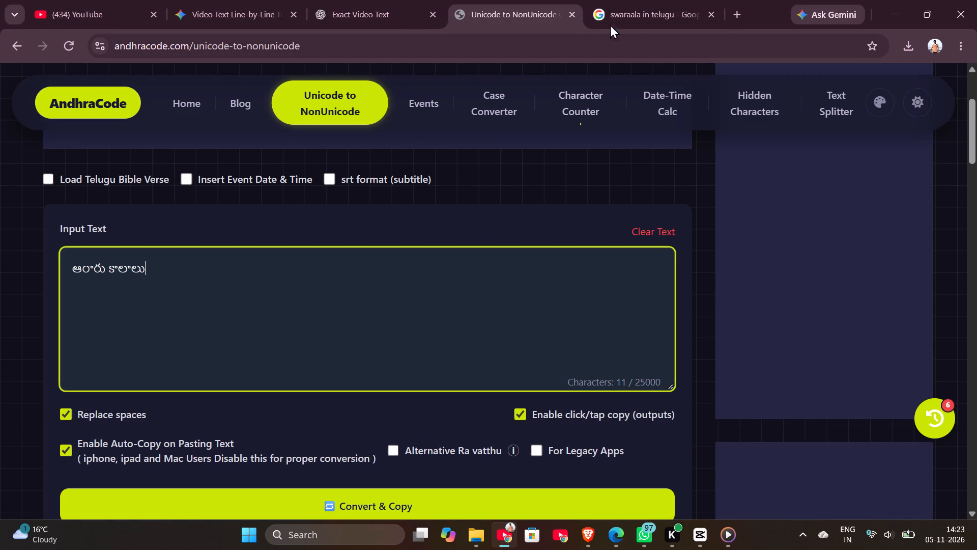
click(645, 0)
scroll(309, 374, down, 2)
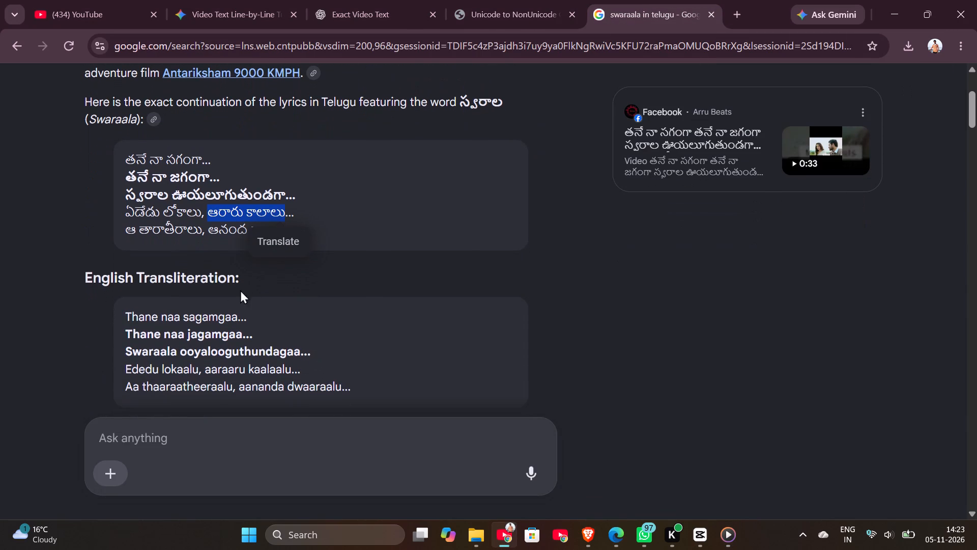
drag(126, 229, 200, 230)
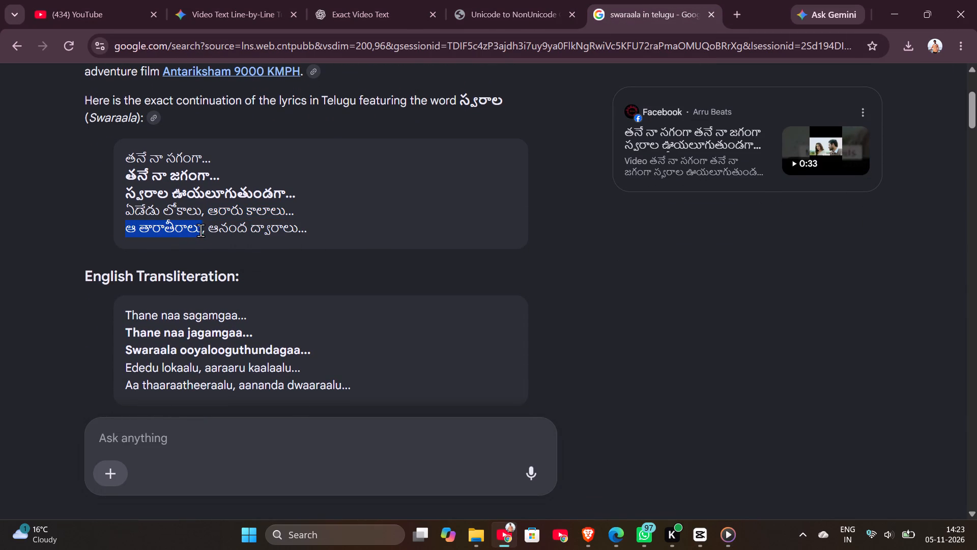
drag(200, 230, 202, 230)
key(ctrl+c)
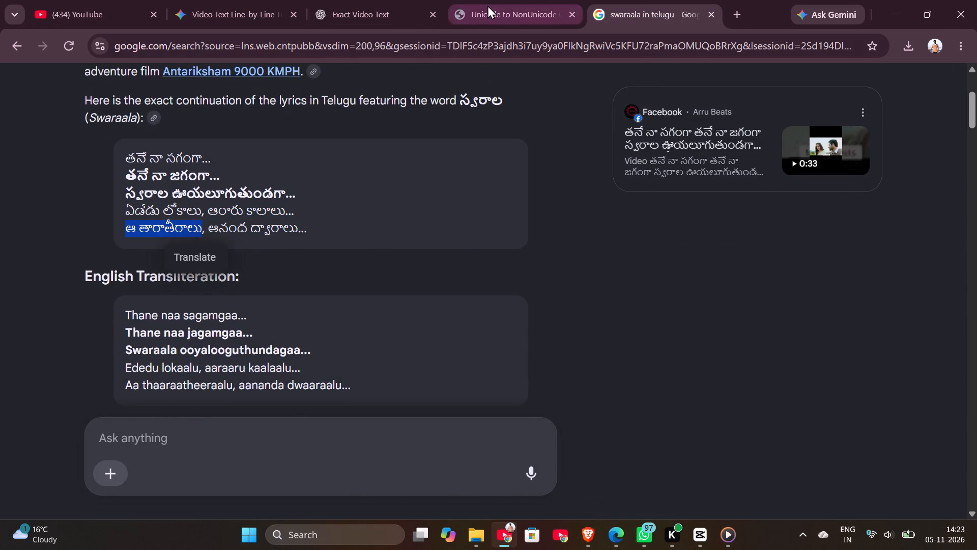
click(487, 5)
click(648, 232)
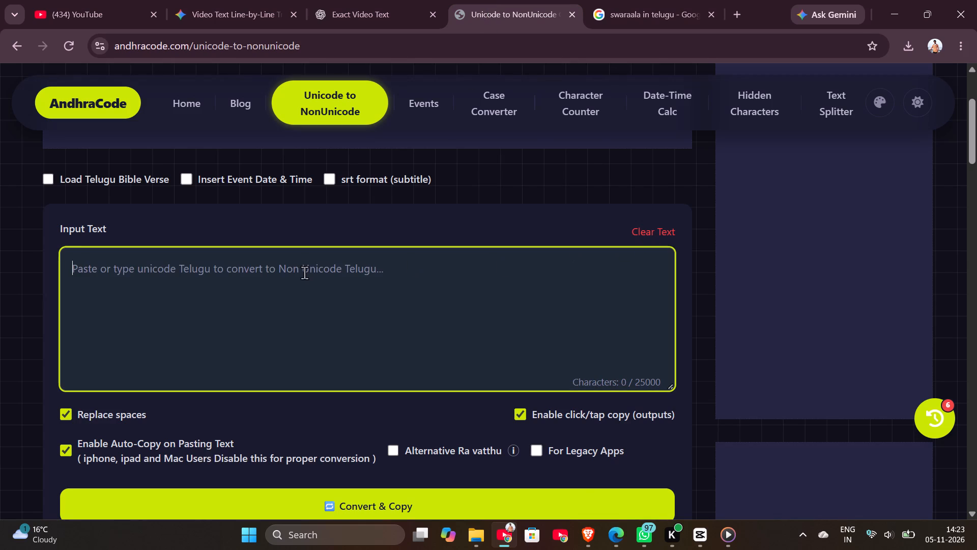
key(ctrl+v)
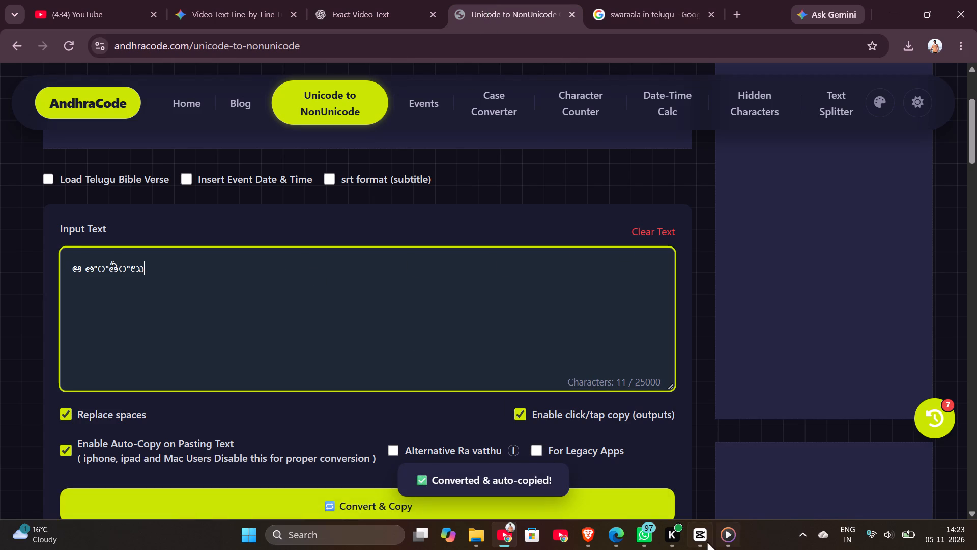
In CapCut, add a text clip at 00:00:20:29 with the converted ఆ తారాతీరాలు lyric, and set the playhead to 00:00:23:29.
click(706, 541)
click(725, 380)
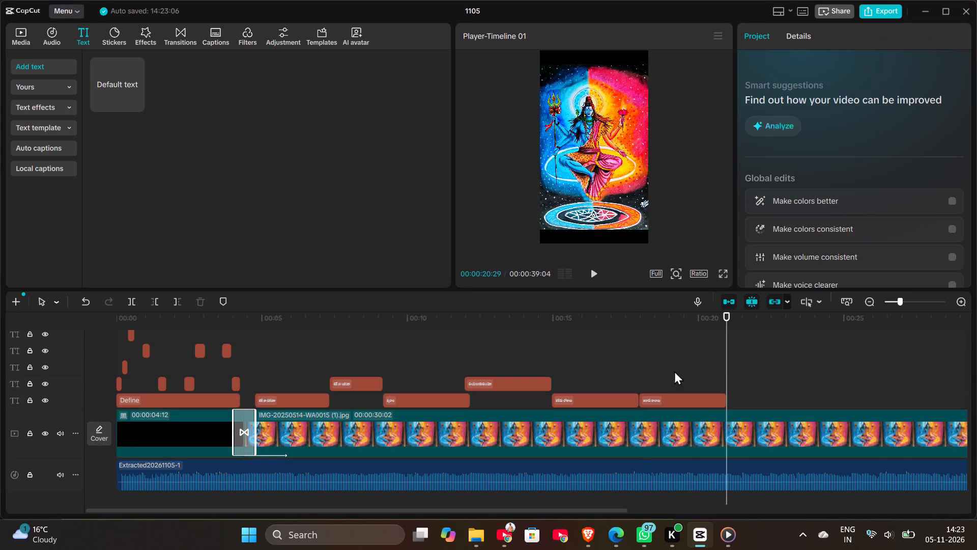
click(138, 103)
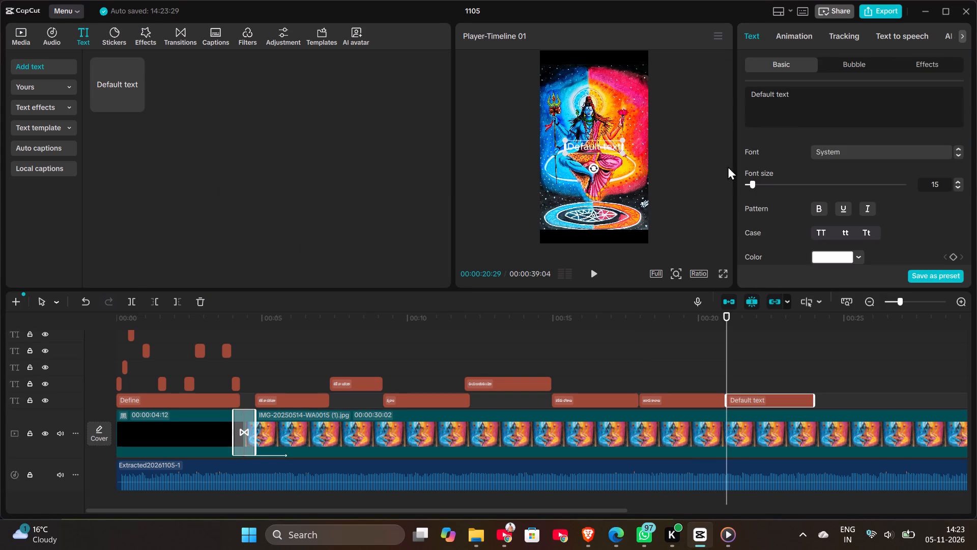
drag(808, 89, 730, 98)
drag(732, 99, 745, 99)
drag(795, 99, 742, 96)
key(ctrl+v)
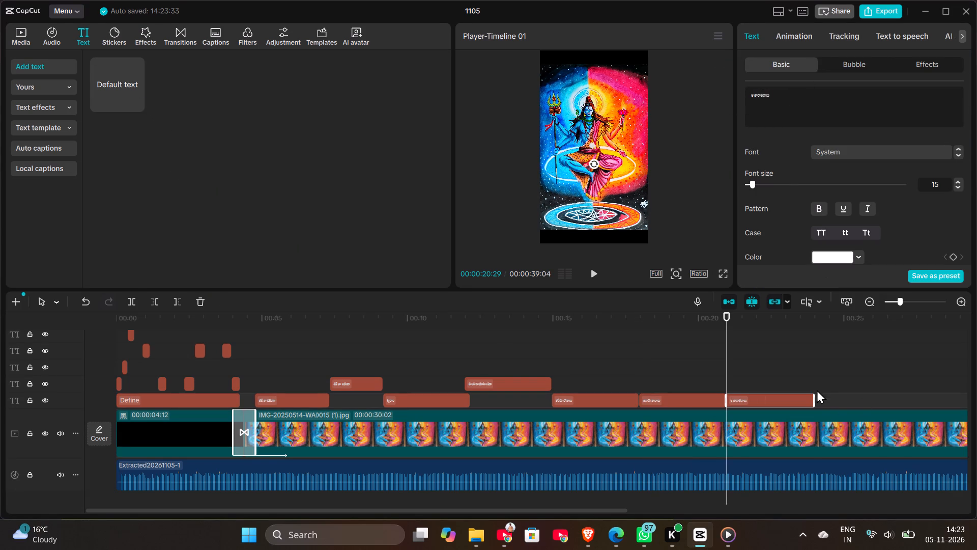
click(814, 379)
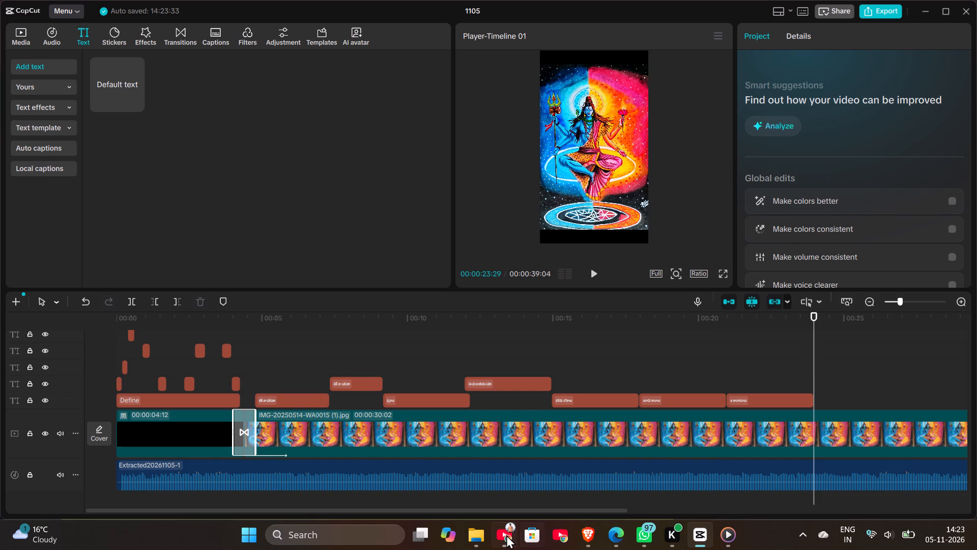
Copy ఆనంద ద్వారాలు from the Google lyrics in Chrome and convert it in AndhraCode, replacing the previous input.
click(506, 535)
click(629, 25)
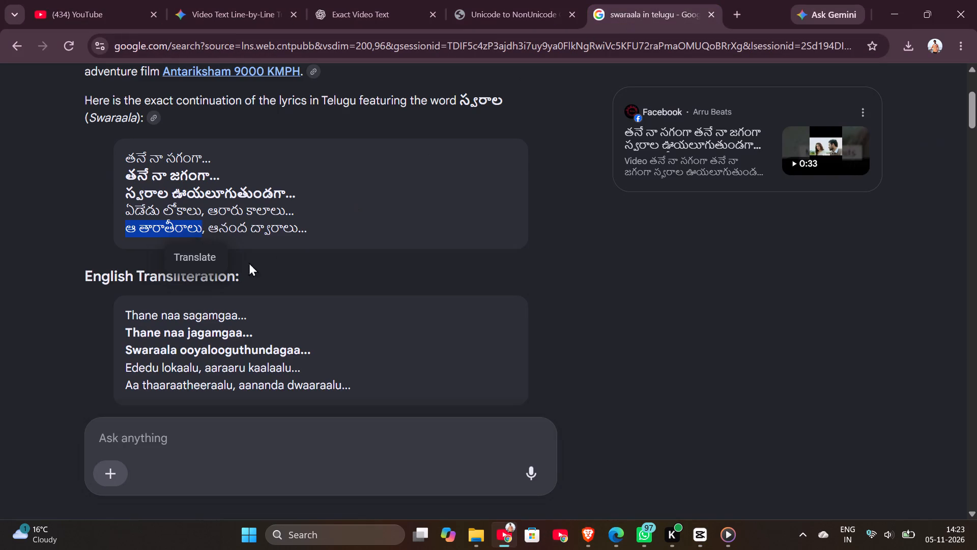
drag(211, 231, 294, 227)
key(ctrl+c)
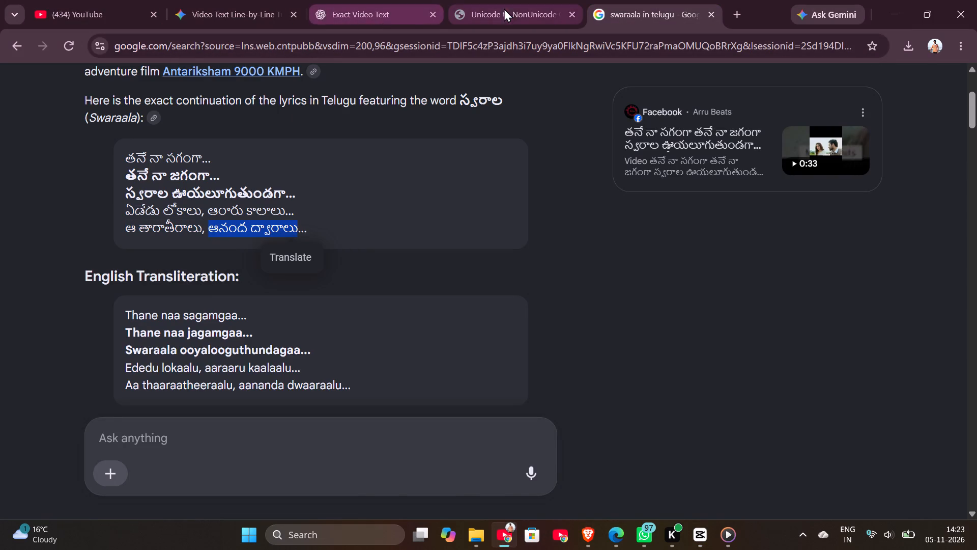
click(506, 8)
drag(280, 261, 67, 264)
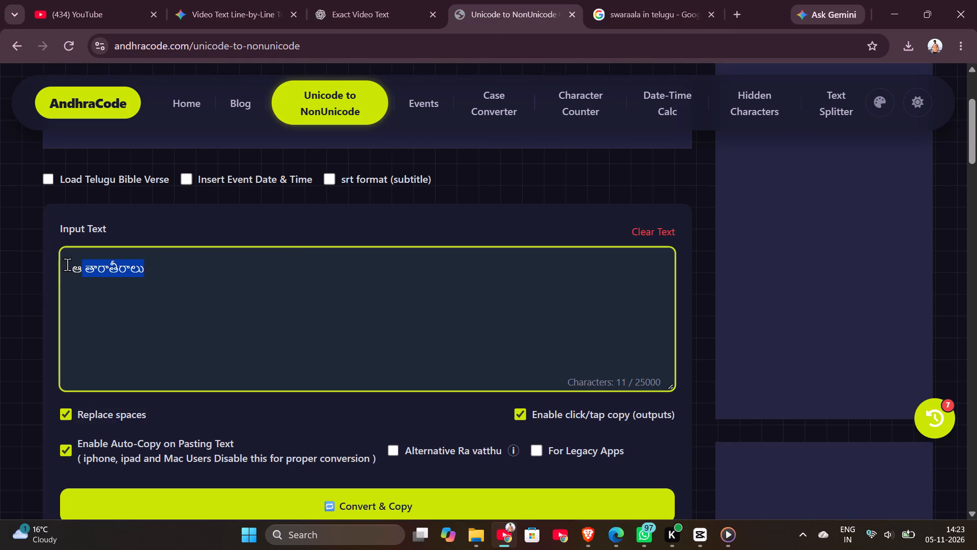
key(ctrl+v)
Return to CapCut, add a default text clip at 00:00:23:29, and replace its wording with the converted ఆనంద ద్వారాలు lyric.
click(691, 536)
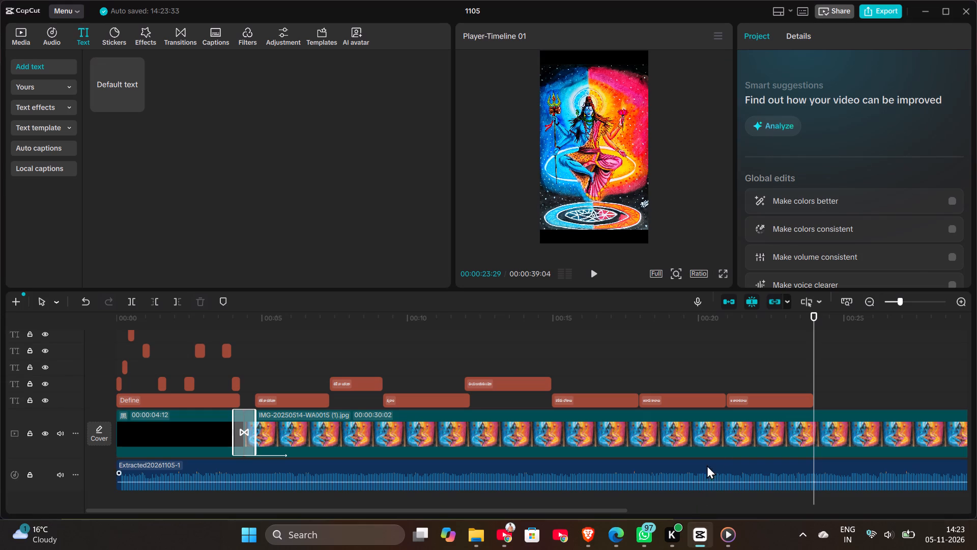
click(135, 105)
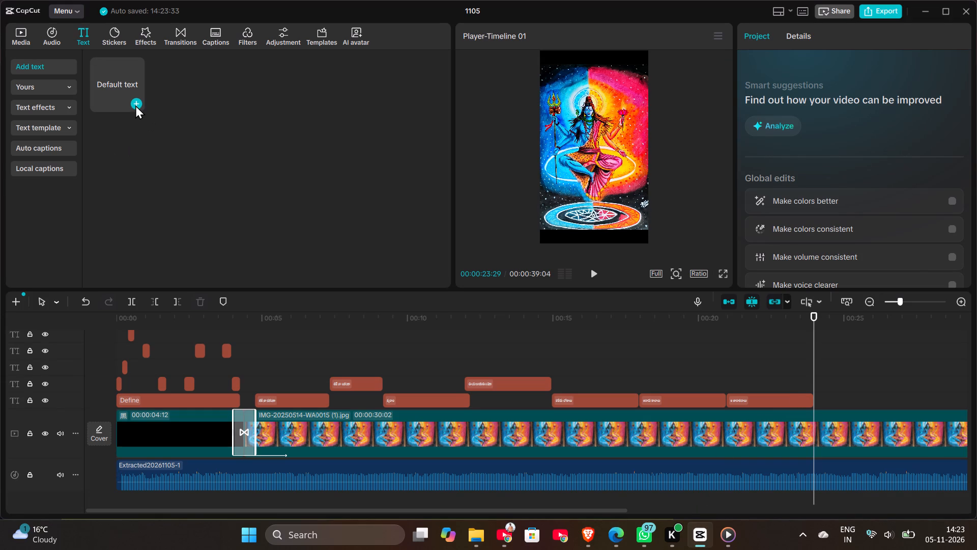
drag(804, 98, 727, 98)
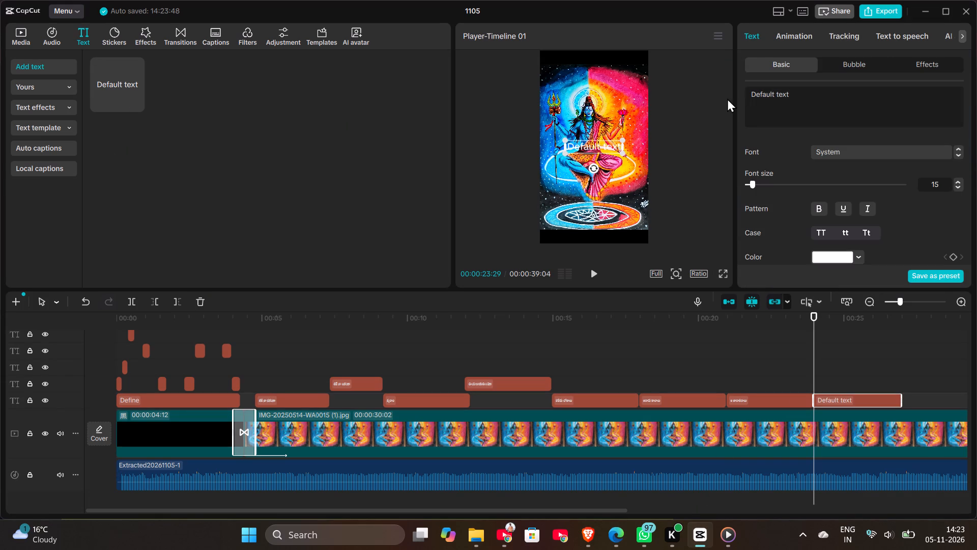
drag(799, 93, 742, 93)
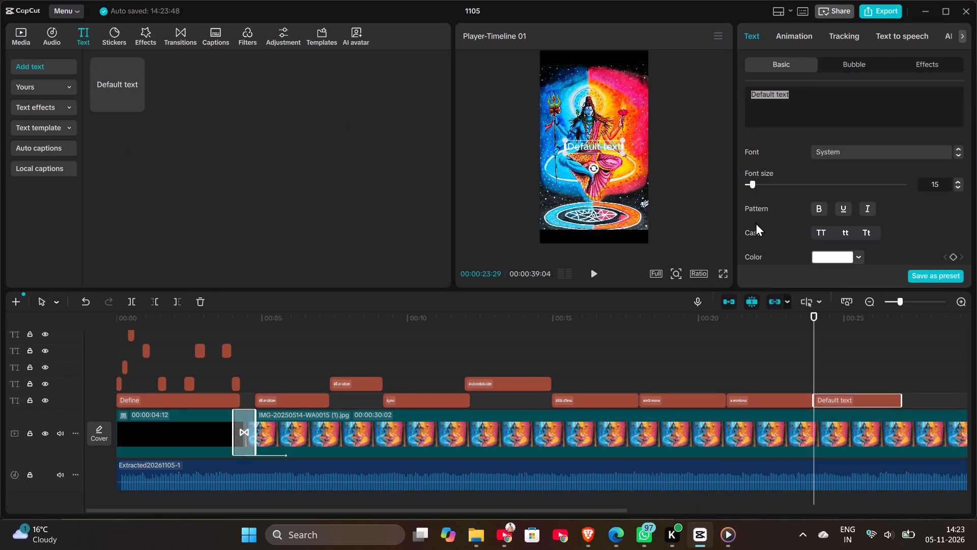
key(ctrl+v)
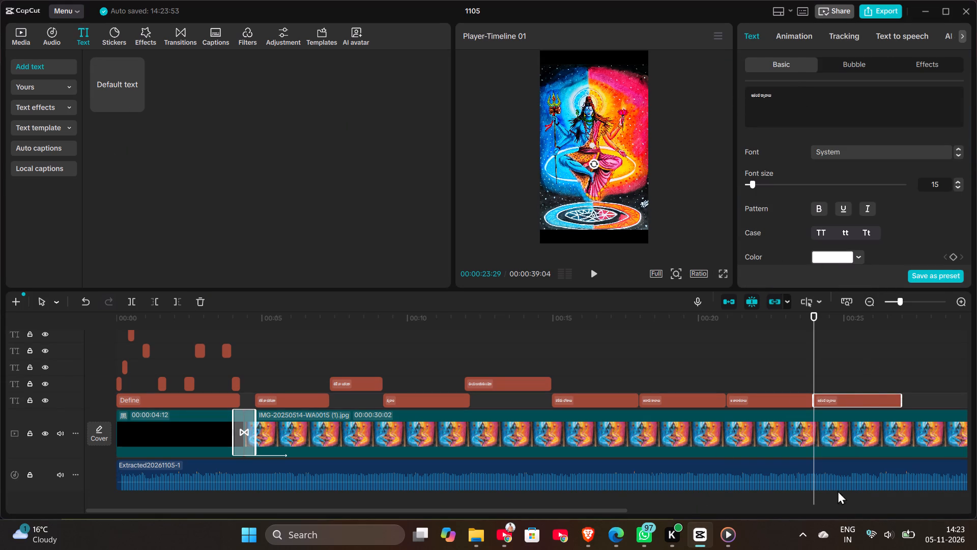
Play the reference reel in Media Player for its next lyrics, and ask Google in Chrome to "give next lyrics also'".
click(731, 541)
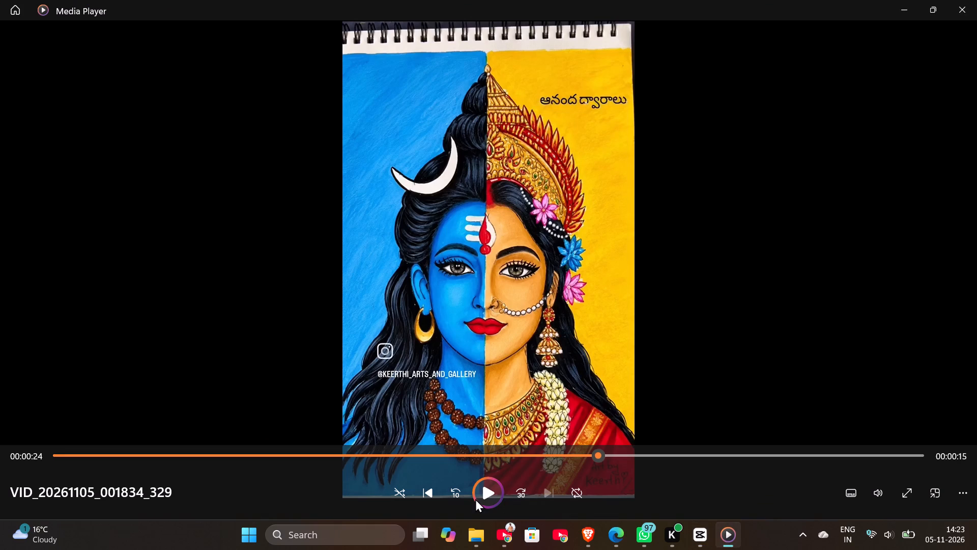
click(485, 497)
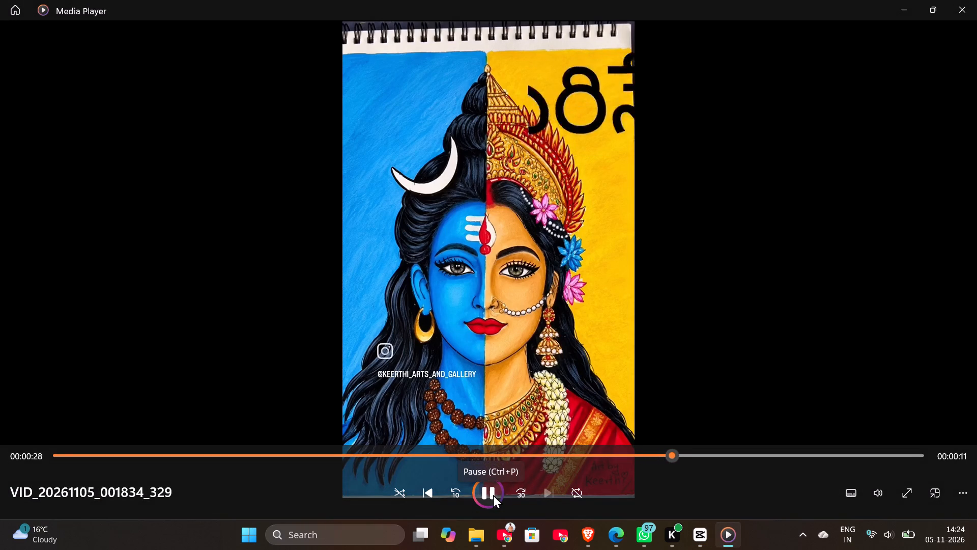
click(488, 494)
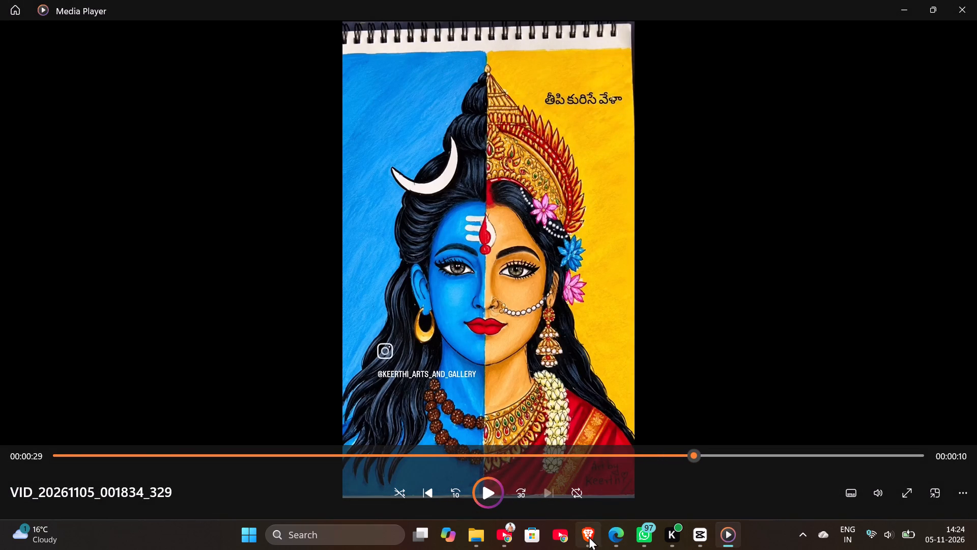
click(506, 540)
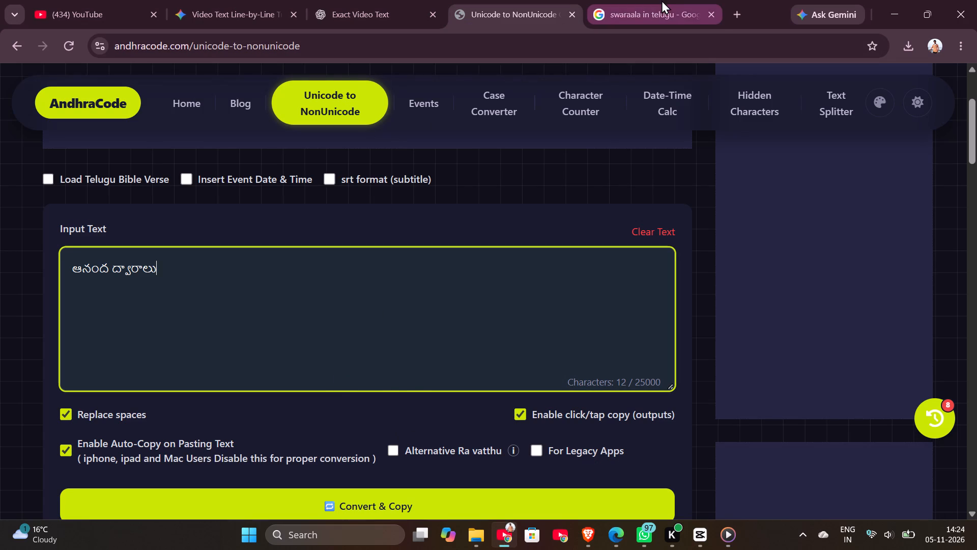
click(662, 0)
scroll(394, 277, down, 4)
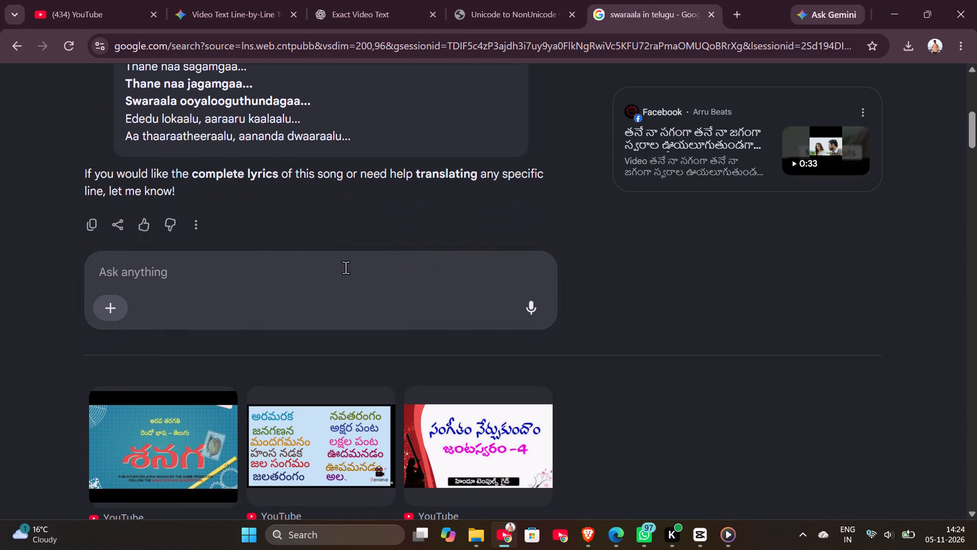
click(346, 267)
text(give next lyrics also')
key(Return)
Copy విరిసి మురిసే వేళ from the new Google lyrics and convert it in AndhraCode, replacing the previous input.
scroll(350, 269, up, 1)
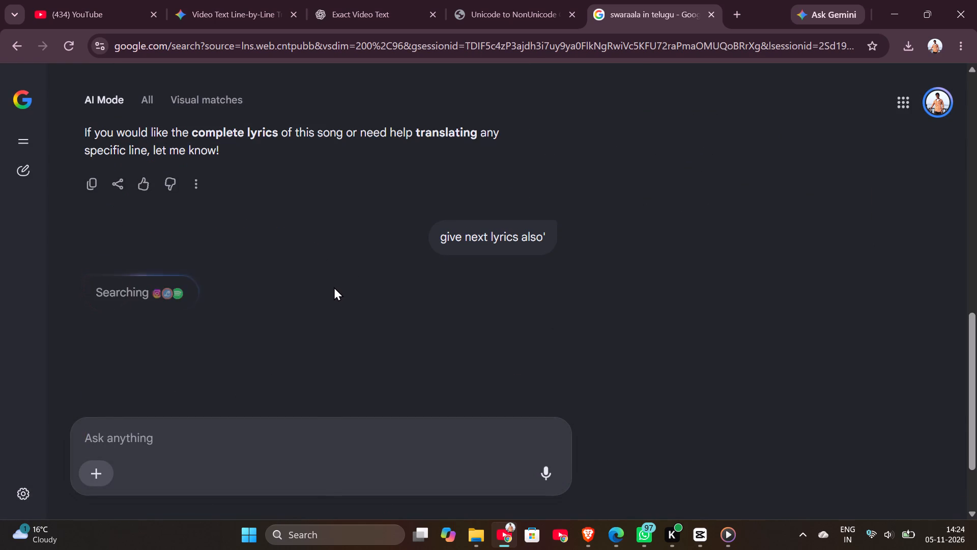
scroll(337, 297, down, 1)
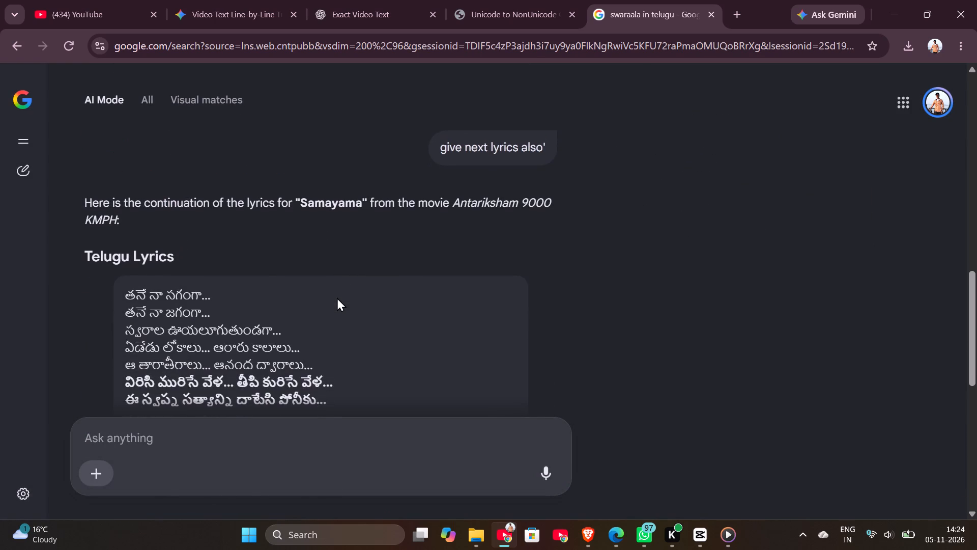
scroll(337, 297, down, 3)
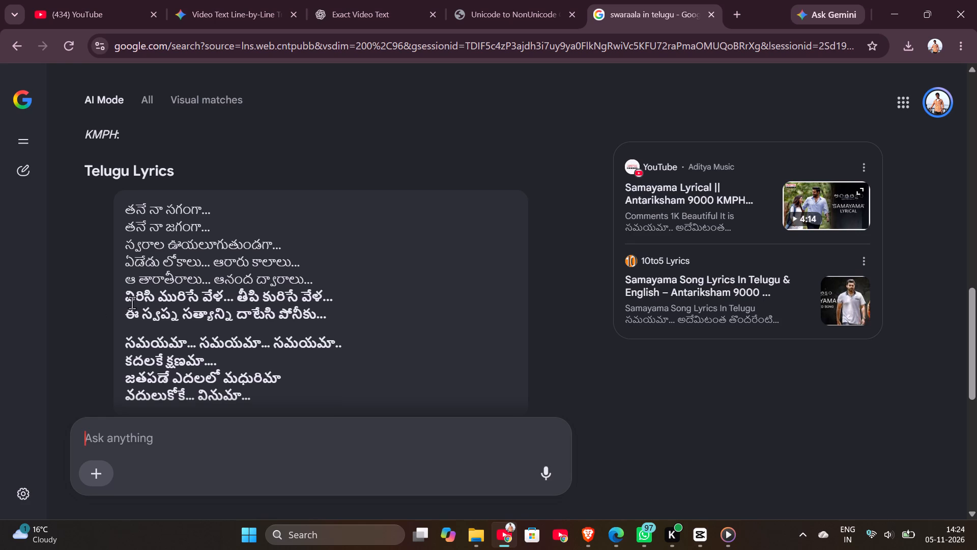
drag(126, 296, 137, 296)
drag(137, 296, 220, 293)
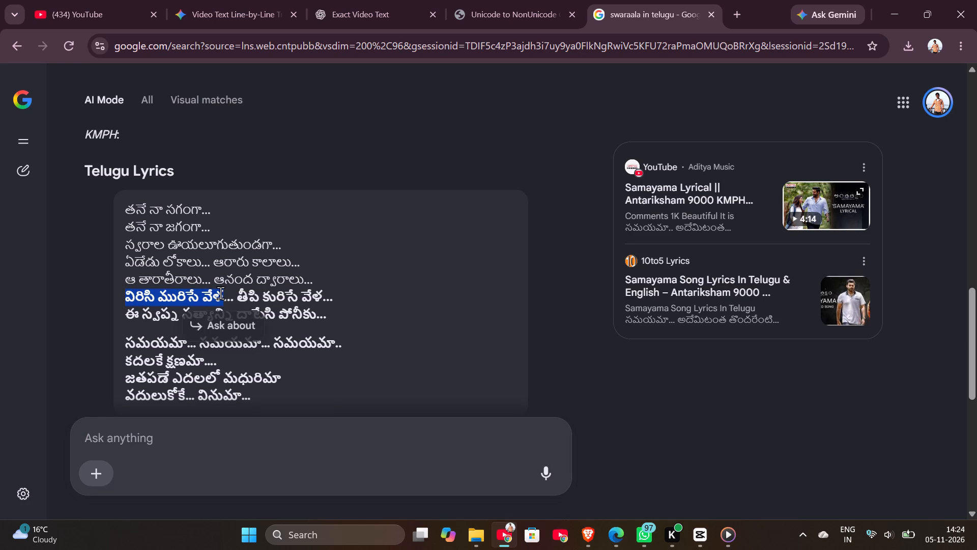
key(ctrl+c)
click(498, 0)
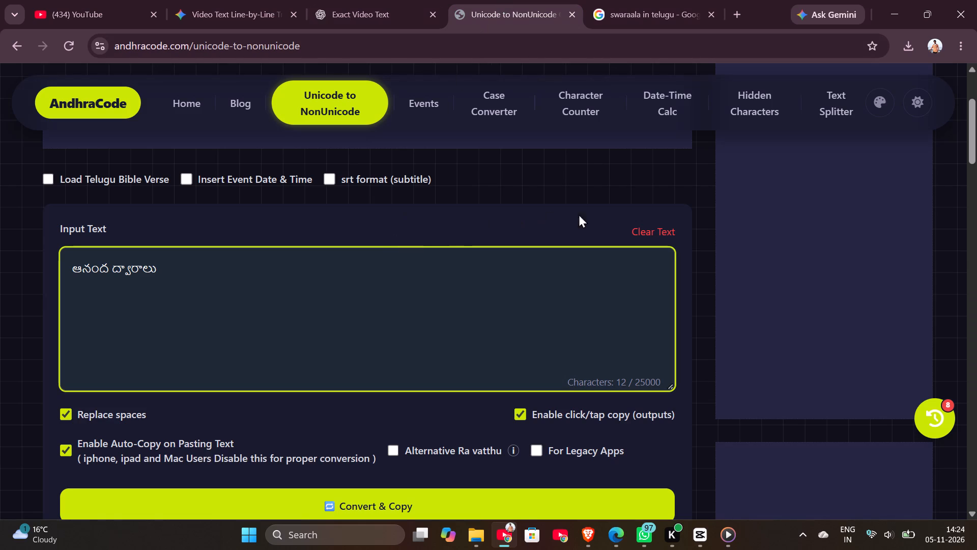
click(638, 230)
key(ctrl+v)
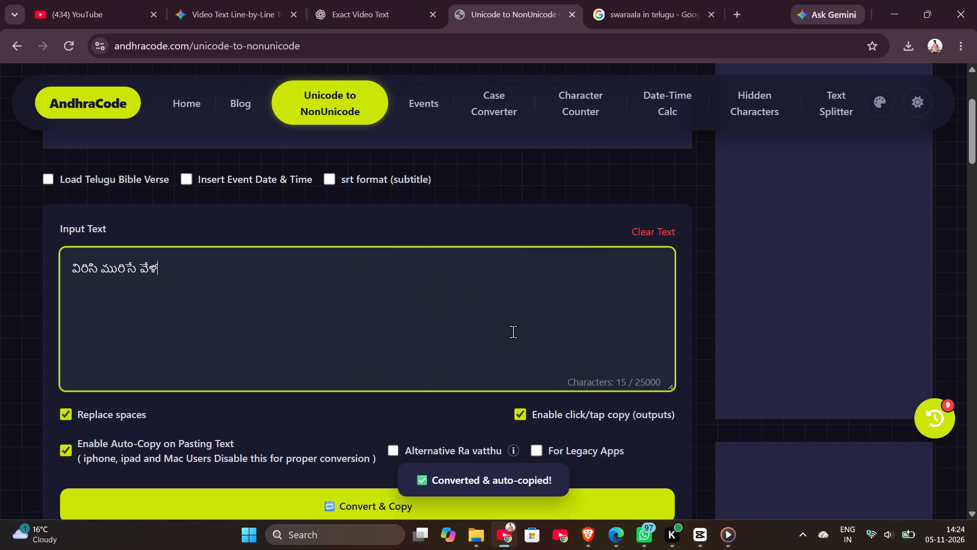
In CapCut, add a text clip at 00:00:26:29 with the converted విరిసి మురిసే వేళ lyric, and set the playhead to 00:00:29:29.
click(706, 539)
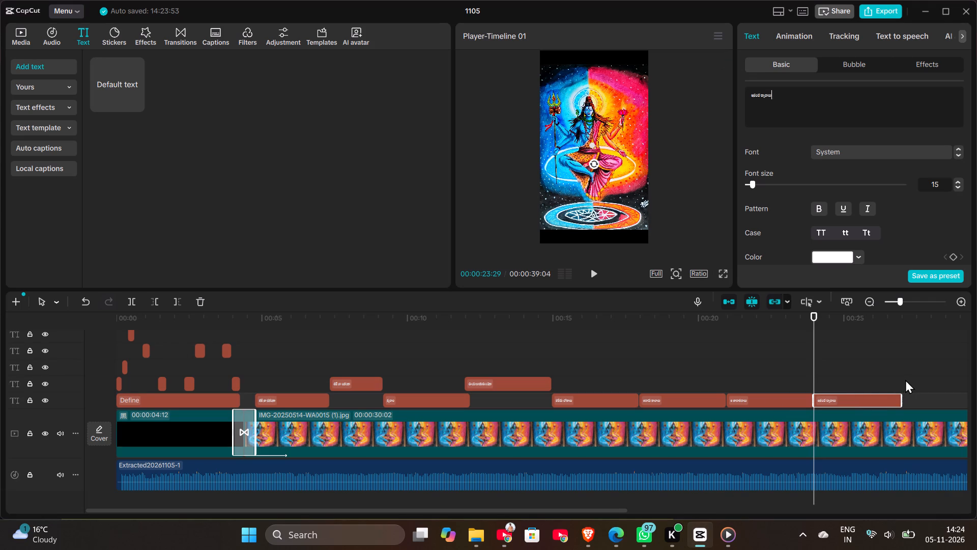
click(900, 384)
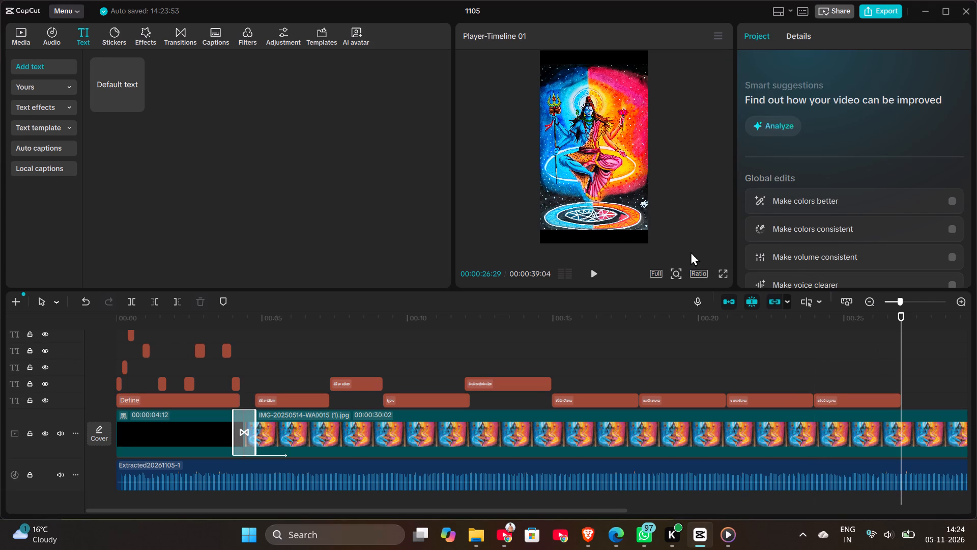
click(138, 103)
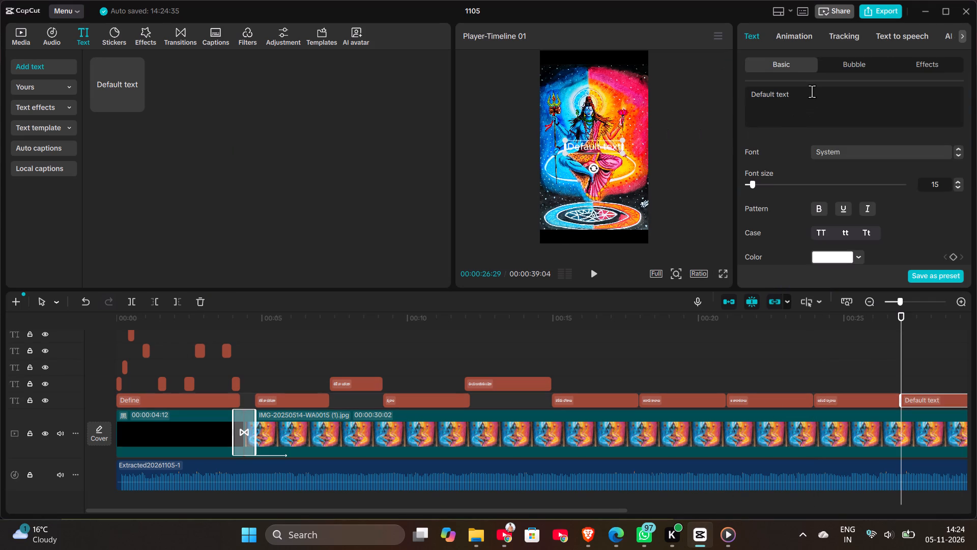
drag(812, 91, 726, 95)
key(ctrl+v)
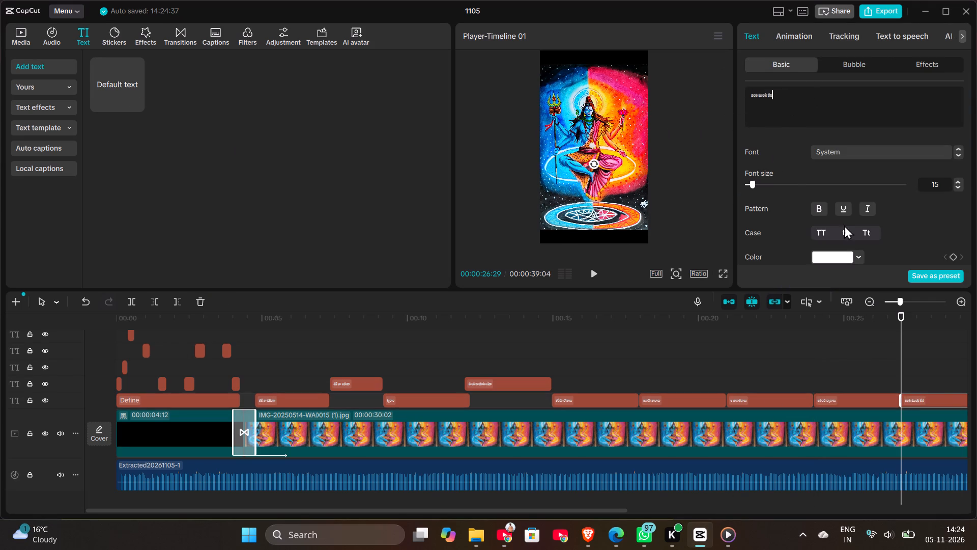
scroll(812, 346, left, 3)
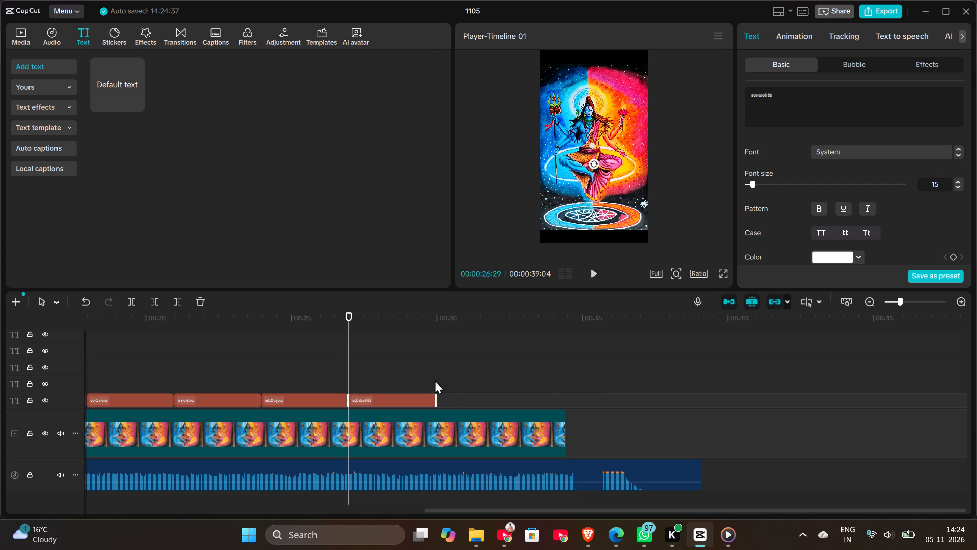
click(435, 380)
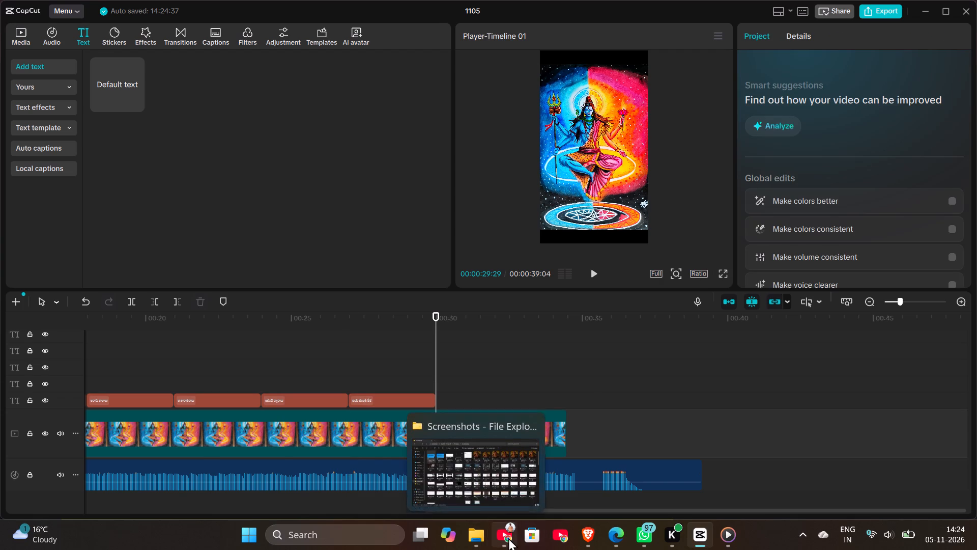
Copy తీపి కురిసే వేళ from the Google lyrics in Chrome and convert it in AndhraCode, replacing the previous input.
click(508, 538)
click(640, 13)
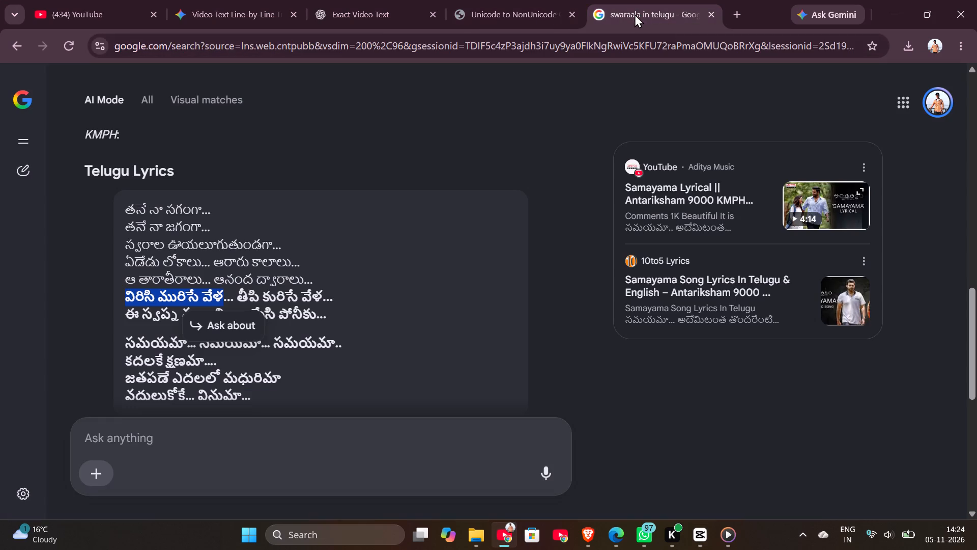
drag(237, 297, 322, 299)
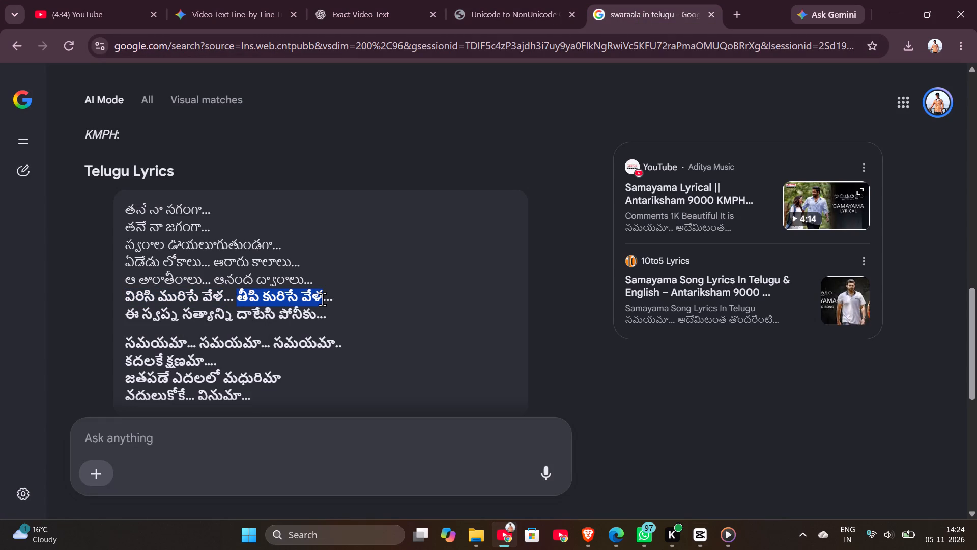
drag(322, 299, 323, 299)
key(ctrl+c)
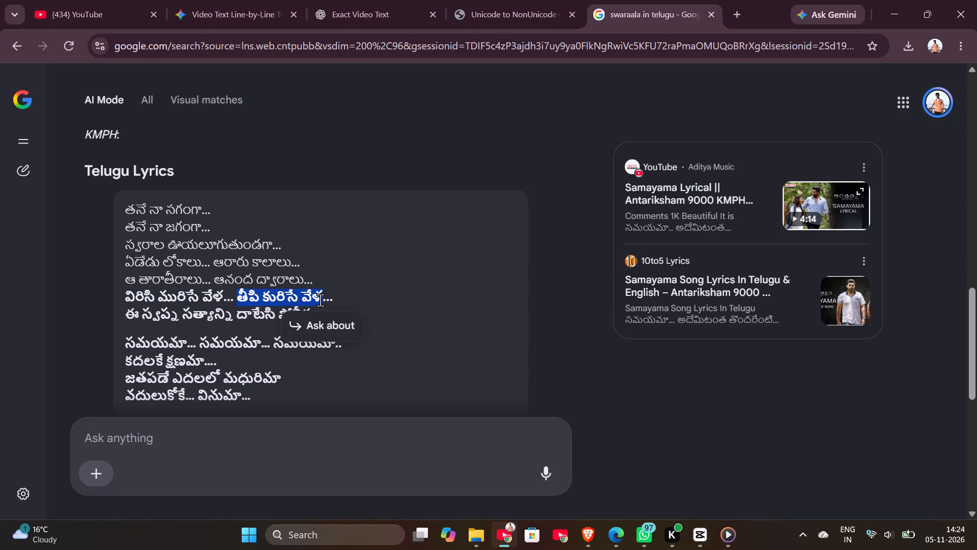
click(512, 9)
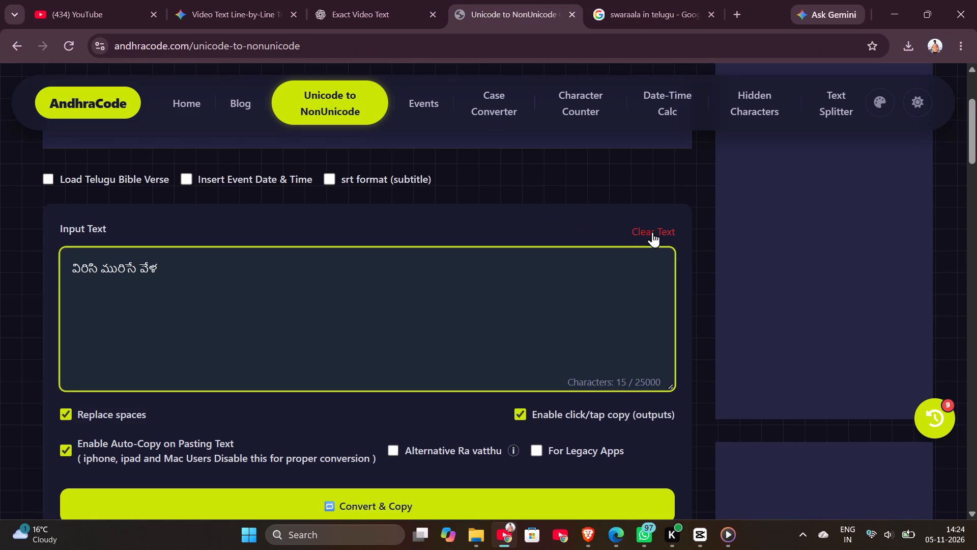
click(652, 230)
key(ctrl+v)
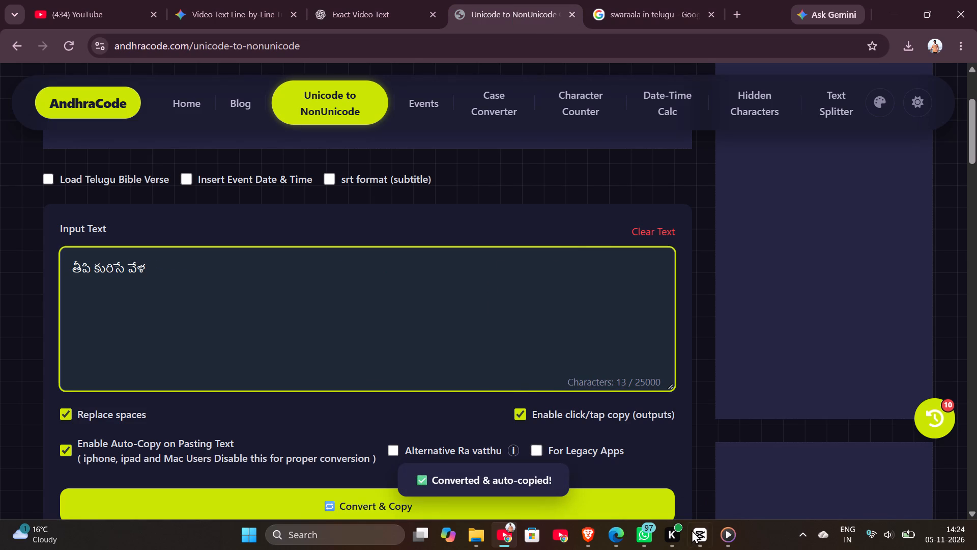
Return to CapCut, add a default text clip at 00:00:29:29, and replace its wording with the converted తీపి కురిసే వేళ lyric.
click(696, 545)
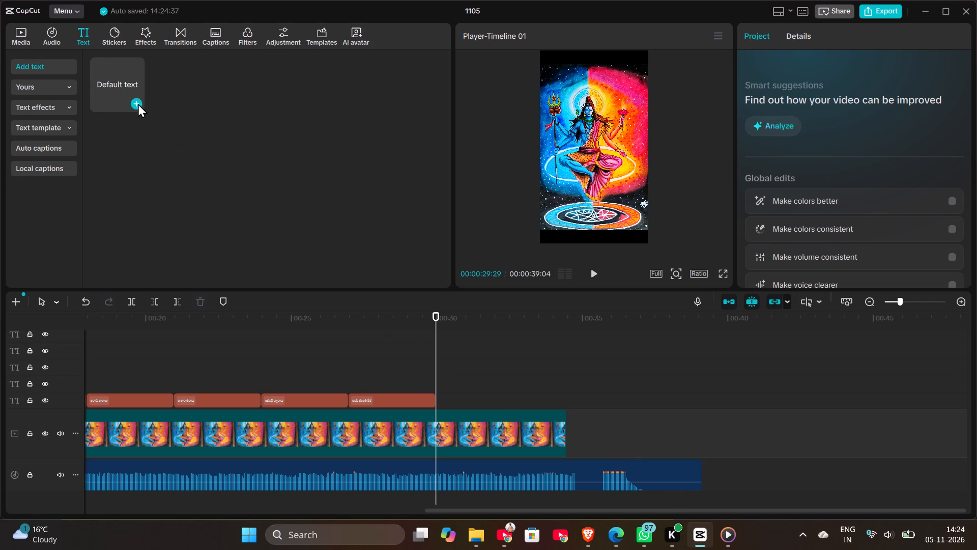
click(138, 103)
drag(819, 91, 724, 94)
key(ctrl+v)
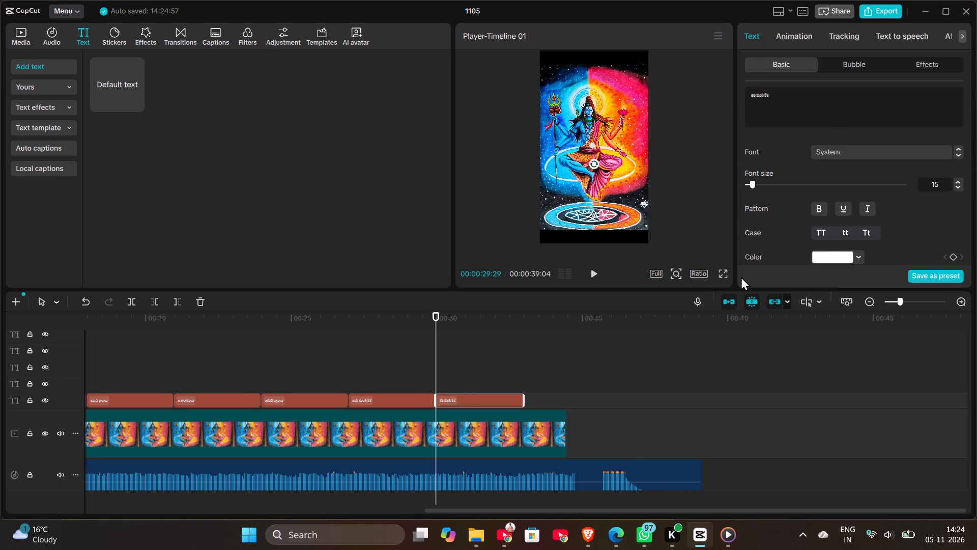
Play the reference reel's next lyrics in Media Player, and convert ఈ స్వప్న సత్యాన్ని from the Google lyrics in AndhraCode.
click(734, 538)
click(486, 493)
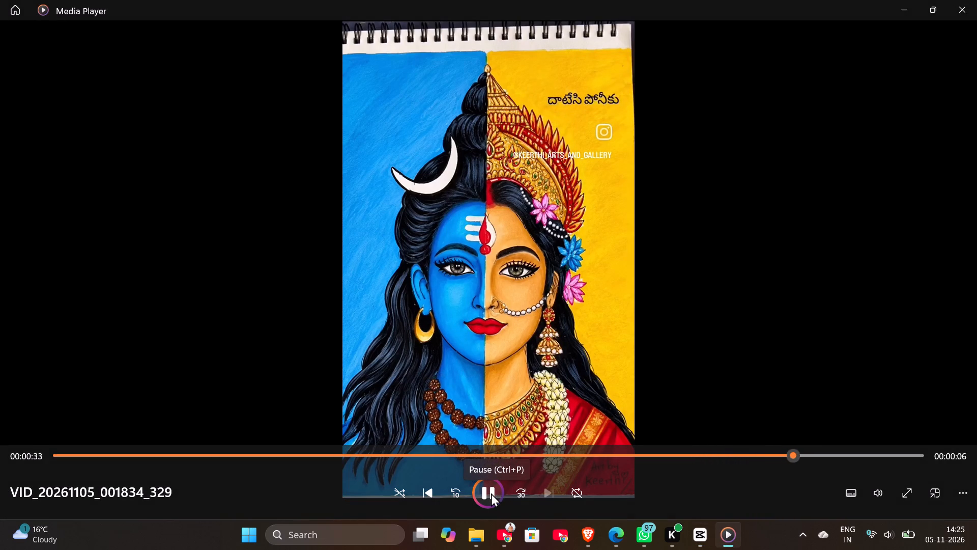
click(491, 493)
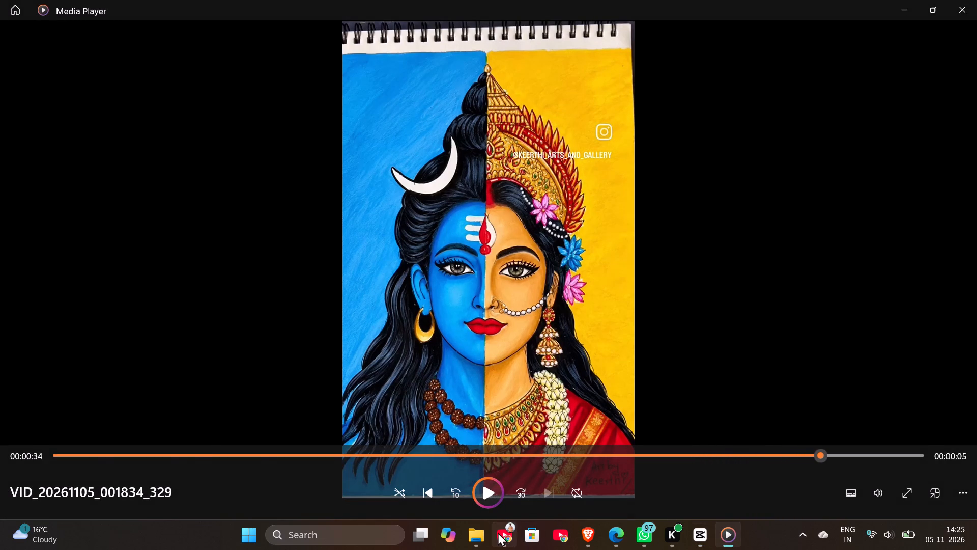
click(498, 532)
click(662, 5)
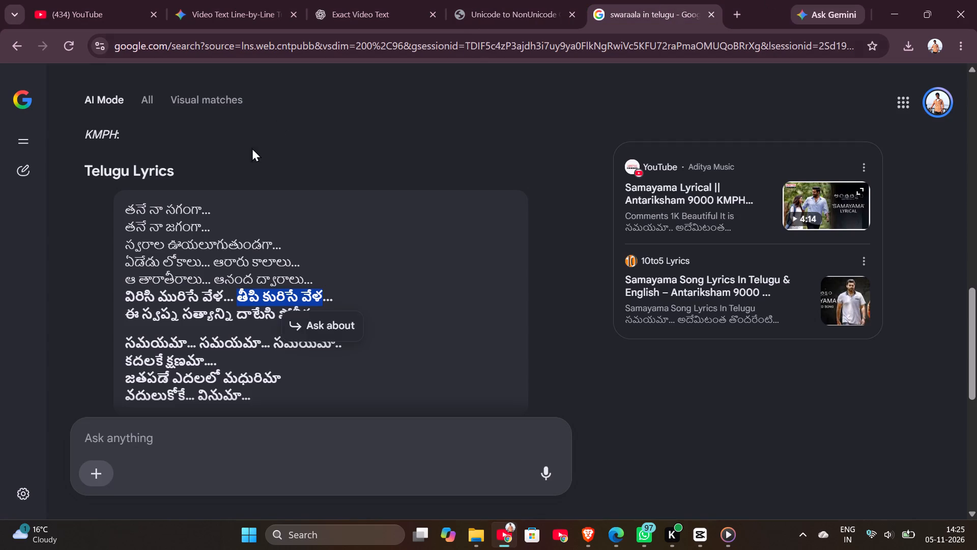
drag(126, 309, 201, 317)
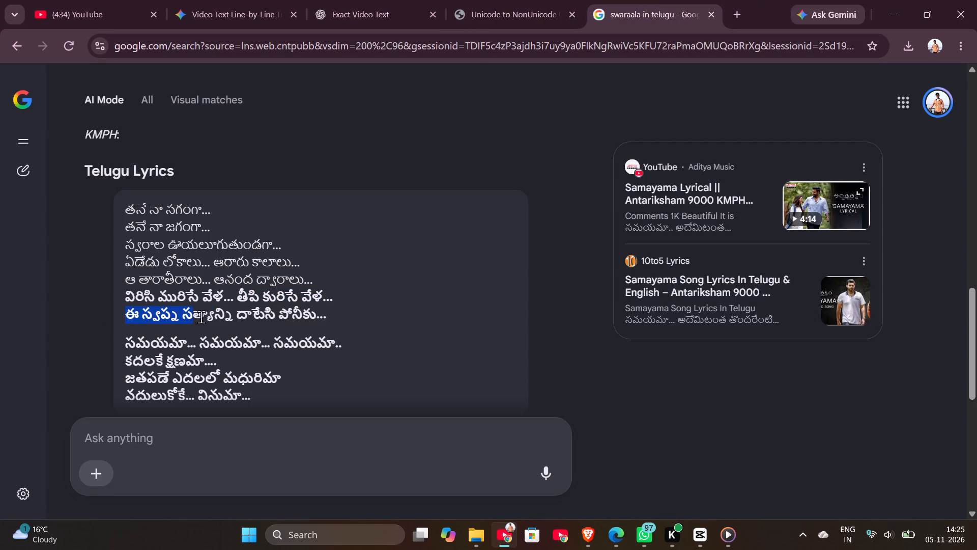
drag(201, 317, 227, 314)
key(ctrl+c)
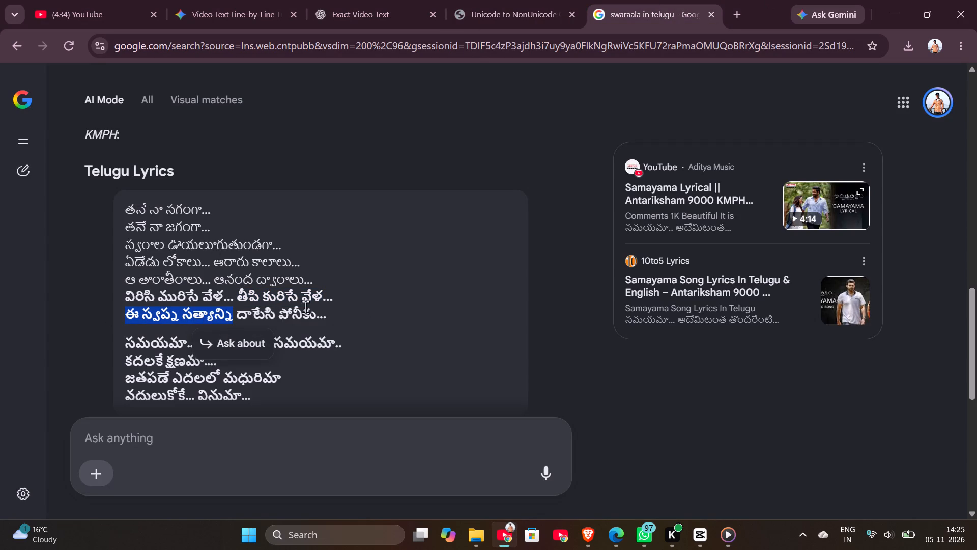
click(510, 0)
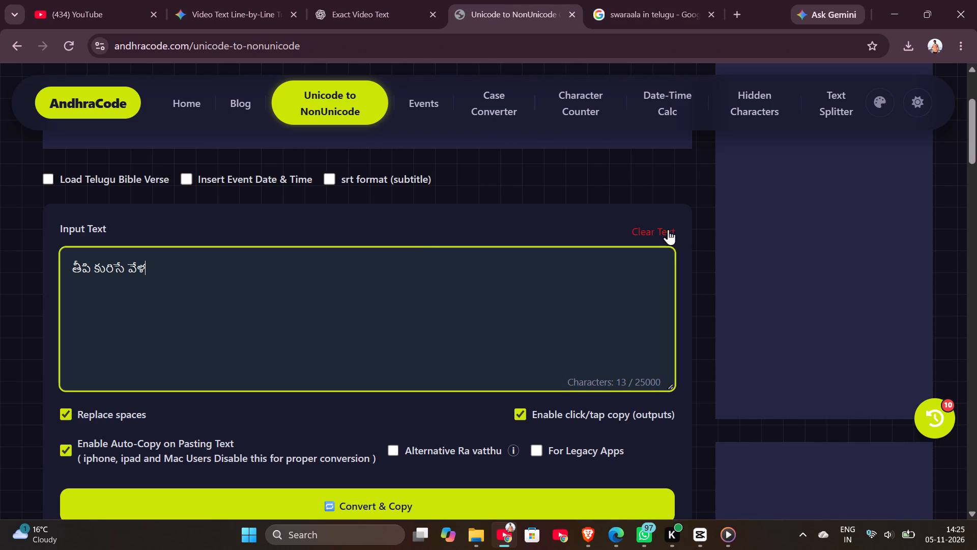
click(668, 229)
key(ctrl+v)
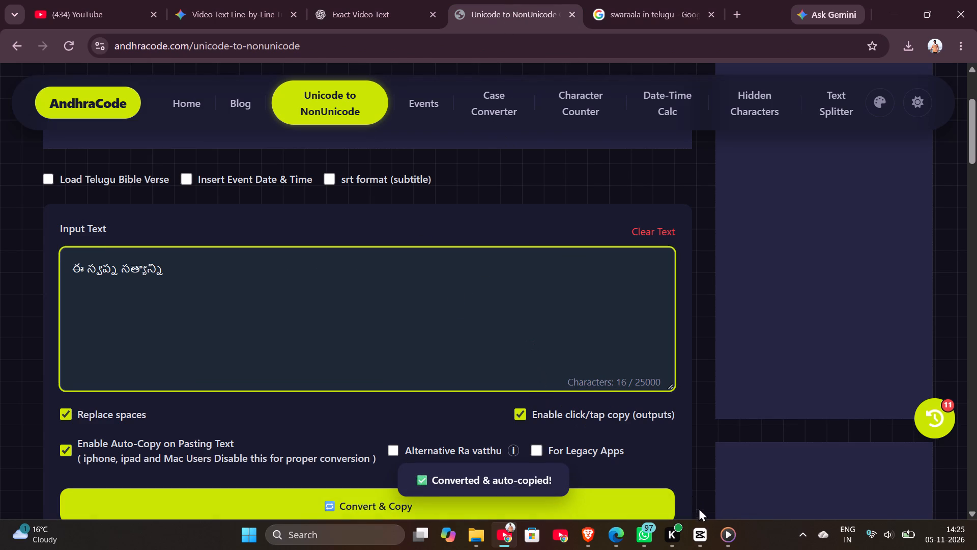
Return to CapCut, add a default text clip at 00:00:32:29, and replace its wording with the converted ఈ స్వప్న సత్యాన్ని lyric.
click(700, 528)
click(523, 381)
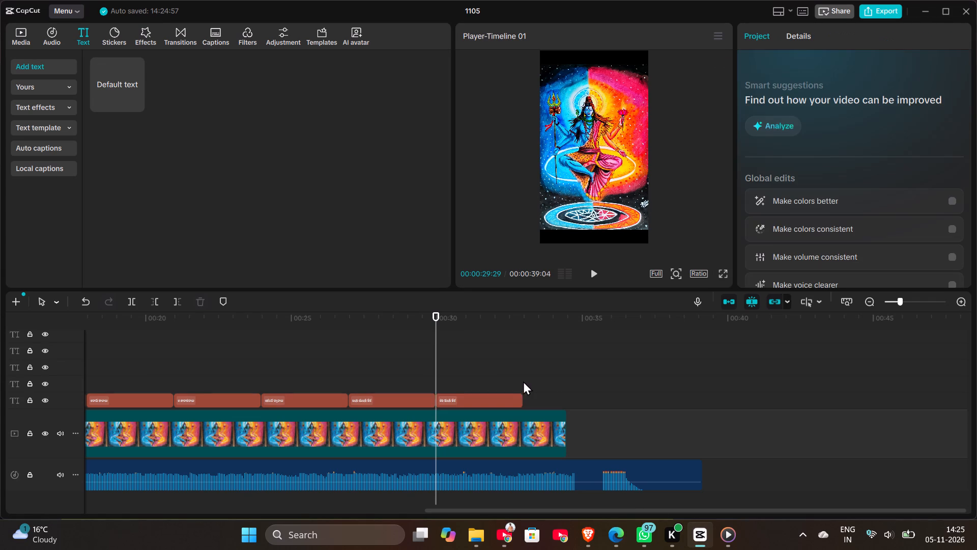
click(137, 102)
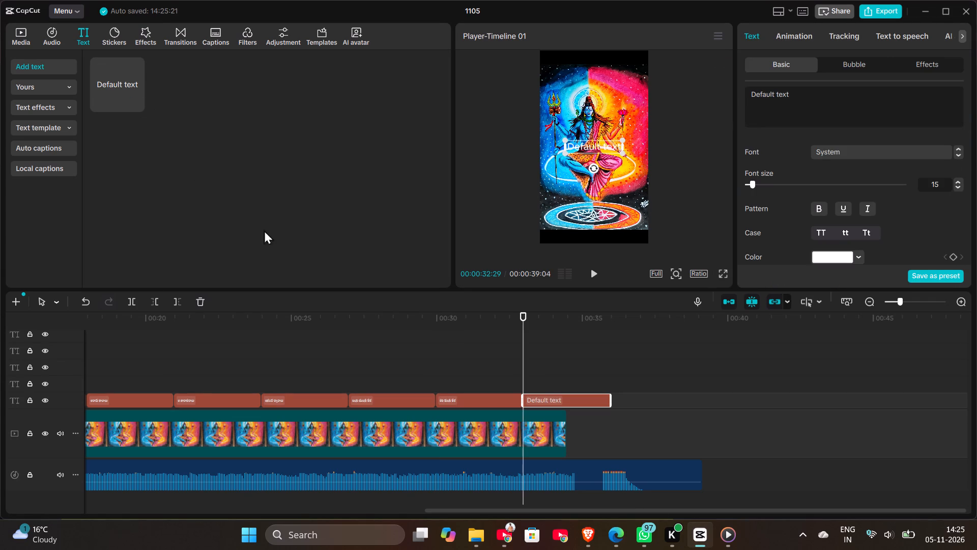
drag(798, 96, 710, 81)
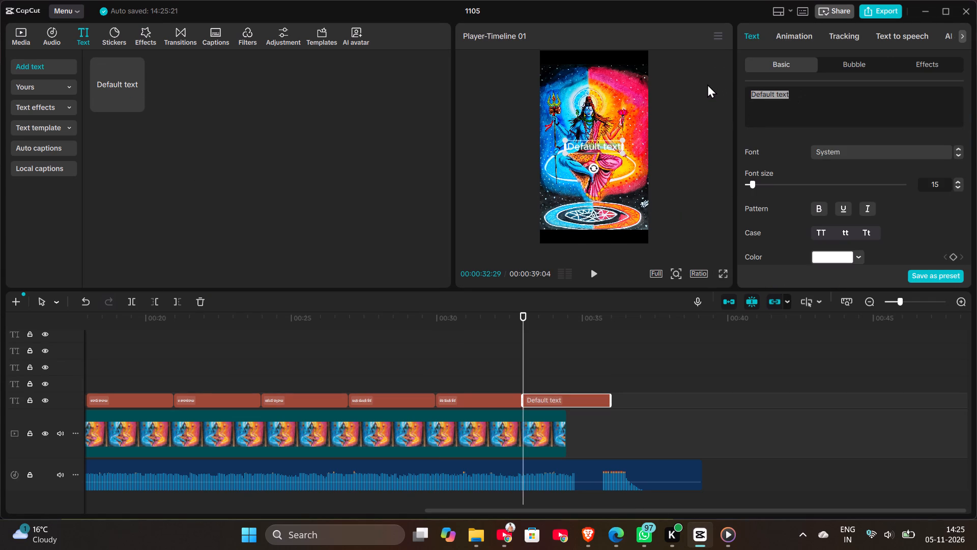
key(ctrl+v)
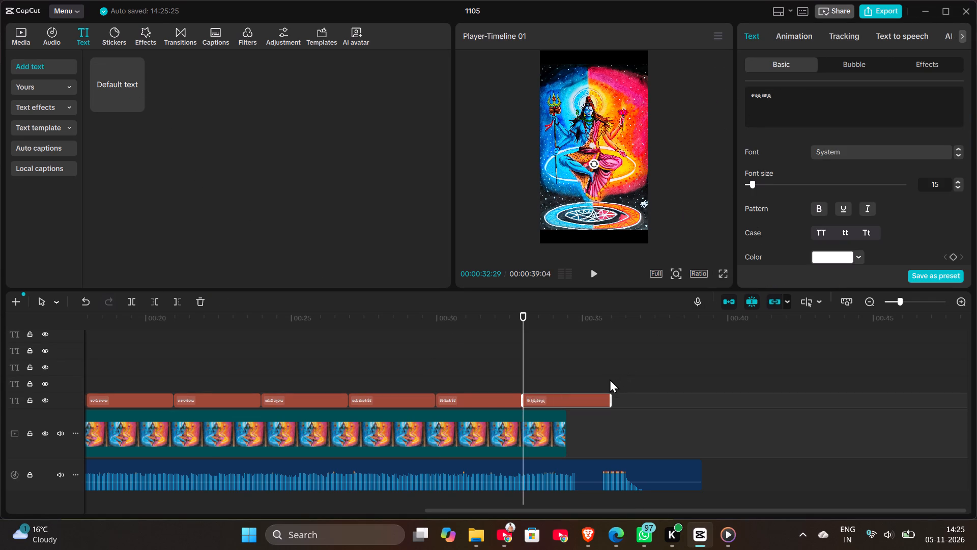
Add another default text clip at 00:00:35:29, directly after the ఈ స్వప్న సత్యాన్ని clip.
click(610, 379)
click(135, 105)
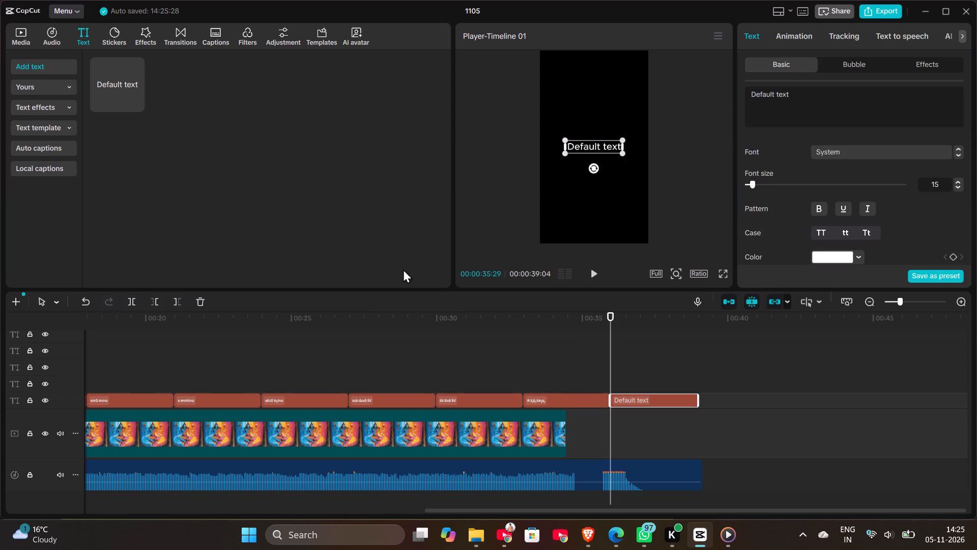
Copy దాటేసి పోనీకు from the Google lyrics in Chrome and convert it in AndhraCode, replacing the previous input.
click(507, 541)
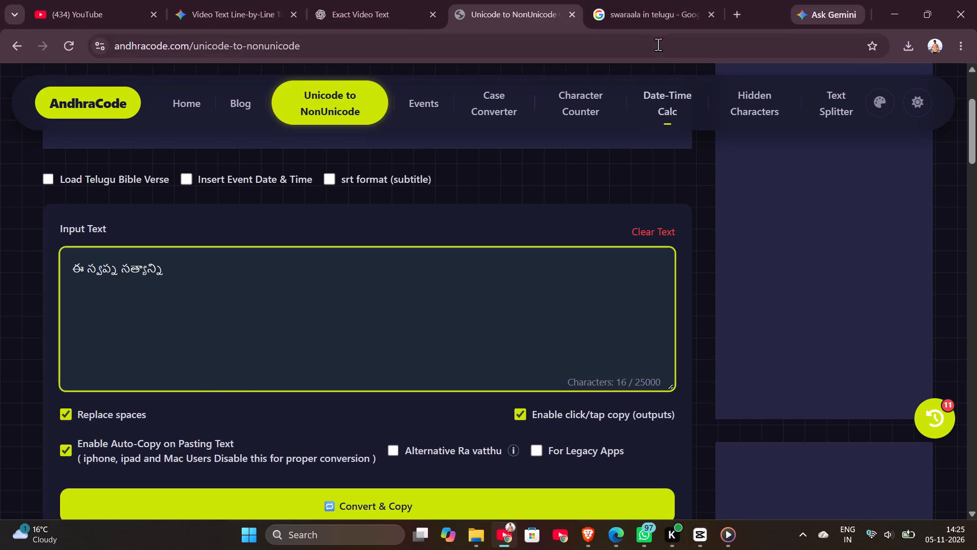
click(639, 10)
drag(235, 315, 315, 320)
key(ctrl+c)
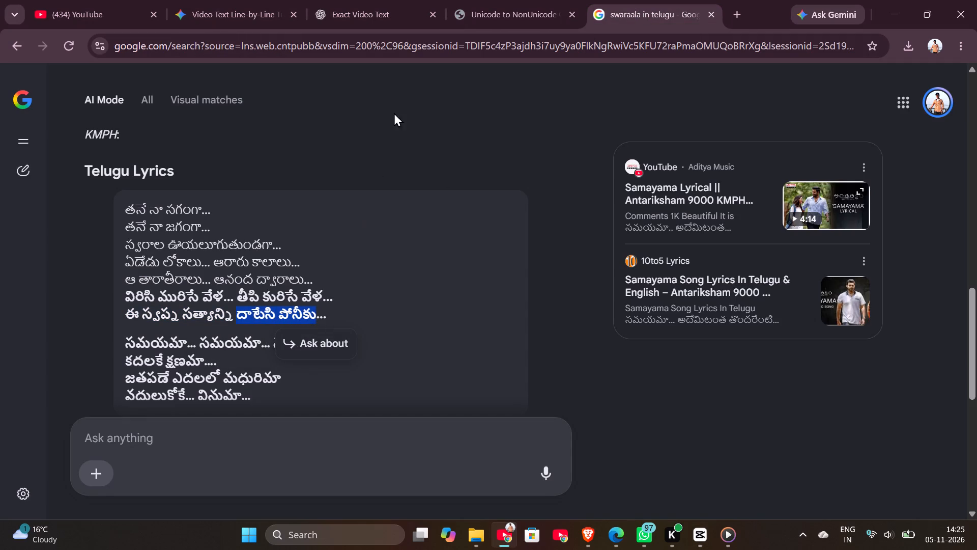
click(508, 3)
click(635, 228)
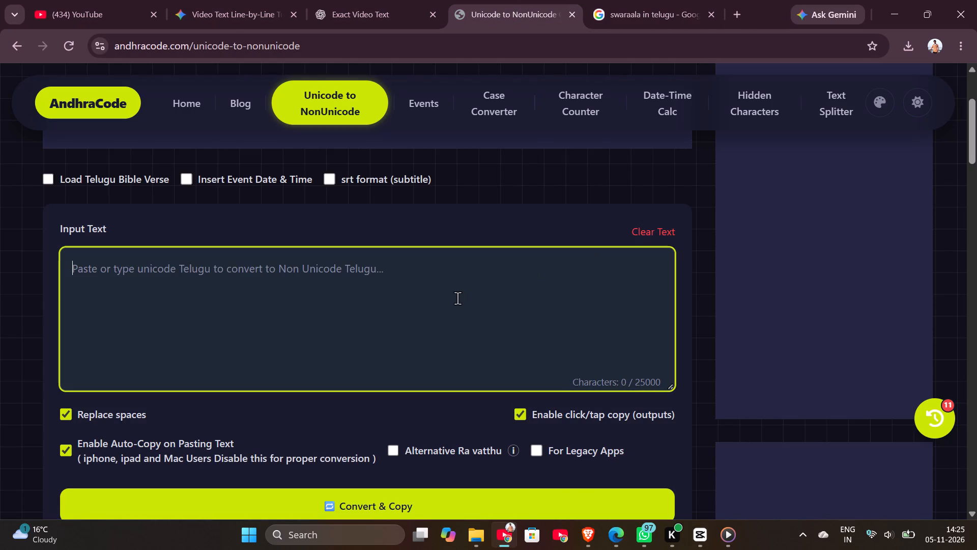
key(ctrl+v)
Return to CapCut and replace the wording of the text clip at 00:00:35:29 with the converted దాటేసి పోనీకు lyric.
click(697, 543)
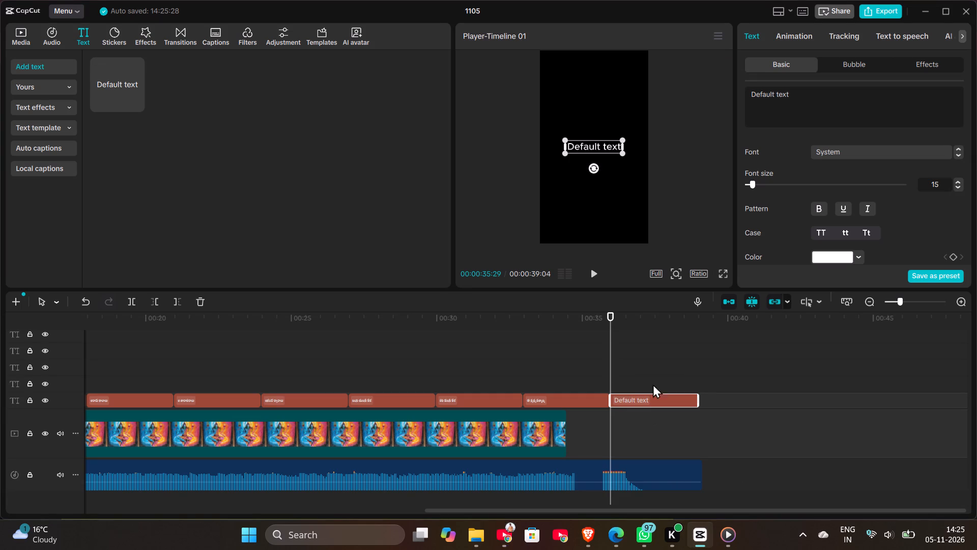
drag(807, 89, 716, 91)
drag(716, 91, 724, 94)
drag(799, 94, 729, 94)
key(ctrl+v)
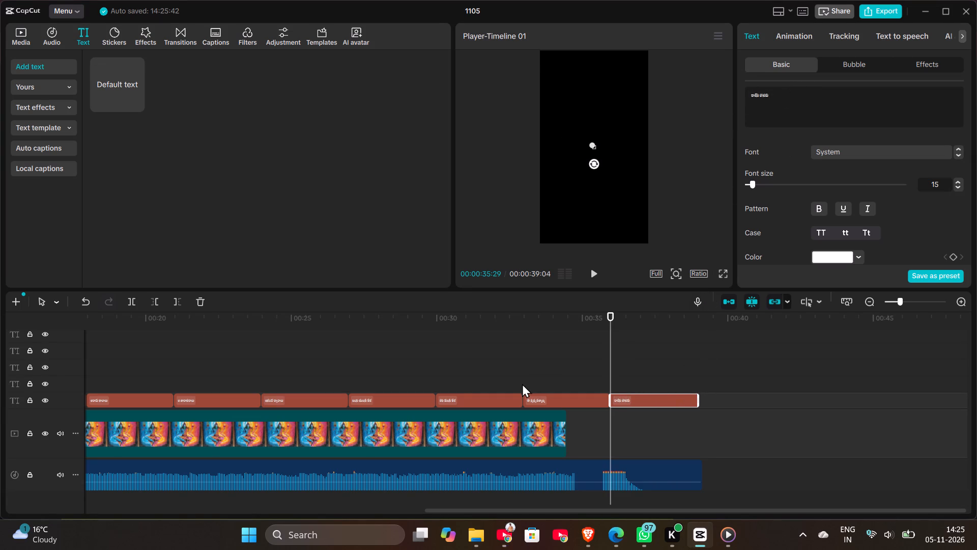
Select all lyric clips from about 00:00:09 to the end, make them bold, and set their font to Ravali.
drag(660, 369, 476, 396)
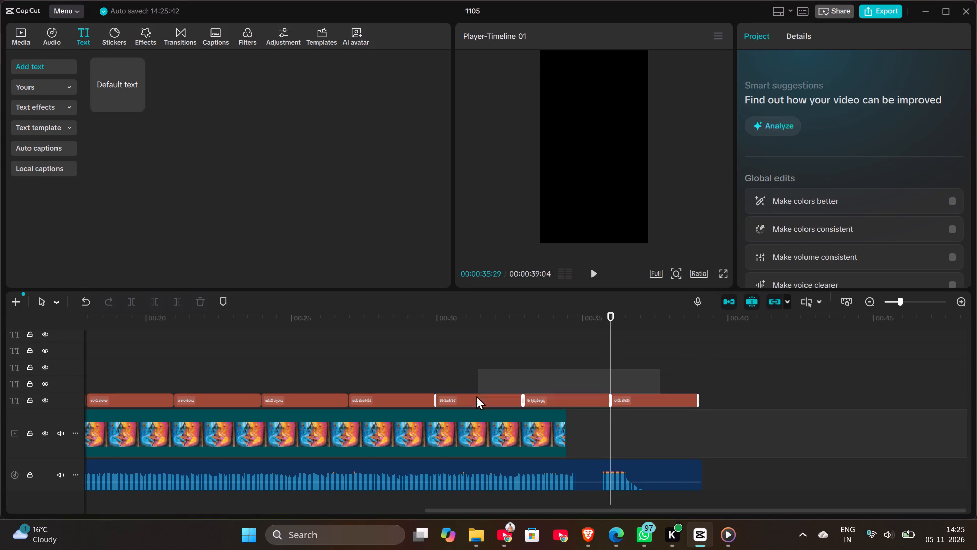
drag(476, 396, 291, 396)
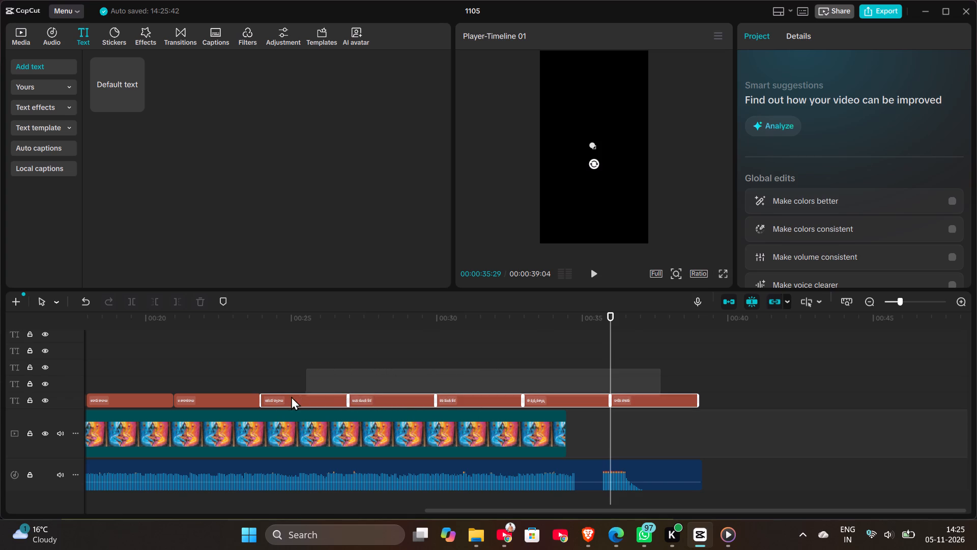
drag(291, 396, 186, 402)
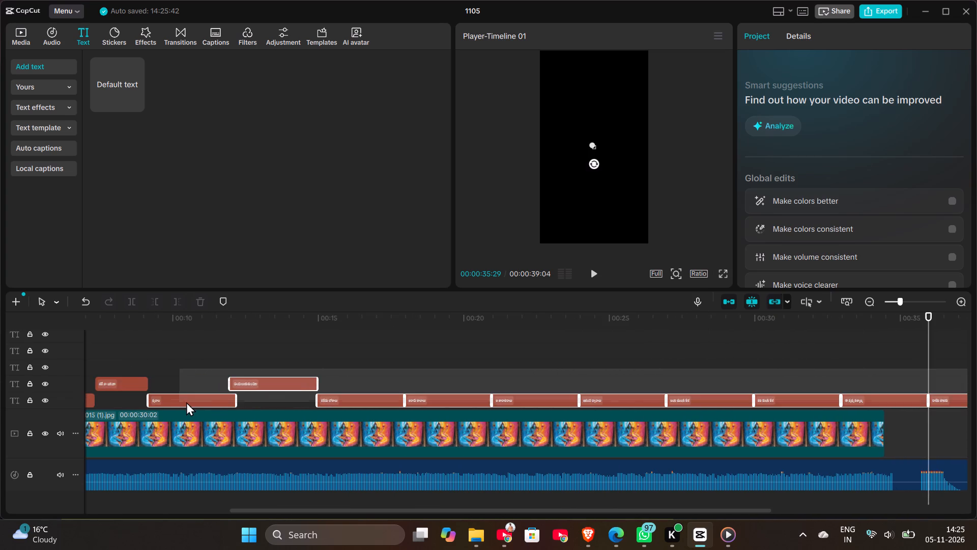
drag(186, 402, 341, 401)
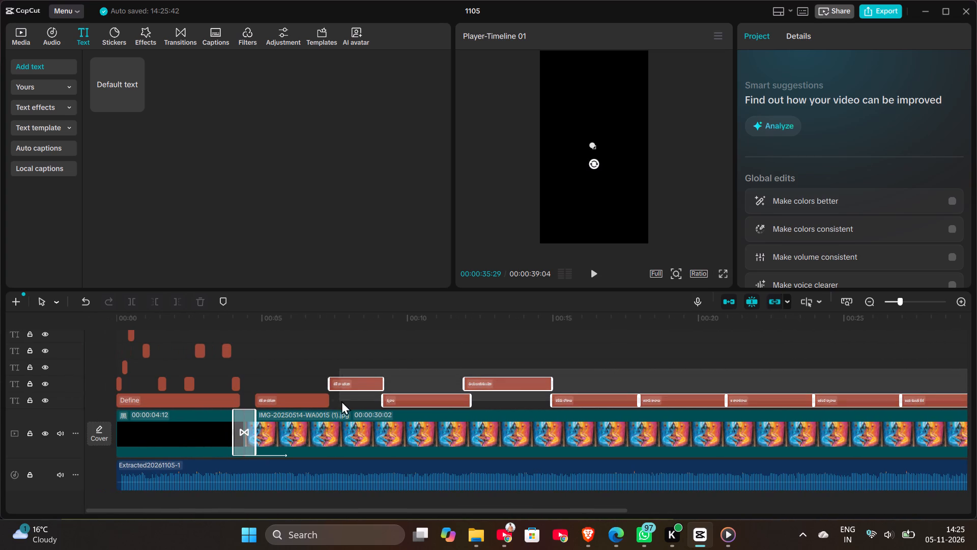
drag(341, 401, 389, 402)
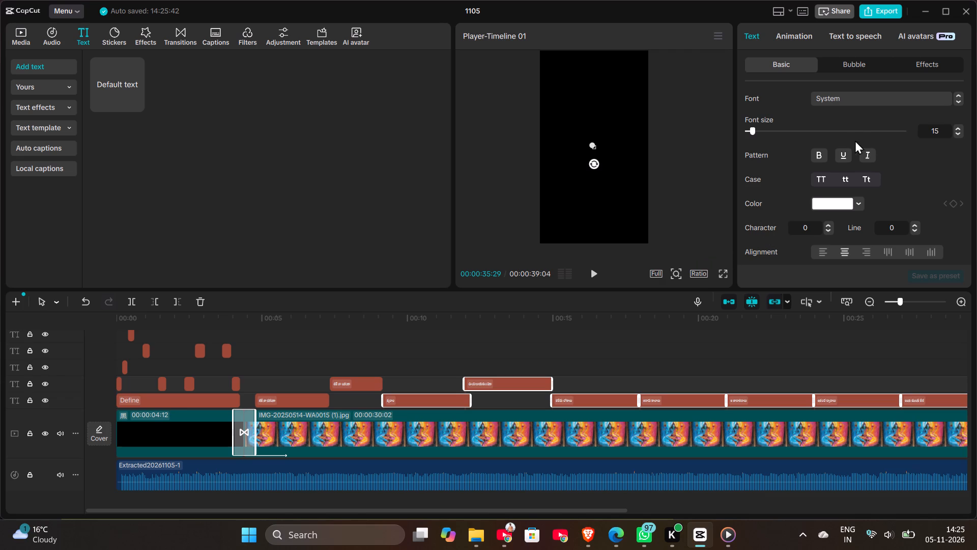
click(820, 161)
click(882, 102)
click(879, 84)
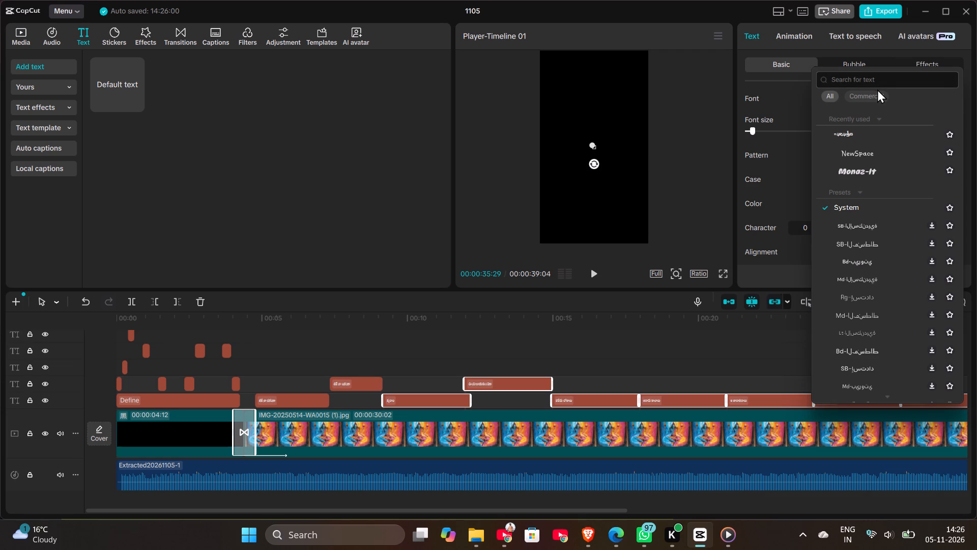
text(rava)
text(li)
key(Return)
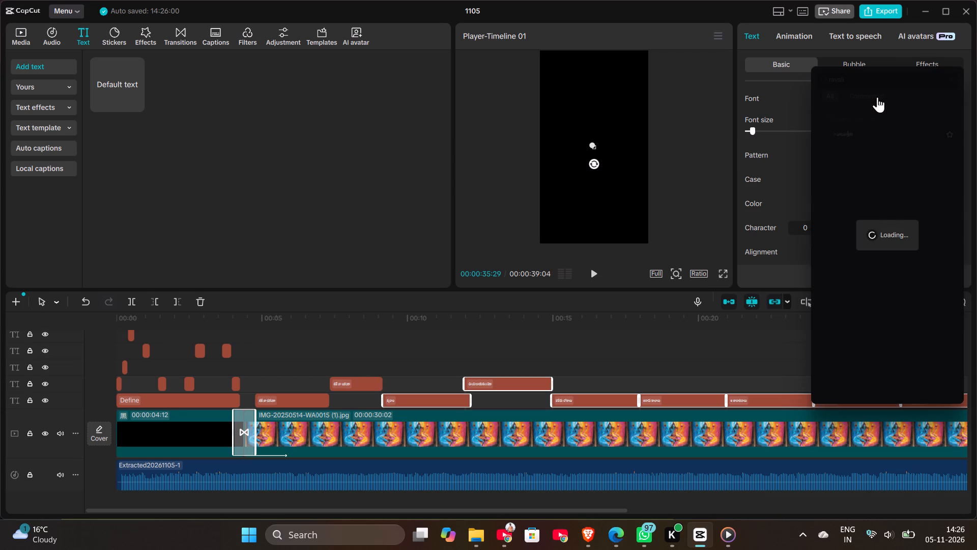
click(877, 133)
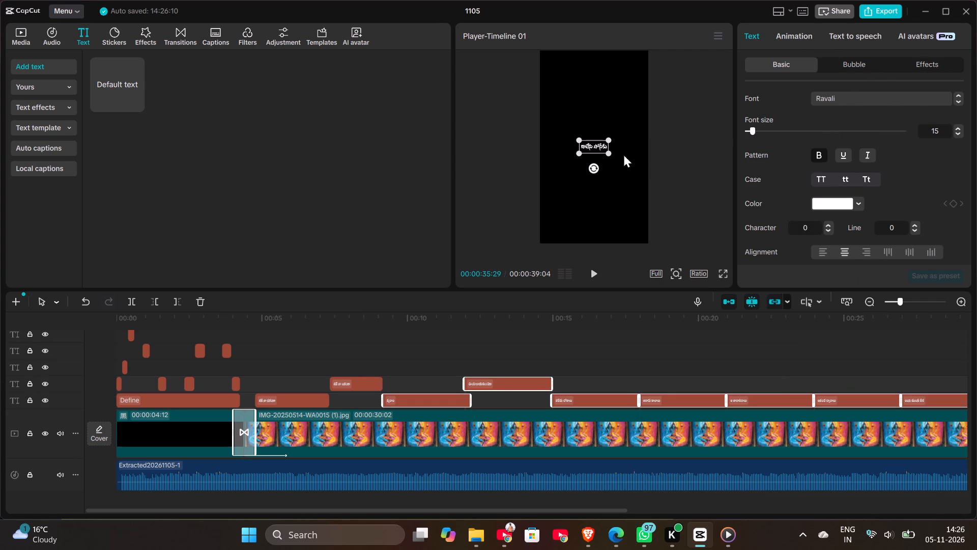
Enlarge the selected lyric texts together in the preview, and open their text effects.
drag(607, 154, 620, 158)
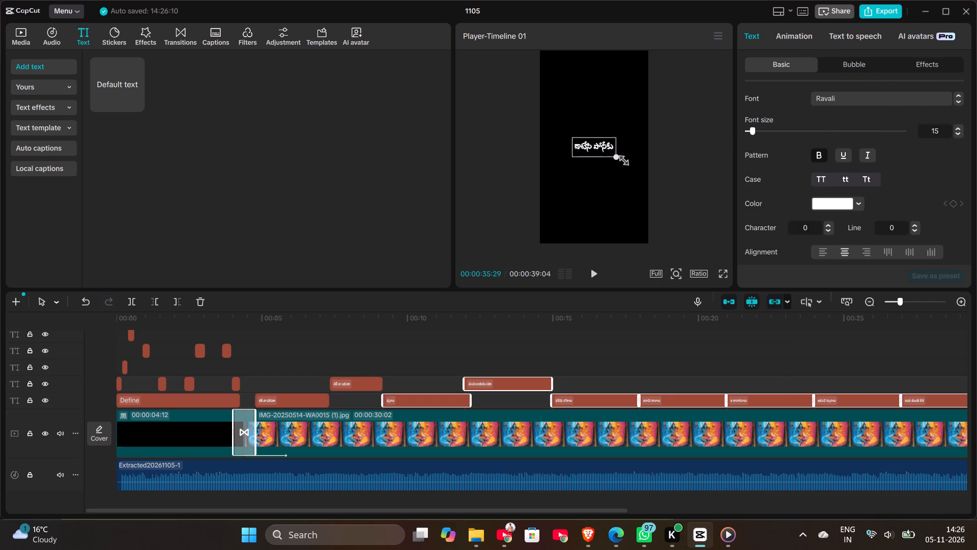
drag(620, 158, 621, 158)
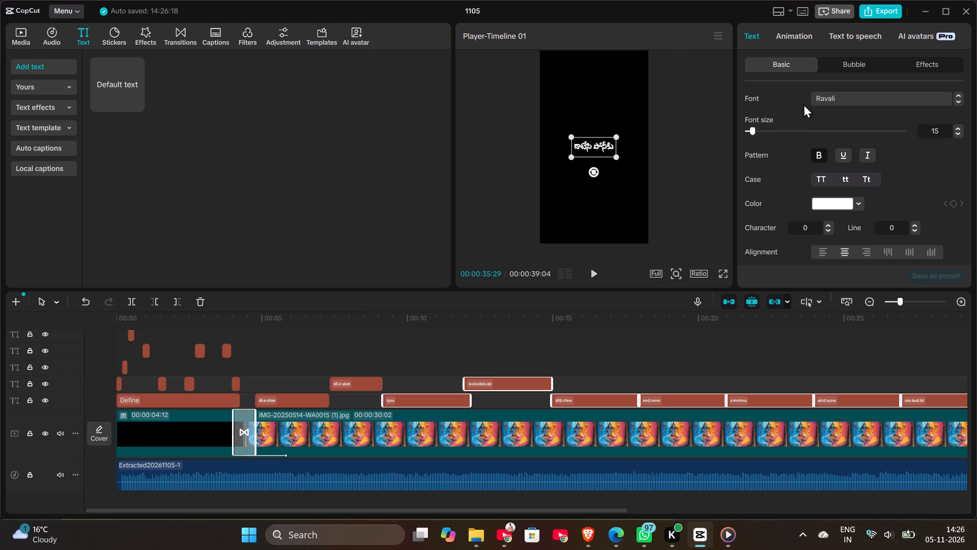
click(923, 67)
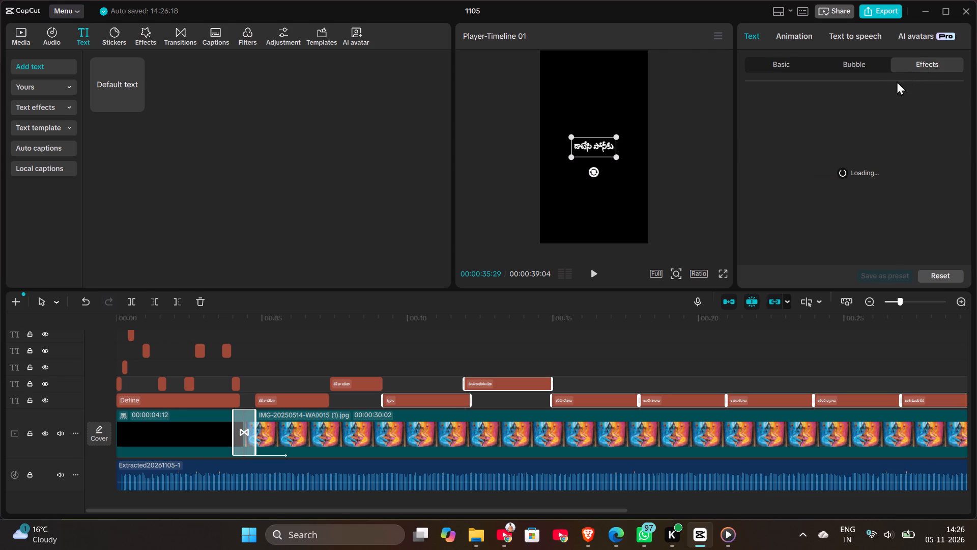
Play the timeline from the first Telugu lyric clip to check the restyled text over the Shiva painting.
click(276, 375)
click(594, 273)
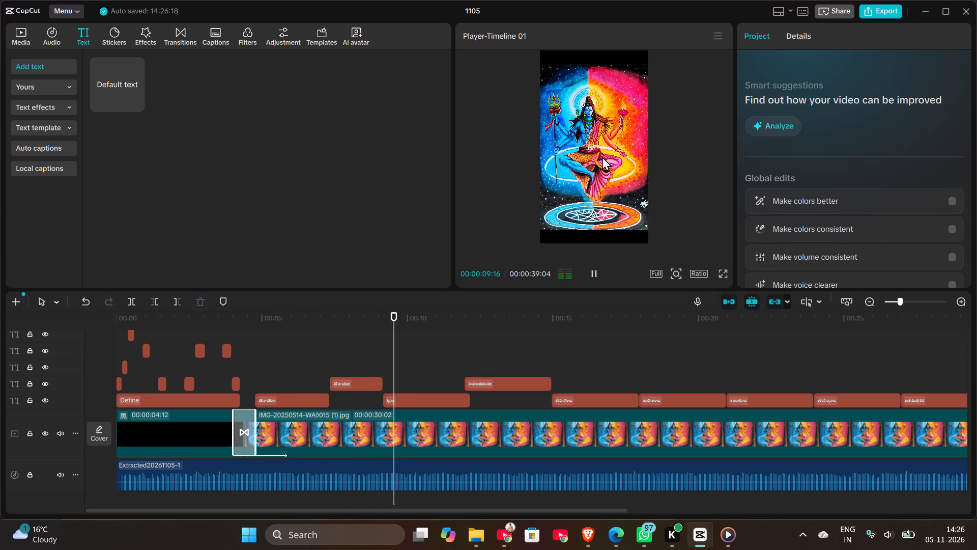
Select all Telugu lyric clips on both tracks and apply the white preset style, fifth in the first row.
drag(284, 363, 387, 395)
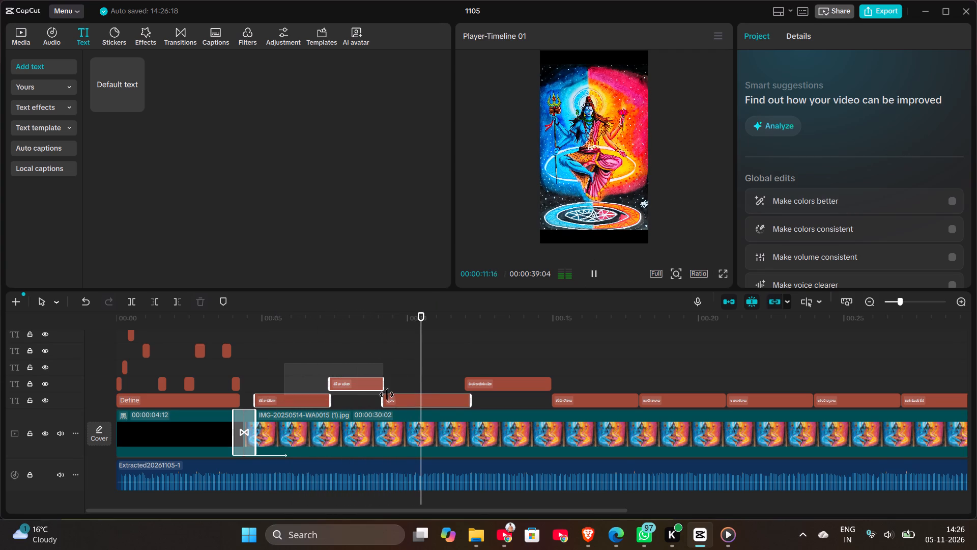
drag(387, 395, 815, 394)
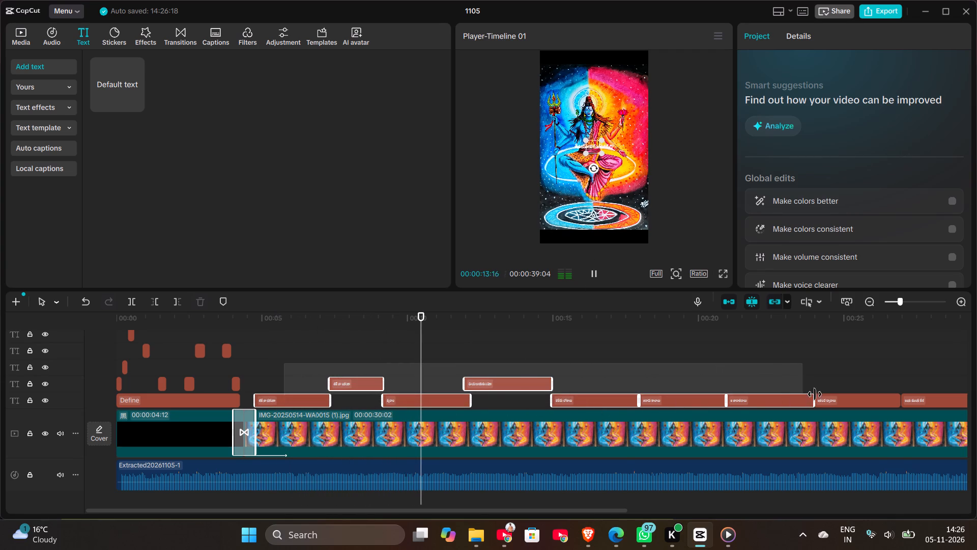
drag(815, 394, 892, 399)
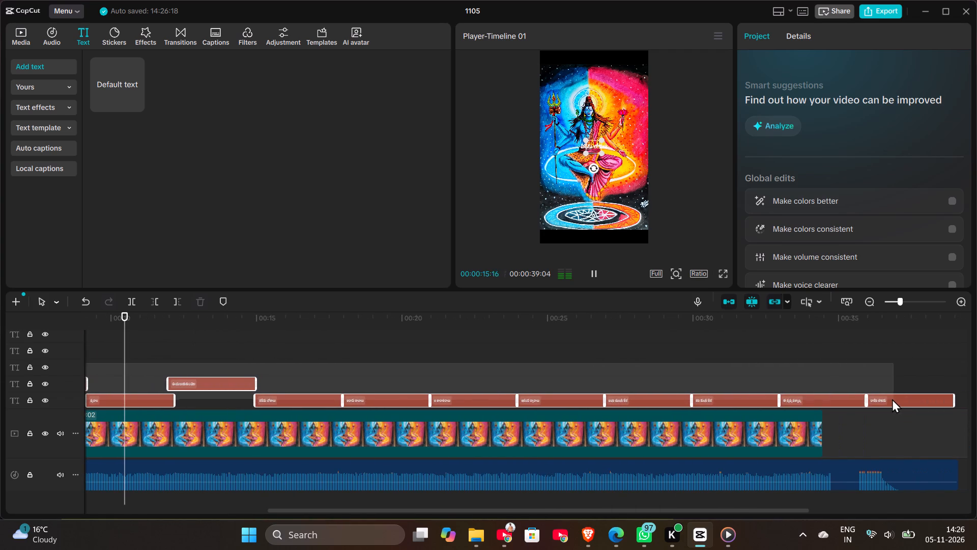
drag(892, 399, 900, 399)
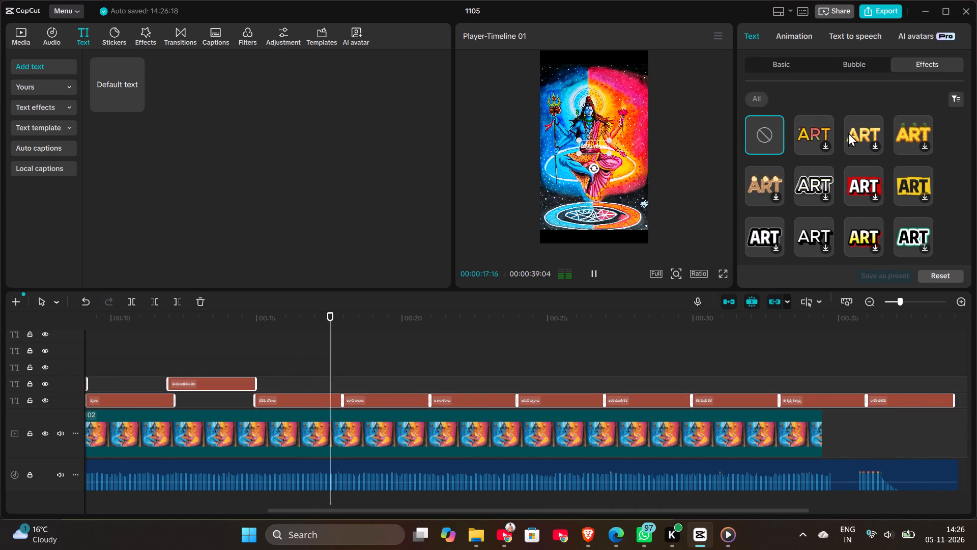
click(780, 64)
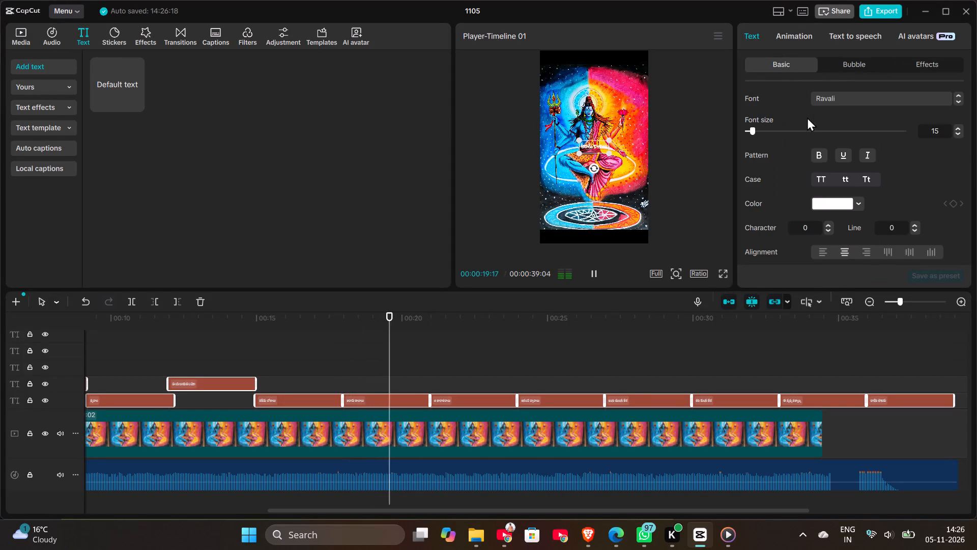
scroll(847, 201, down, 2)
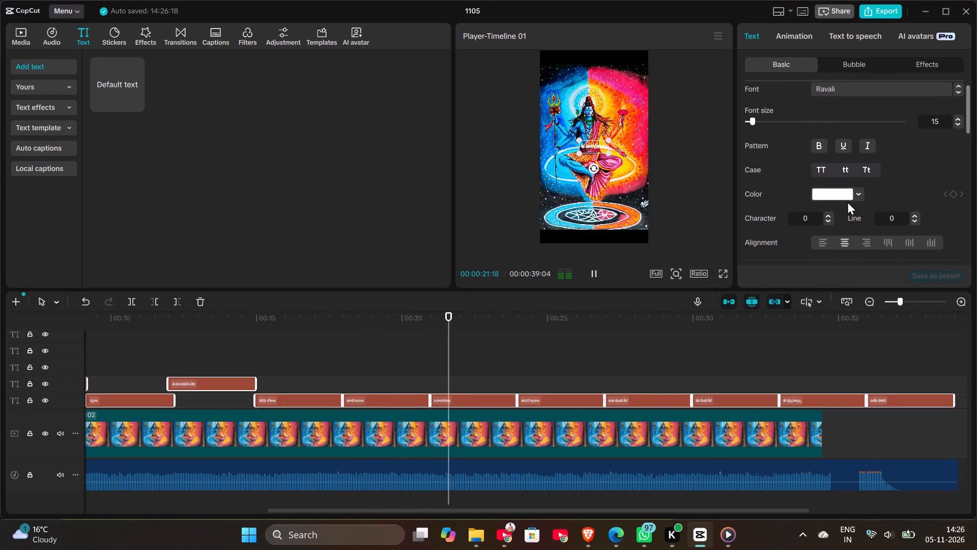
scroll(847, 201, down, 4)
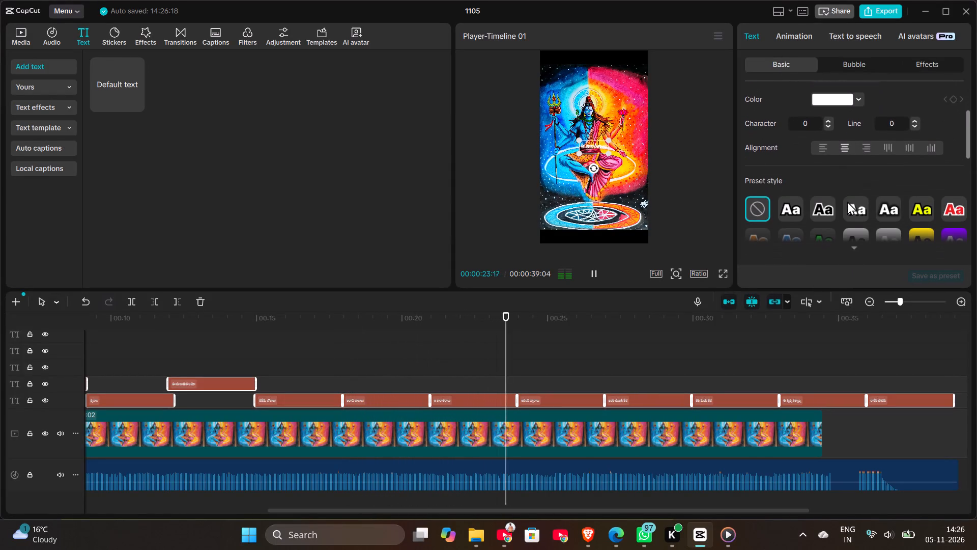
scroll(847, 201, down, 2)
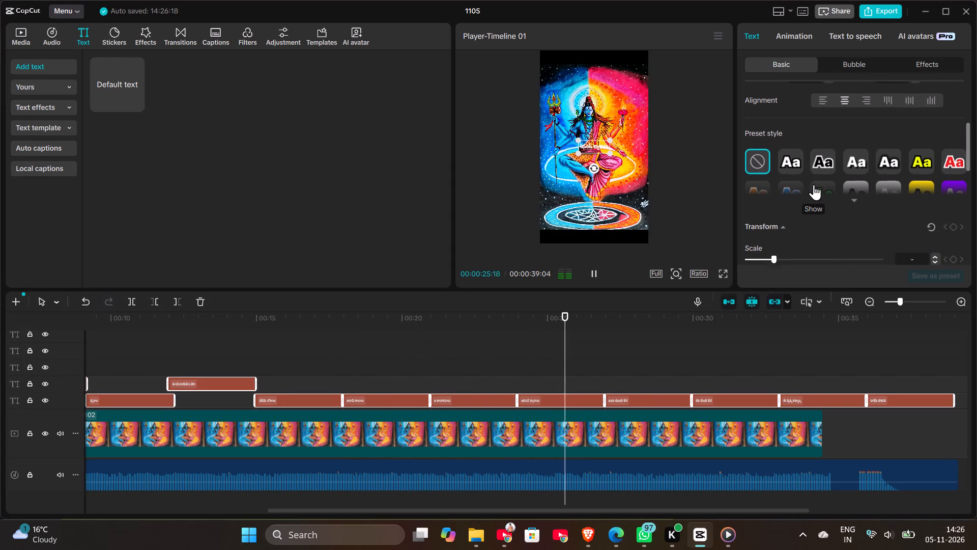
scroll(814, 184, down, 1)
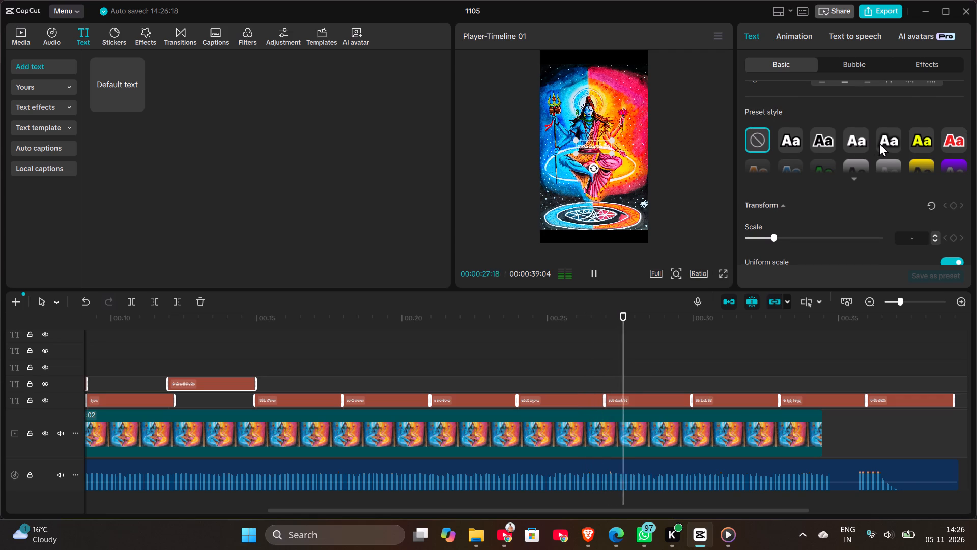
click(887, 143)
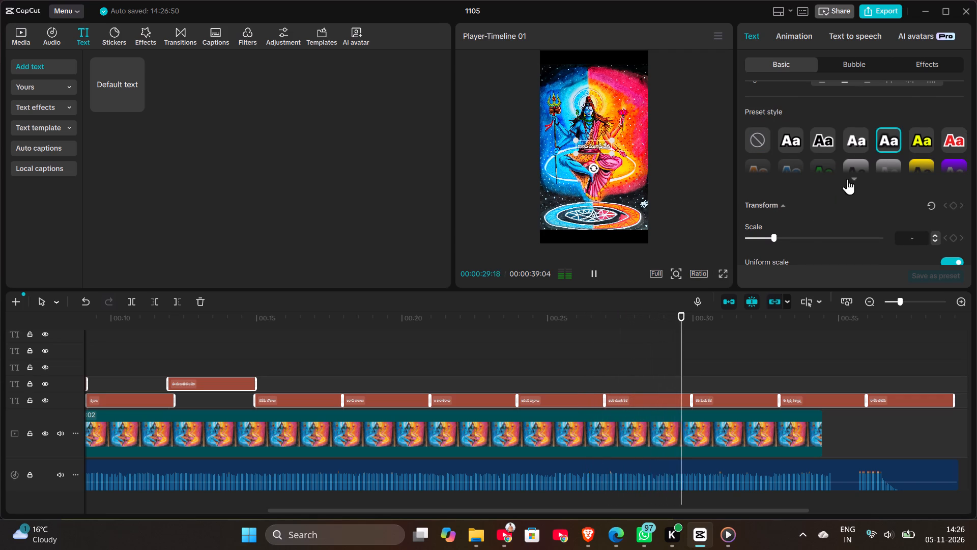
Review the white-styled lyric clips through the last lines near the end of the timeline.
scroll(548, 387, right, 4)
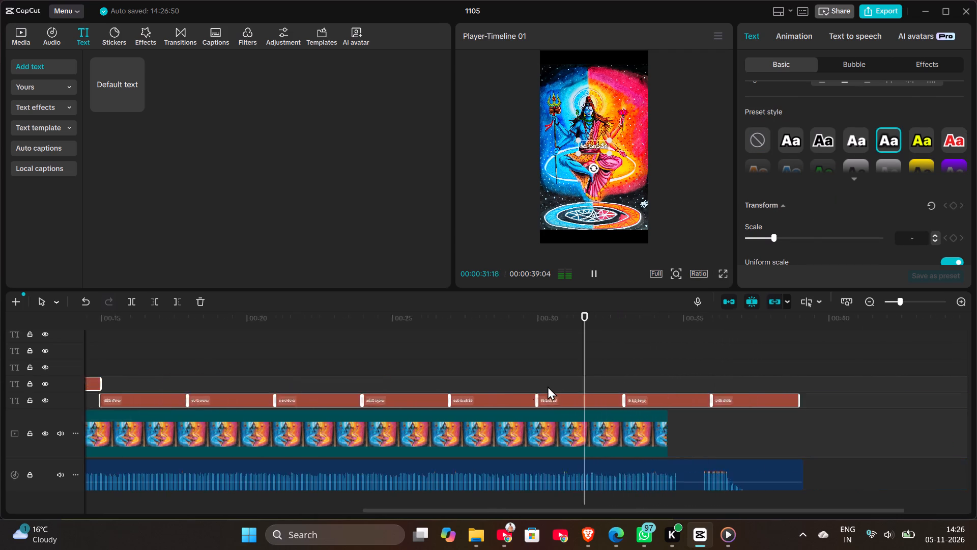
scroll(548, 386, right, 20)
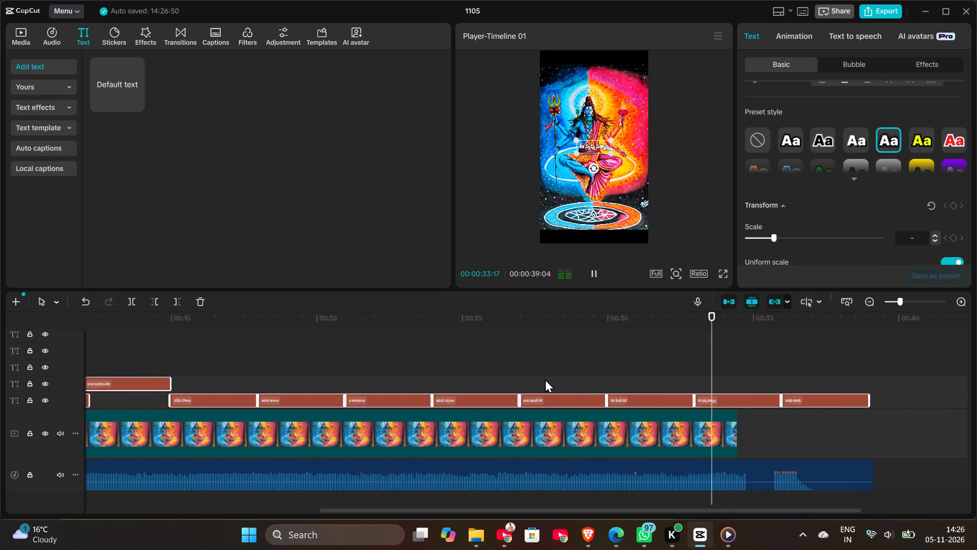
scroll(545, 379, right, 12)
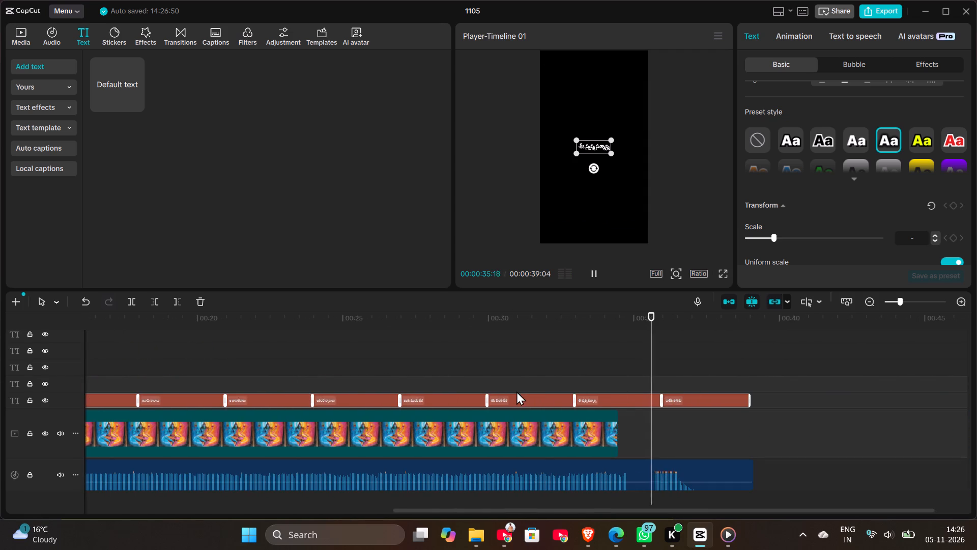
click(547, 368)
scroll(527, 368, right, 17)
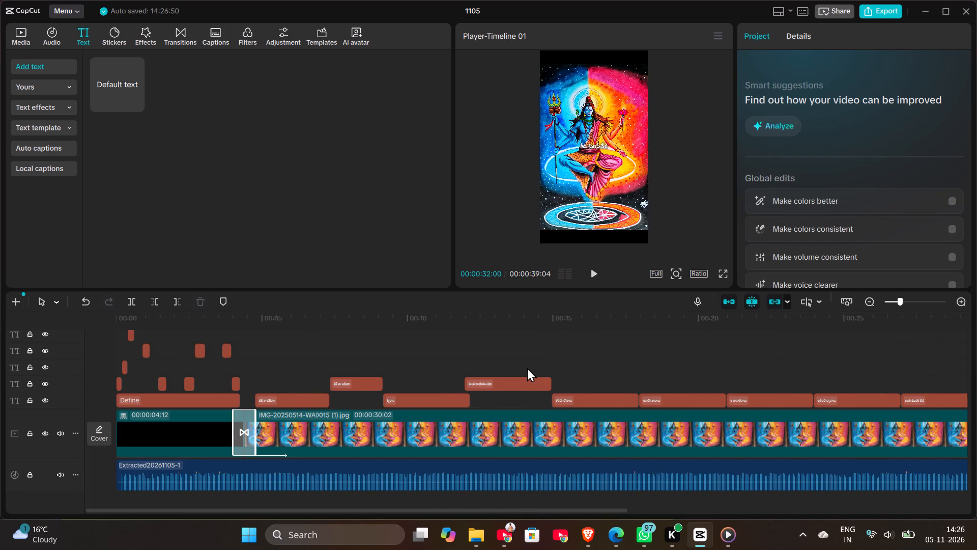
Apply the white, black-outlined first preset style to the lyric at about 00:00:06, scale it to 118%, and move it to the painting's upper-left corner.
click(292, 376)
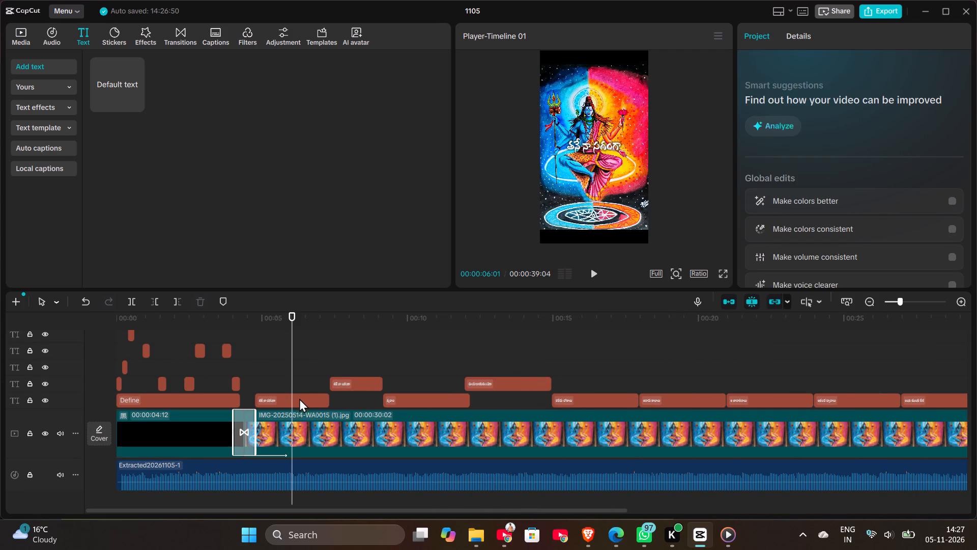
click(301, 394)
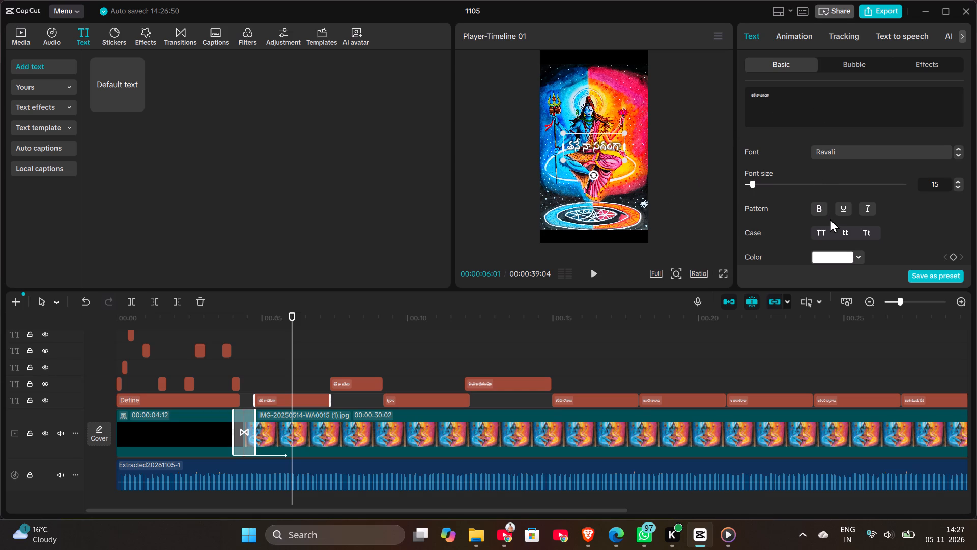
scroll(830, 218, down, 9)
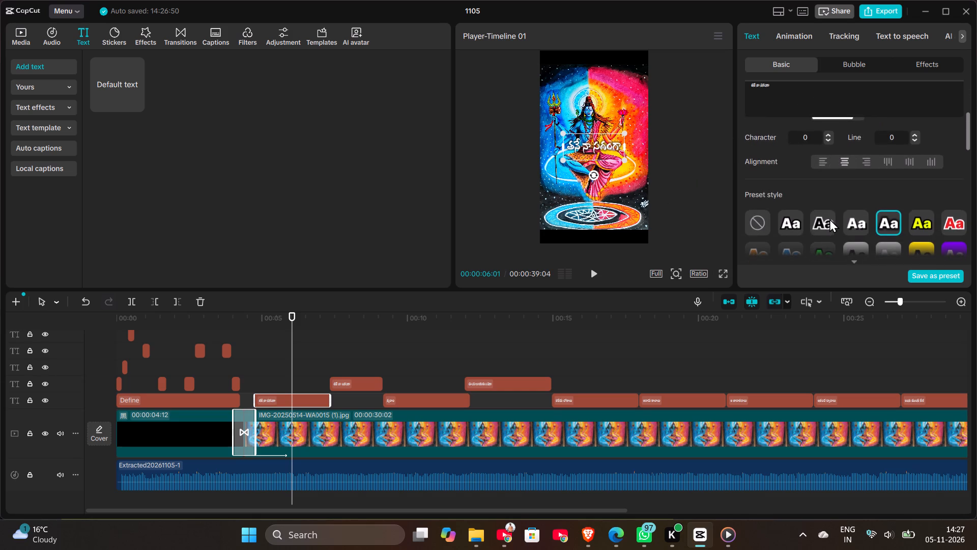
scroll(829, 218, down, 1)
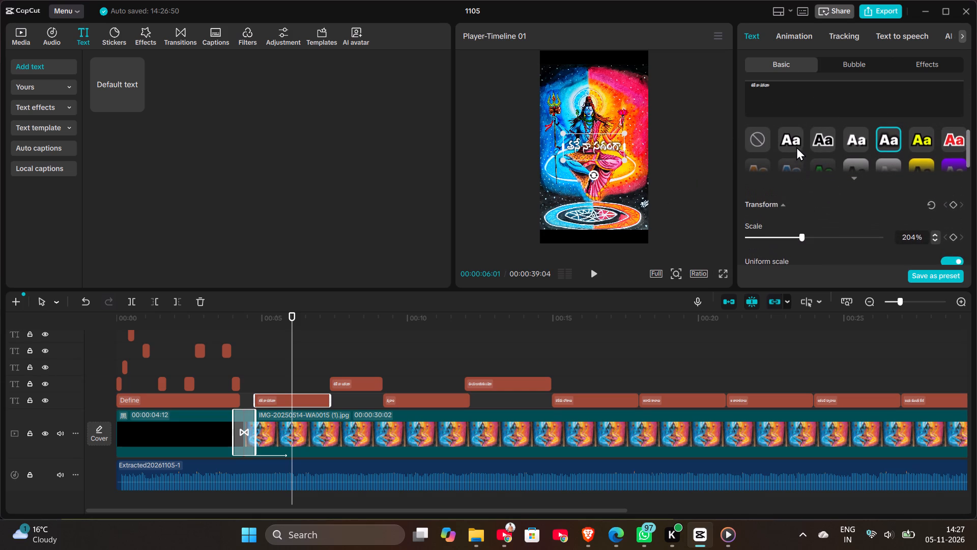
click(795, 142)
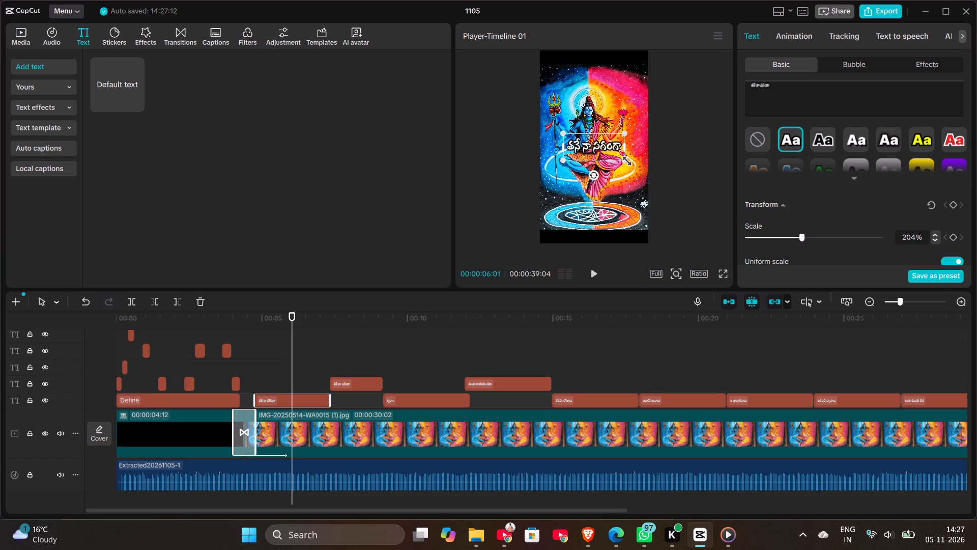
drag(622, 160, 605, 154)
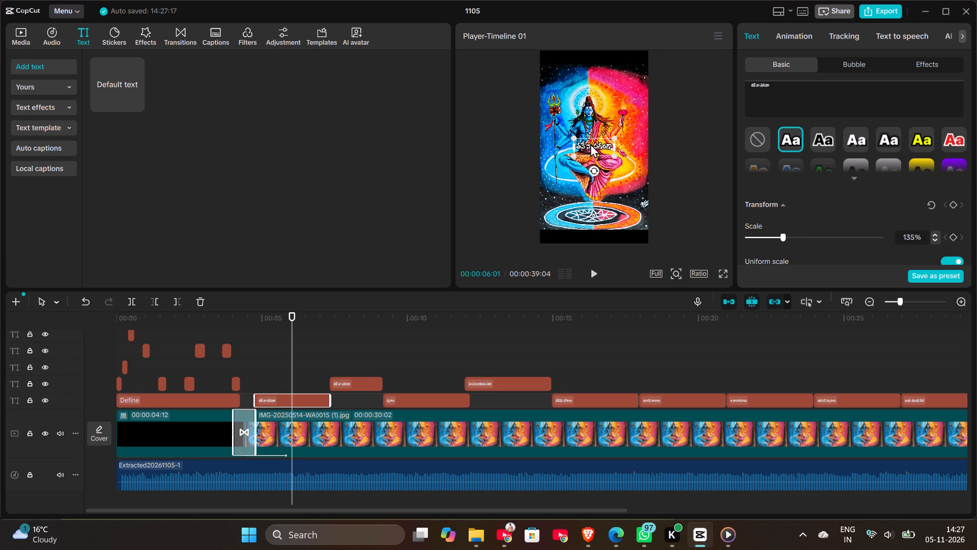
drag(594, 149, 566, 80)
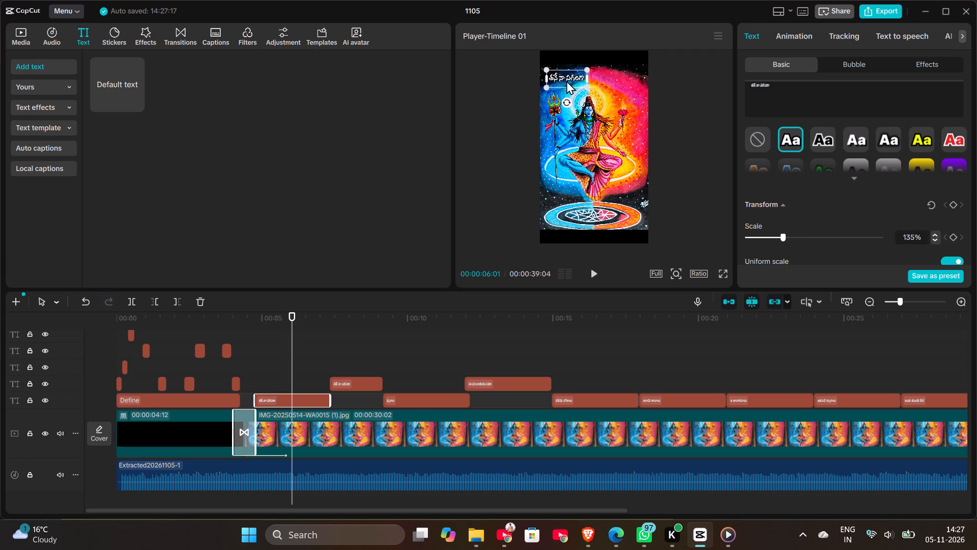
drag(566, 80, 565, 80)
click(585, 88)
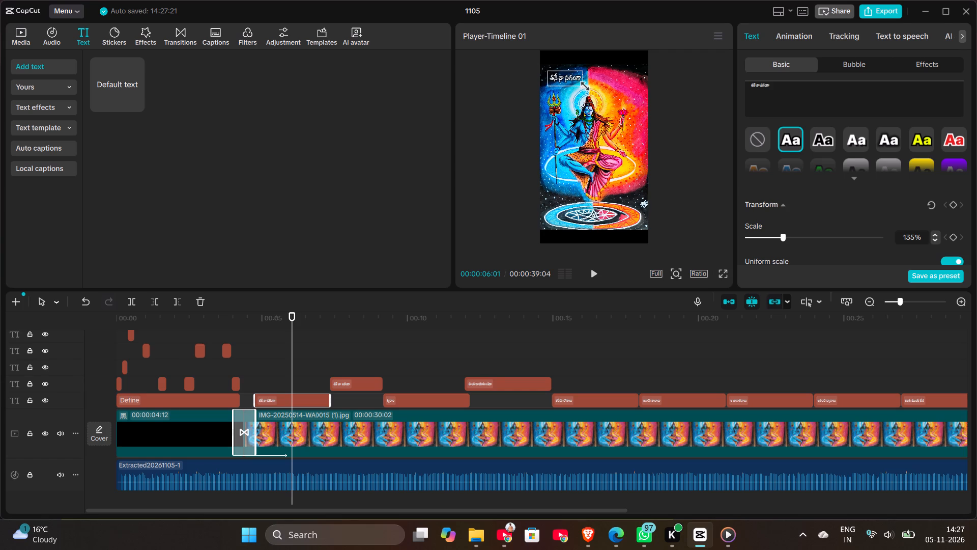
Move the lyric at about 00:00:08 to the painting's upper-left corner and shrink it to match the previous line's size and position.
click(356, 367)
click(353, 383)
drag(600, 179, 577, 82)
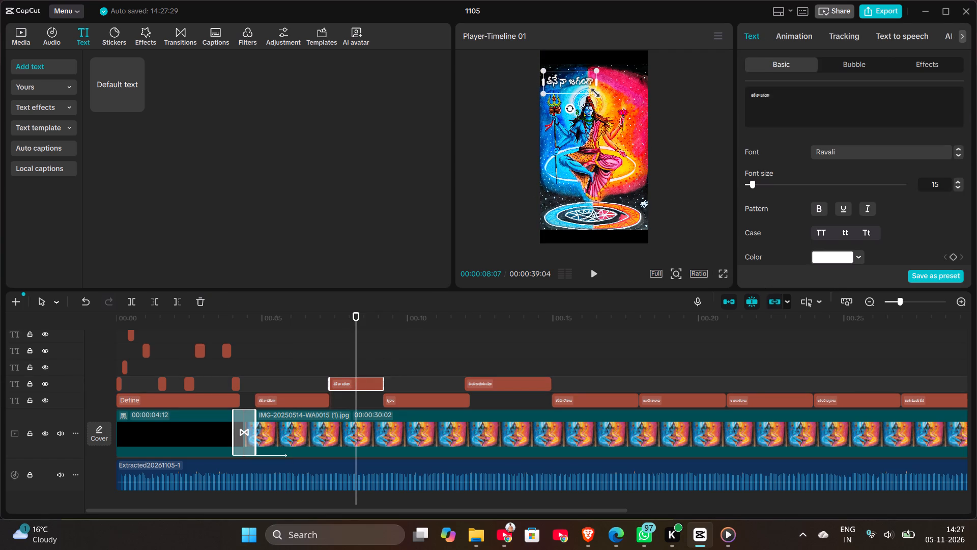
drag(592, 93, 583, 83)
drag(569, 84, 566, 80)
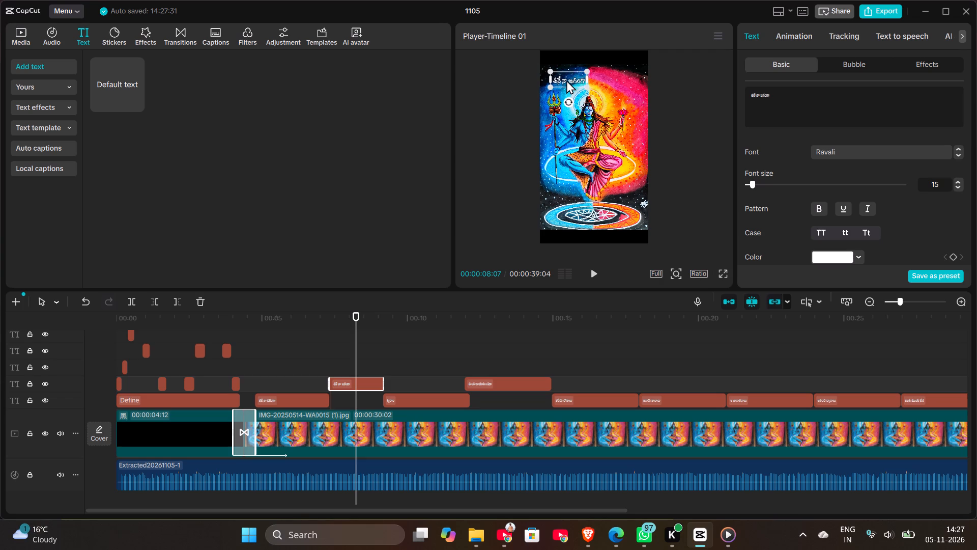
drag(566, 80, 563, 80)
click(303, 366)
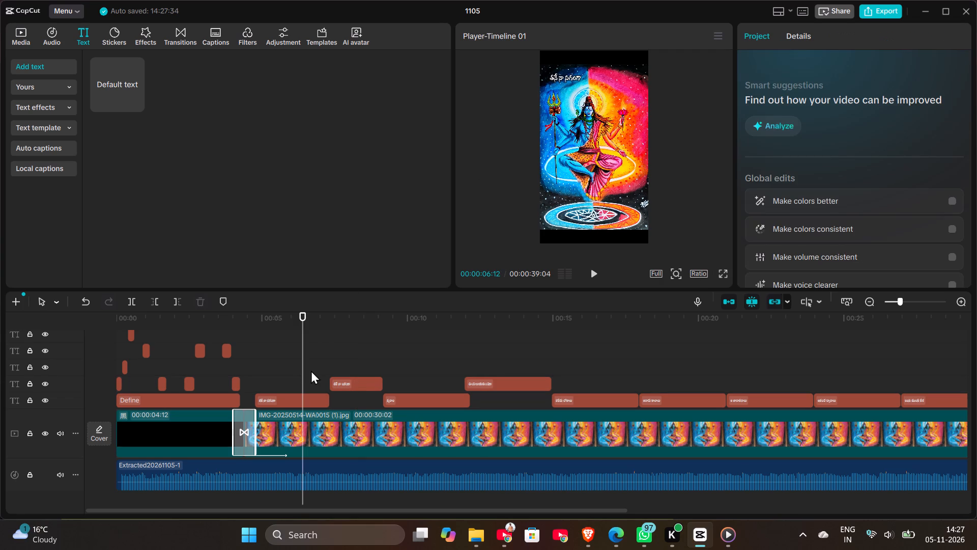
click(350, 364)
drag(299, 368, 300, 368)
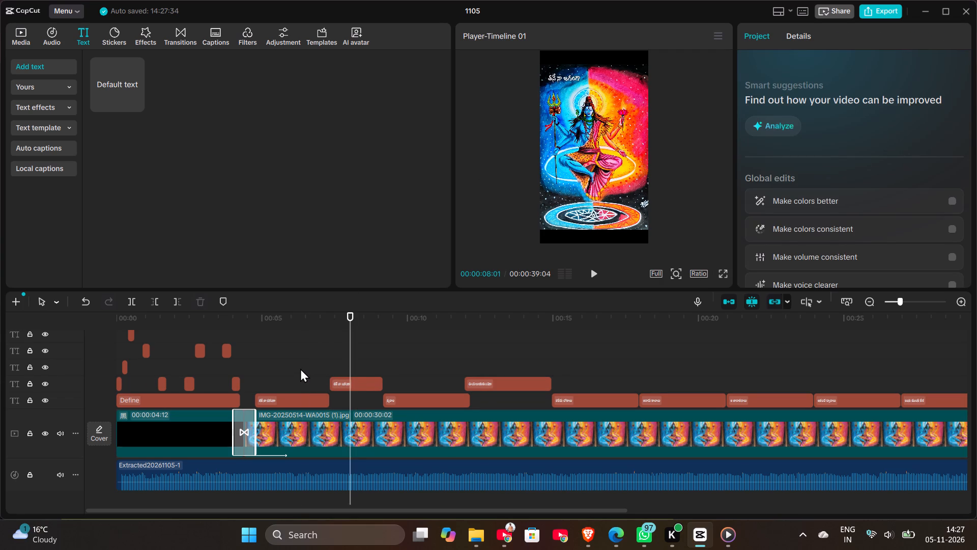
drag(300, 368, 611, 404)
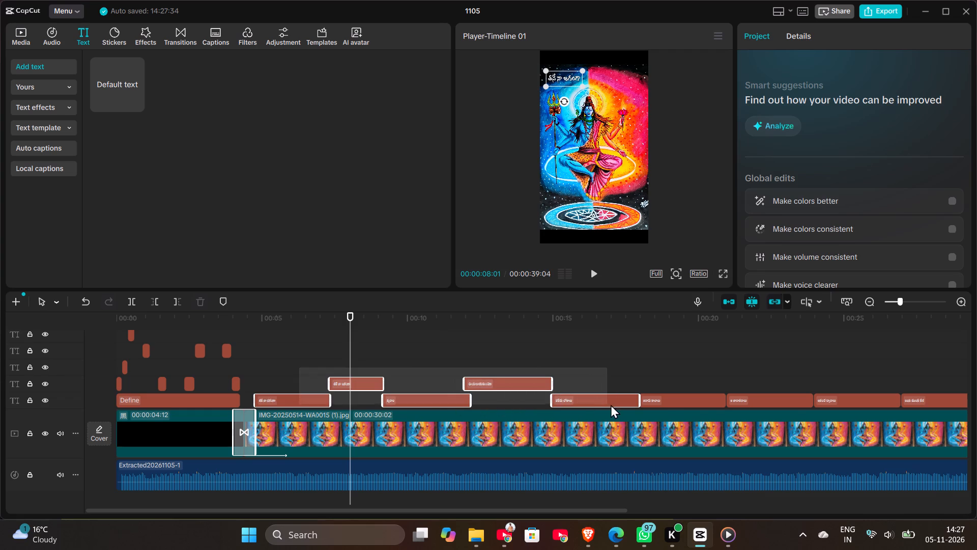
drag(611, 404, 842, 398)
Select the lyric clips from about 00:00:09 onward, then move the displayed text to the painting's upper-left corner and adjust its size.
click(421, 364)
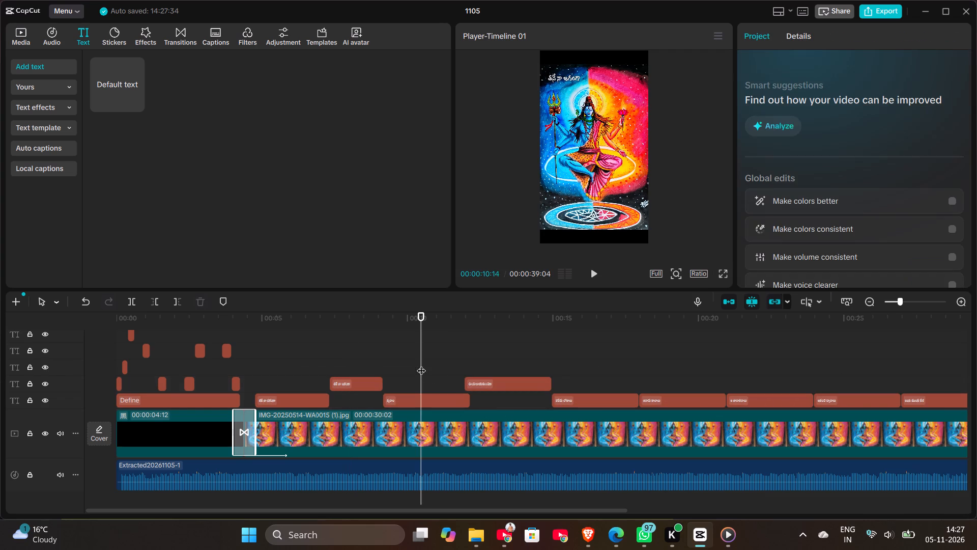
drag(405, 371, 601, 397)
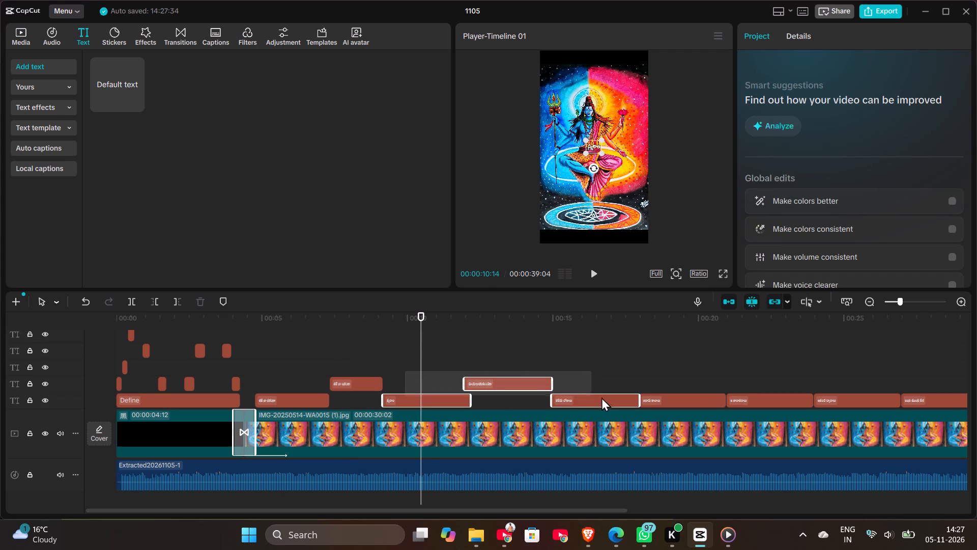
drag(601, 397, 930, 400)
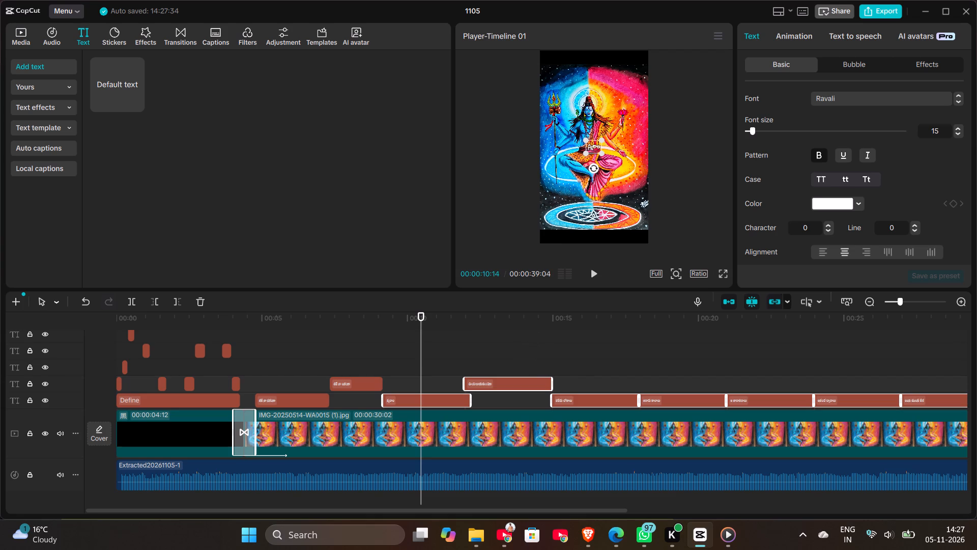
drag(592, 147, 557, 78)
click(564, 85)
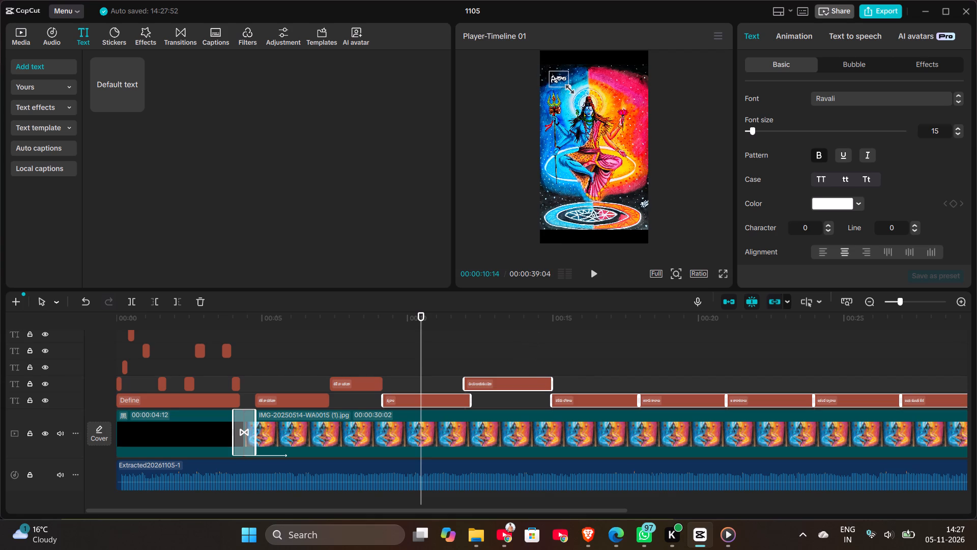
click(558, 80)
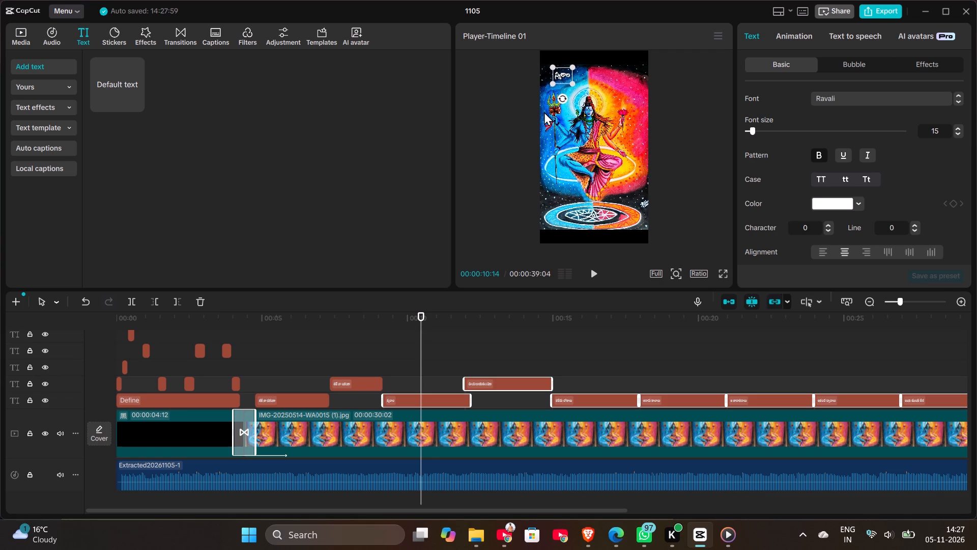
Move the lyric at about 00:00:13 to the painting's upper-left corner and apply the white, black-outlined first preset style.
click(389, 370)
click(593, 272)
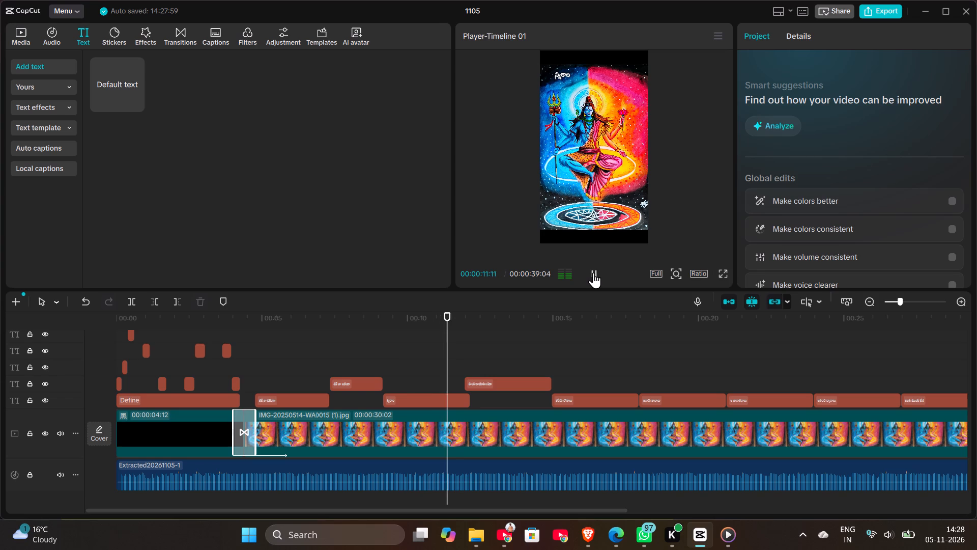
click(505, 355)
click(503, 376)
click(515, 381)
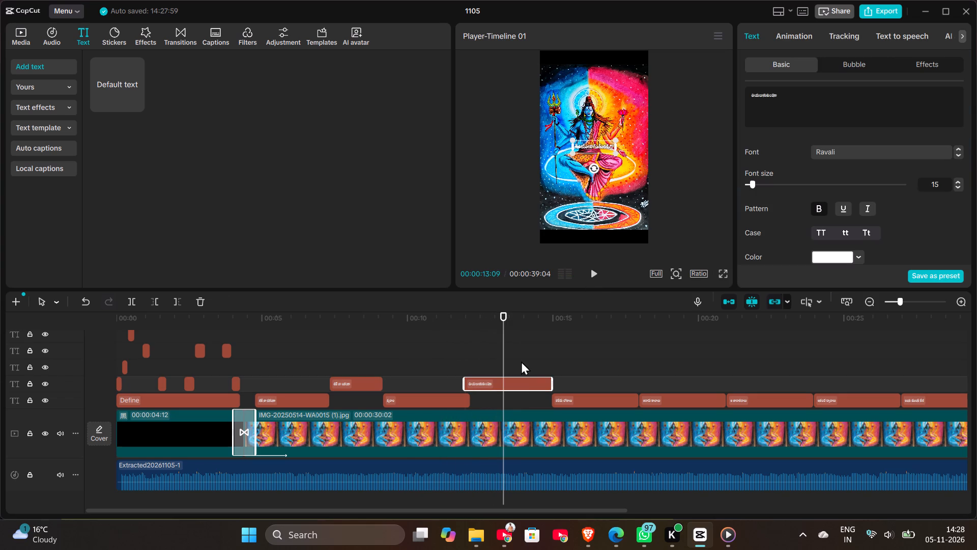
drag(598, 146, 568, 79)
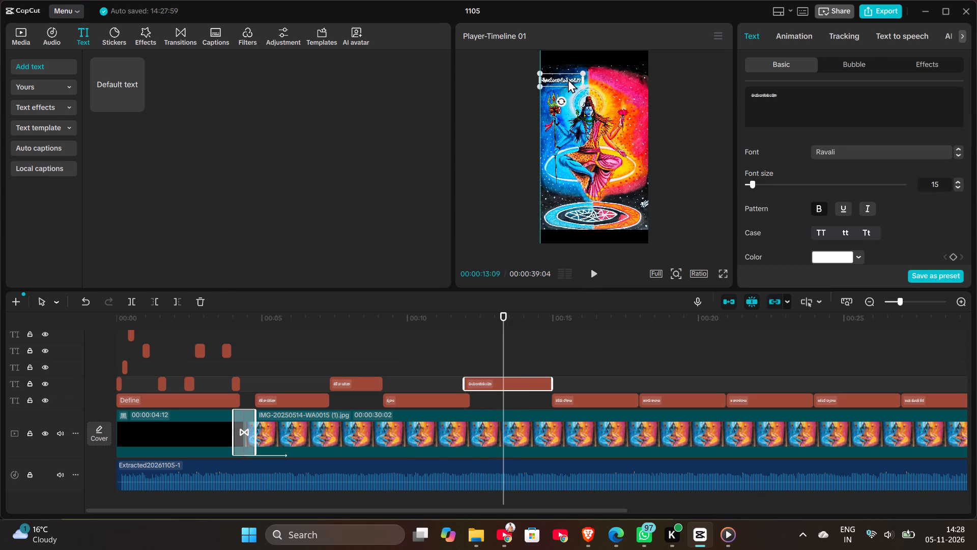
drag(568, 79, 570, 79)
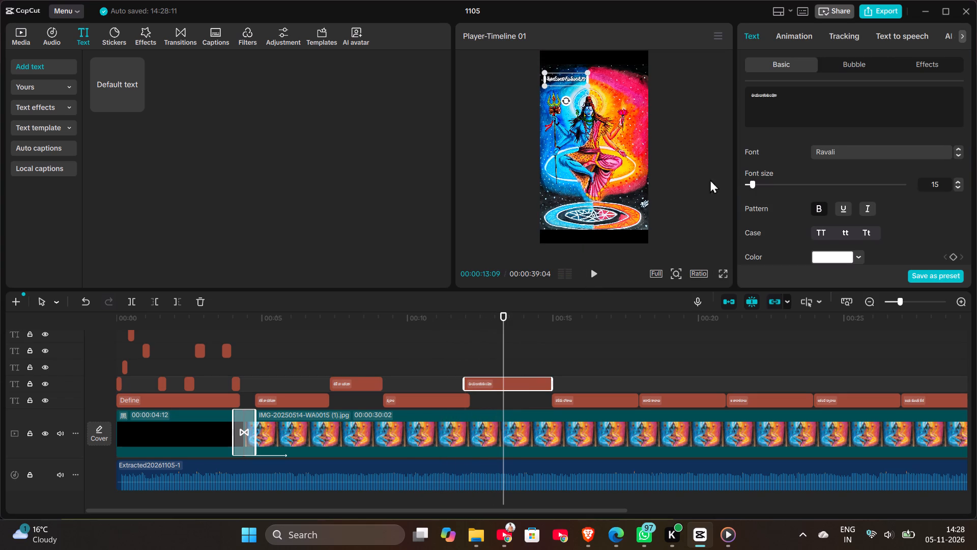
scroll(823, 233, down, 6)
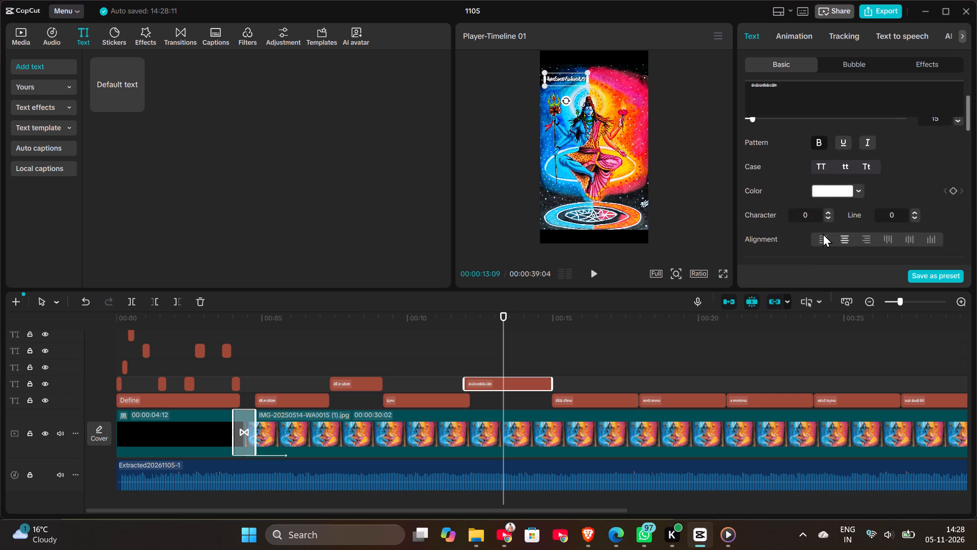
scroll(823, 233, down, 3)
click(790, 230)
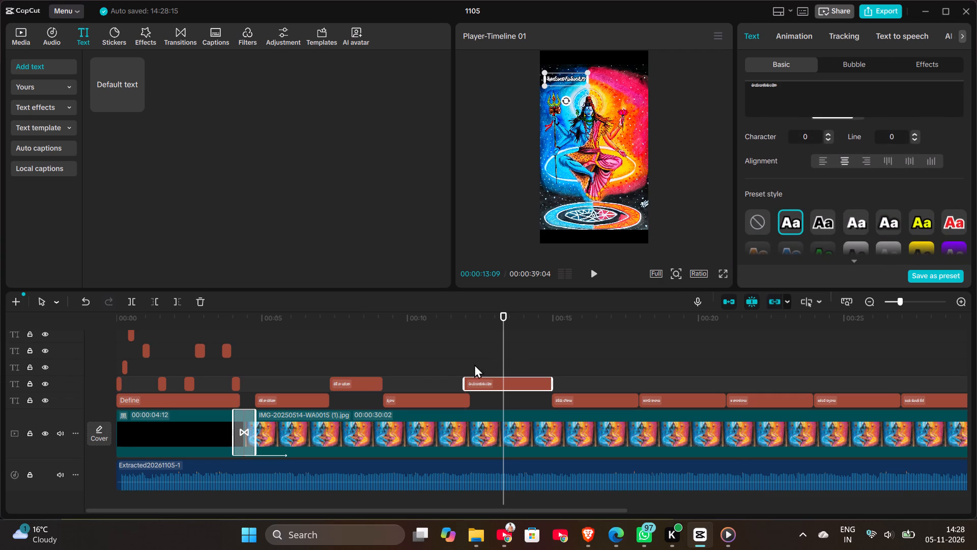
Select all lyric clips from about 00:00:09 to the end and apply the white, black-outlined first preset style.
drag(424, 356, 833, 384)
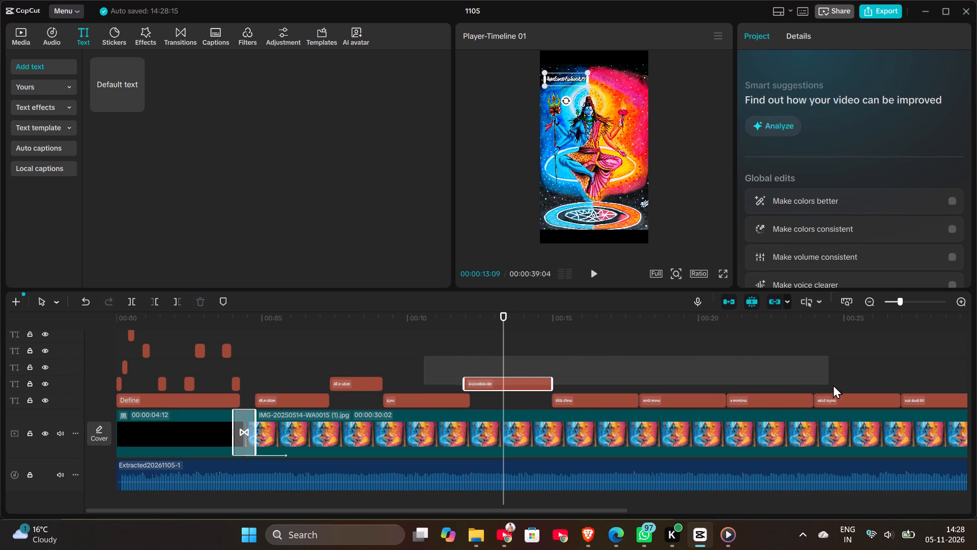
drag(833, 384, 791, 407)
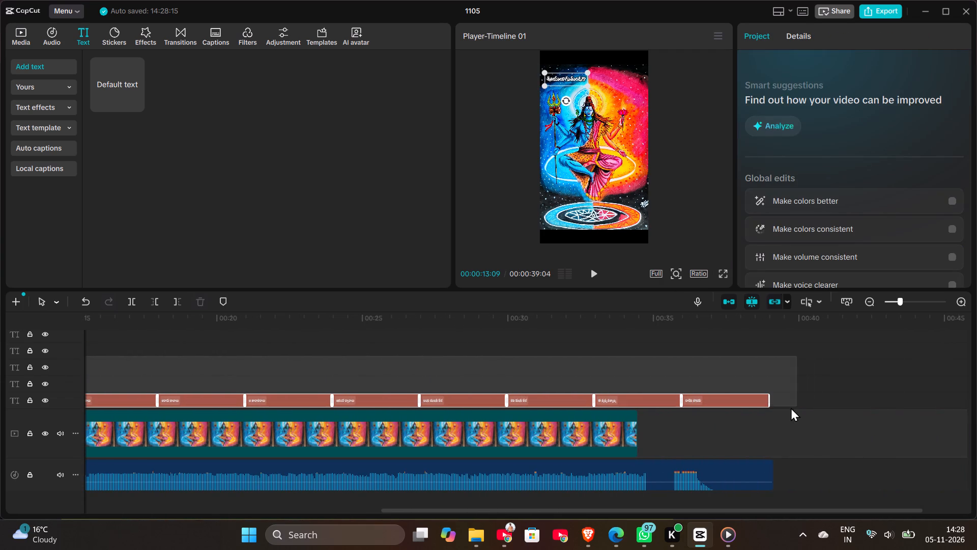
drag(791, 407, 762, 406)
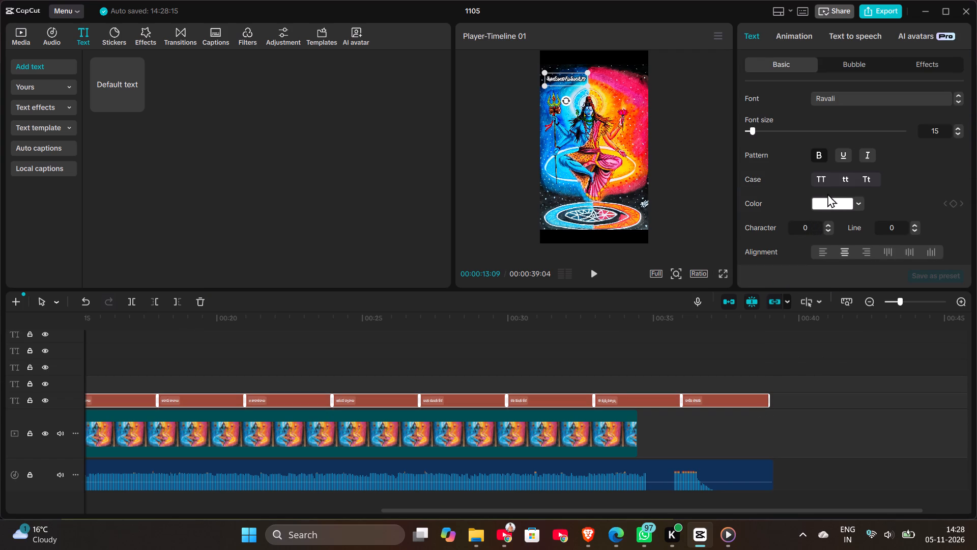
scroll(828, 190, down, 5)
click(790, 242)
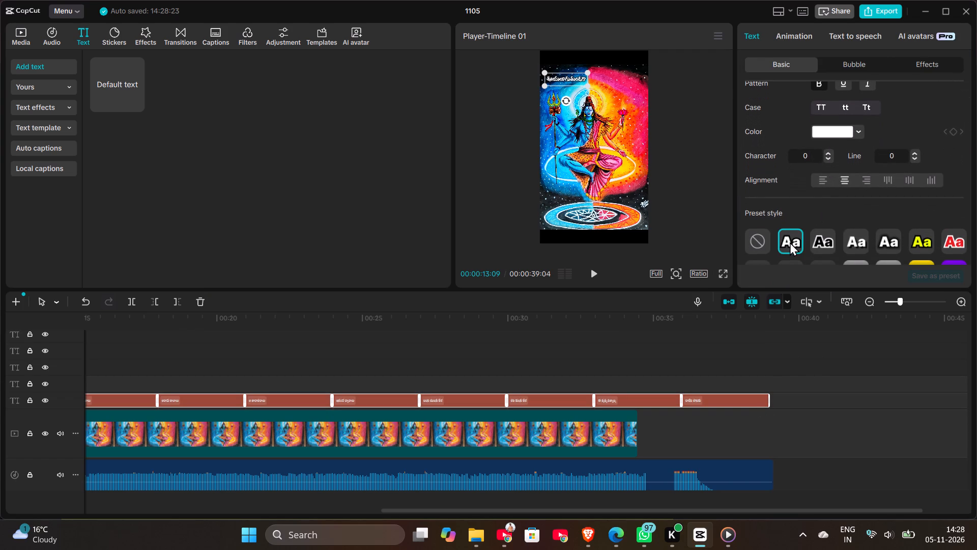
Check the preset style settings of the lyric clip at about 00:00:35.
click(654, 381)
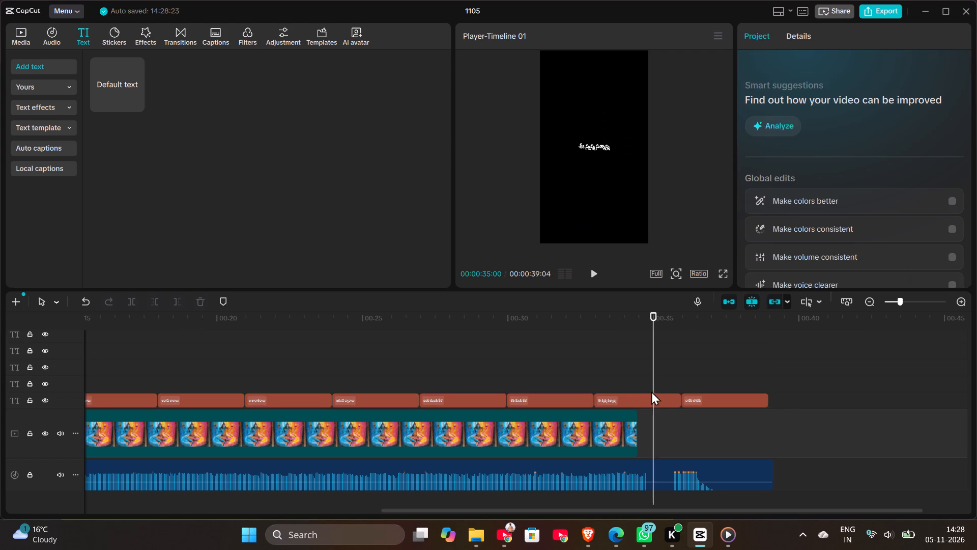
click(651, 400)
scroll(804, 237, down, 5)
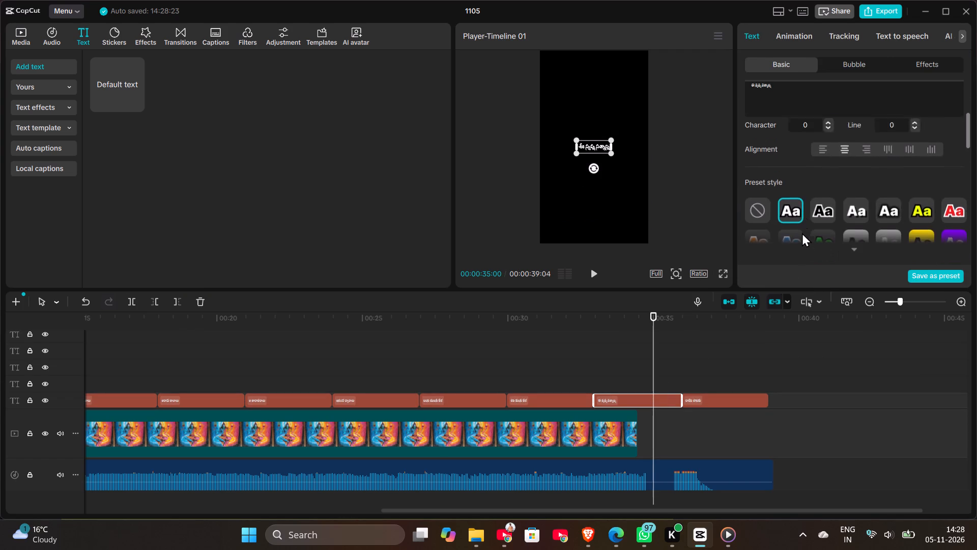
scroll(802, 233, down, 1)
scroll(378, 389, right, 9)
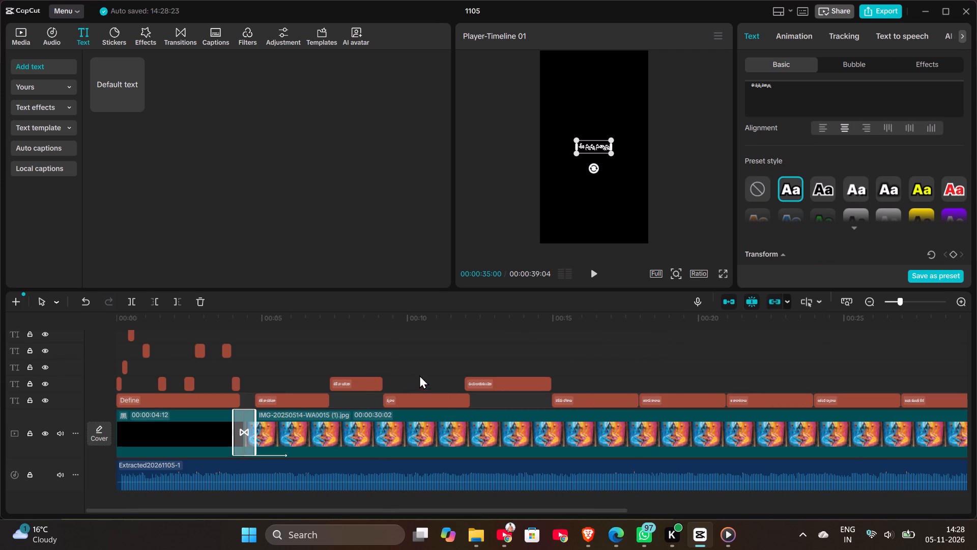
Check the lyric placements between about 00:00:08 and 00:00:13, then slightly enlarge the lyric text at about 00:00:13.
click(419, 375)
click(493, 361)
click(516, 384)
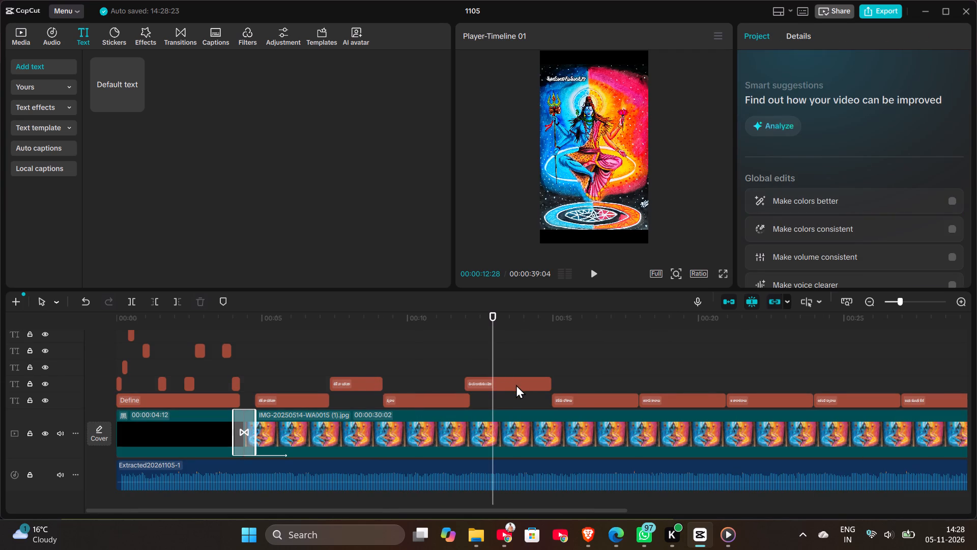
click(421, 374)
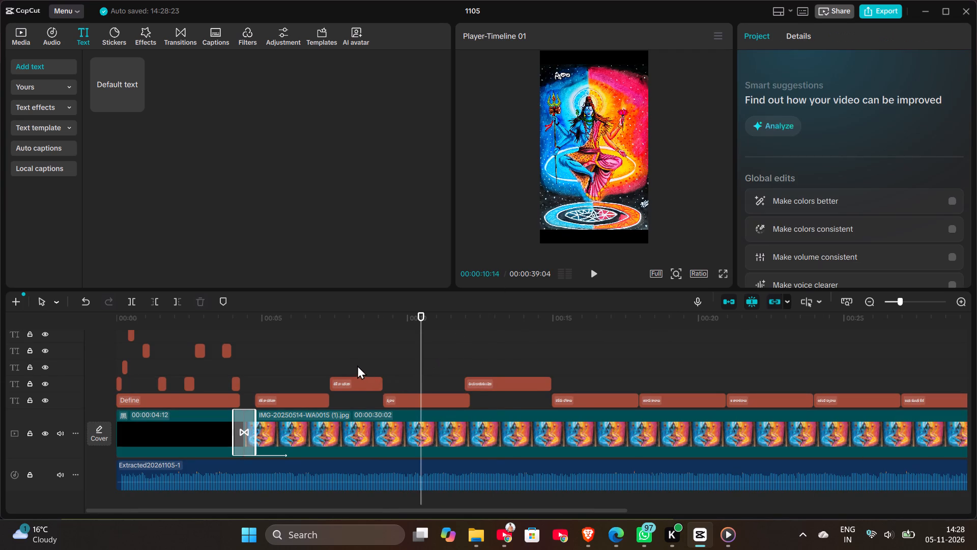
click(355, 365)
click(414, 371)
click(501, 363)
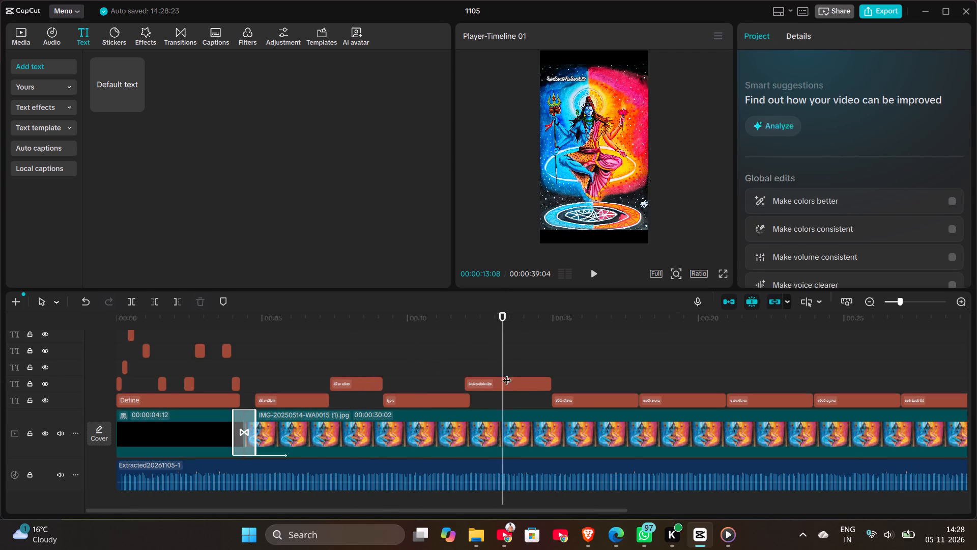
click(531, 377)
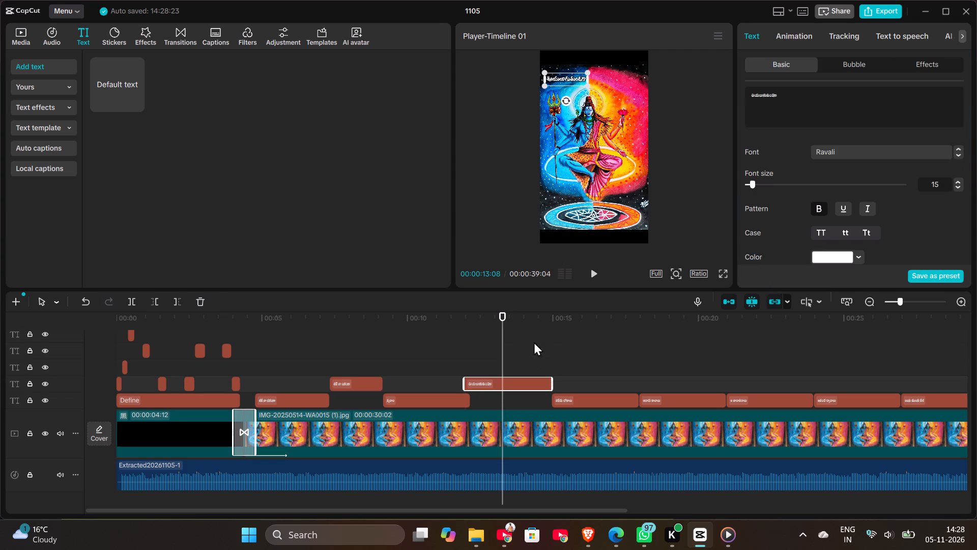
drag(587, 86, 589, 94)
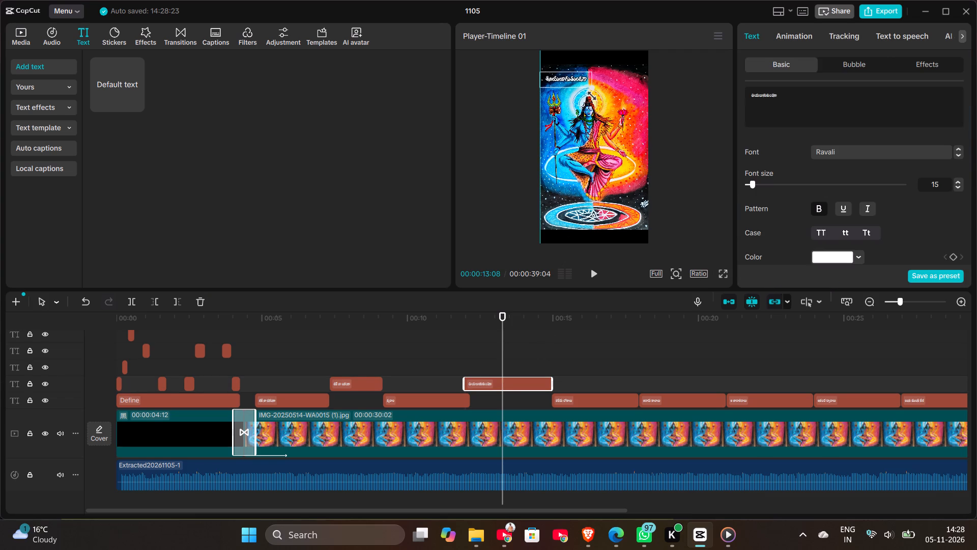
drag(589, 94, 587, 91)
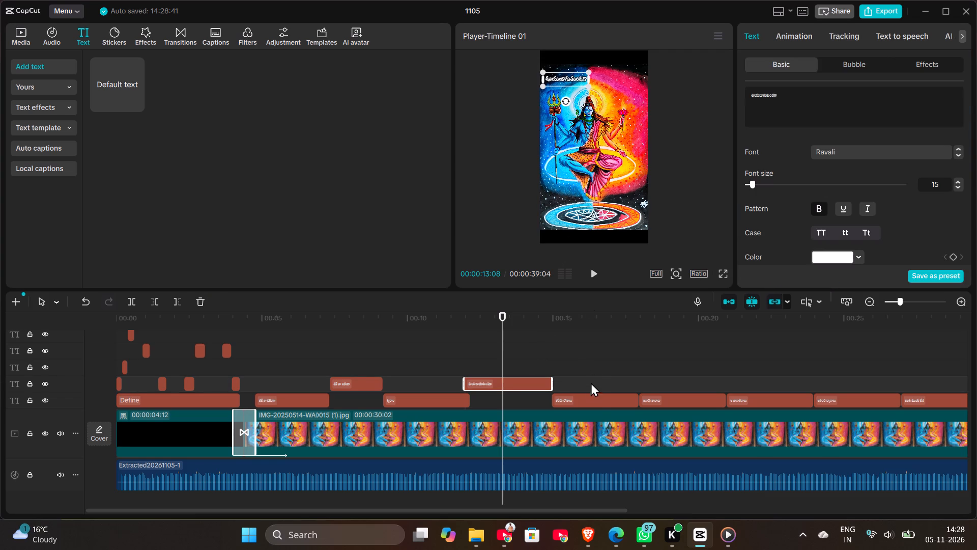
Move the lyric text at about 00:00:16 to the painting's upper-right corner.
click(591, 383)
click(594, 399)
drag(596, 146, 573, 114)
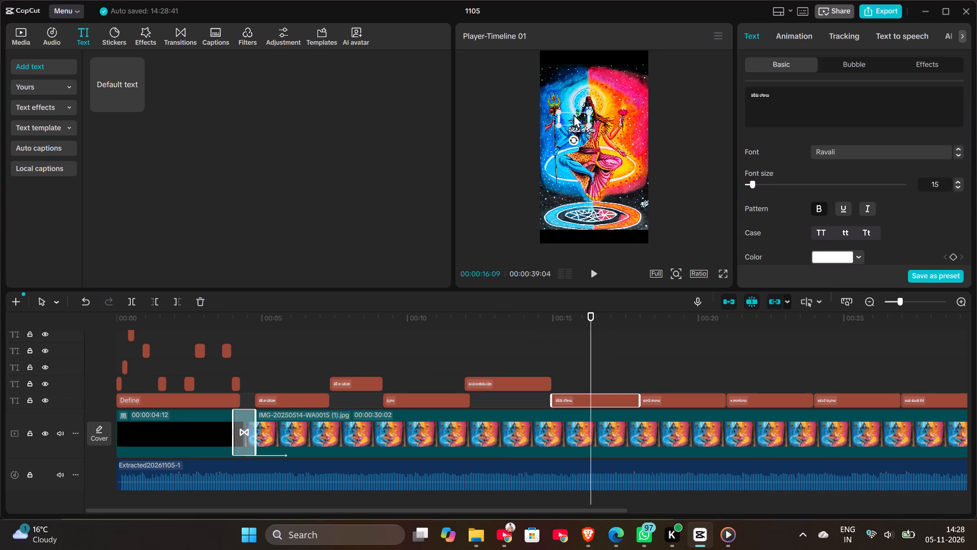
drag(573, 114, 624, 71)
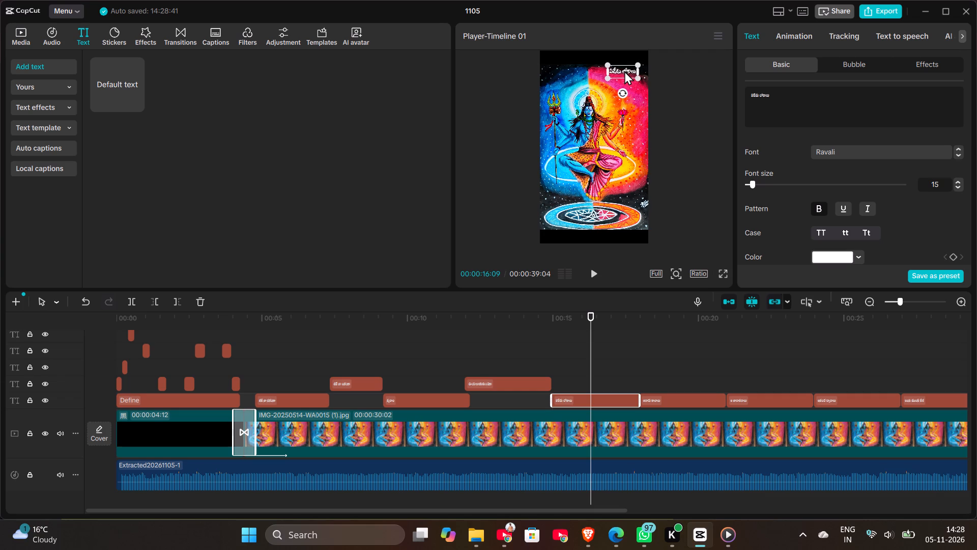
drag(624, 71, 626, 74)
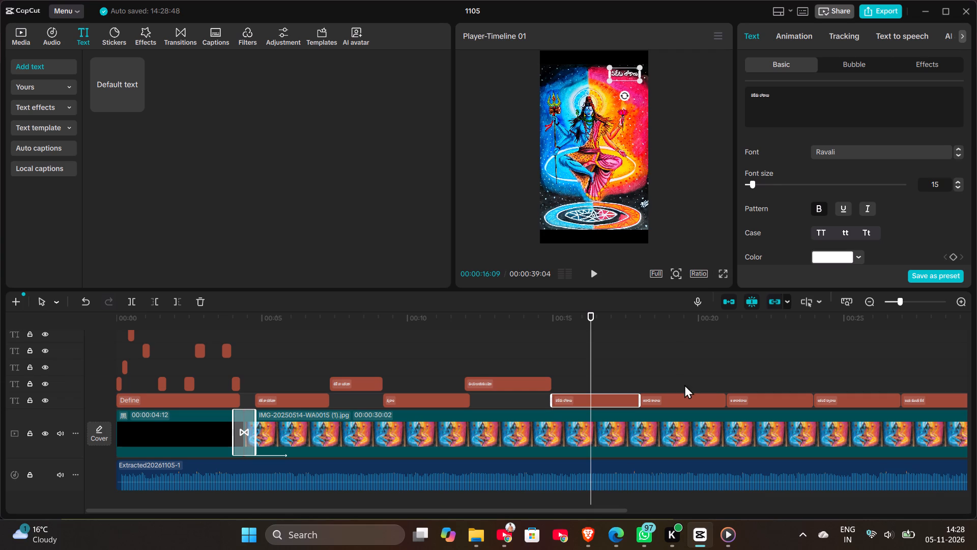
Adjust the size of the lyric text at about 00:00:19 and move it to the painting's upper-right corner.
click(684, 384)
click(684, 396)
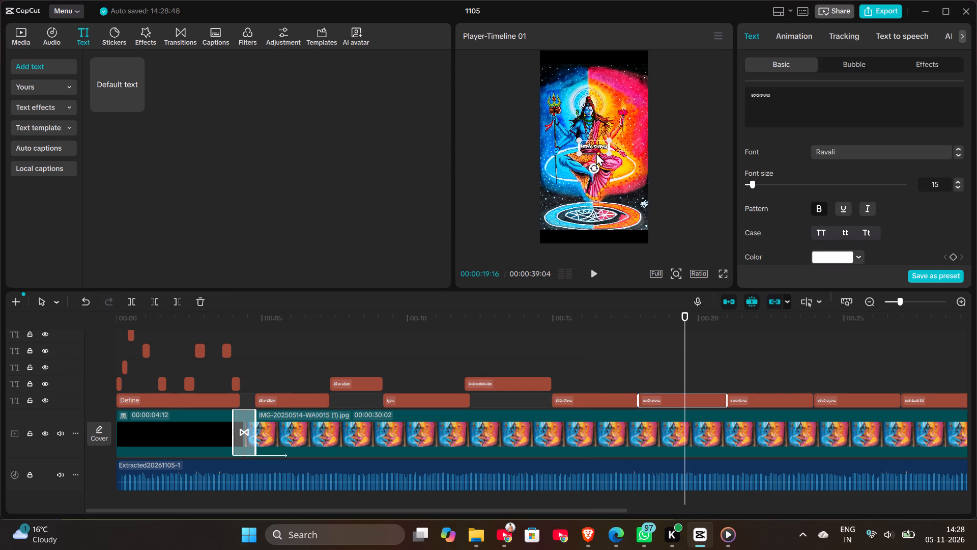
click(606, 151)
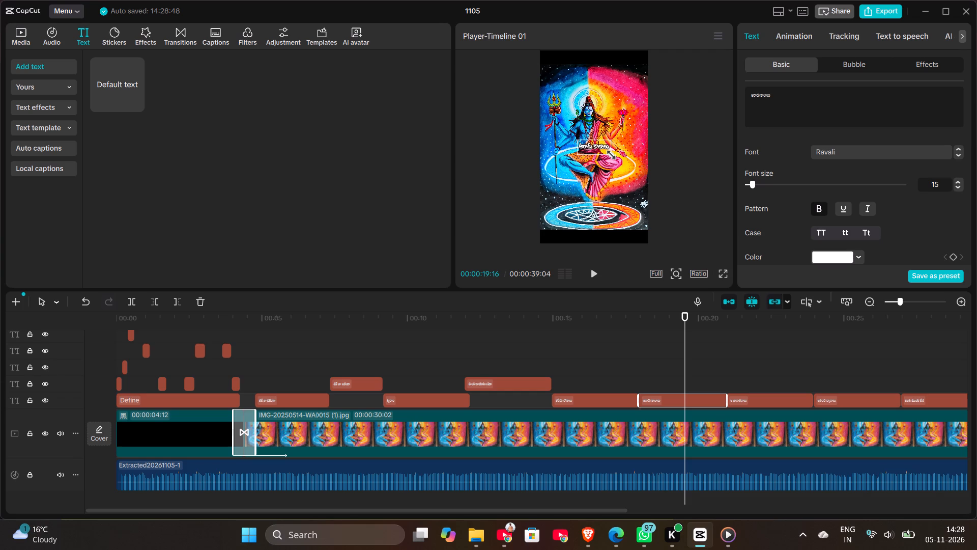
drag(592, 148, 611, 87)
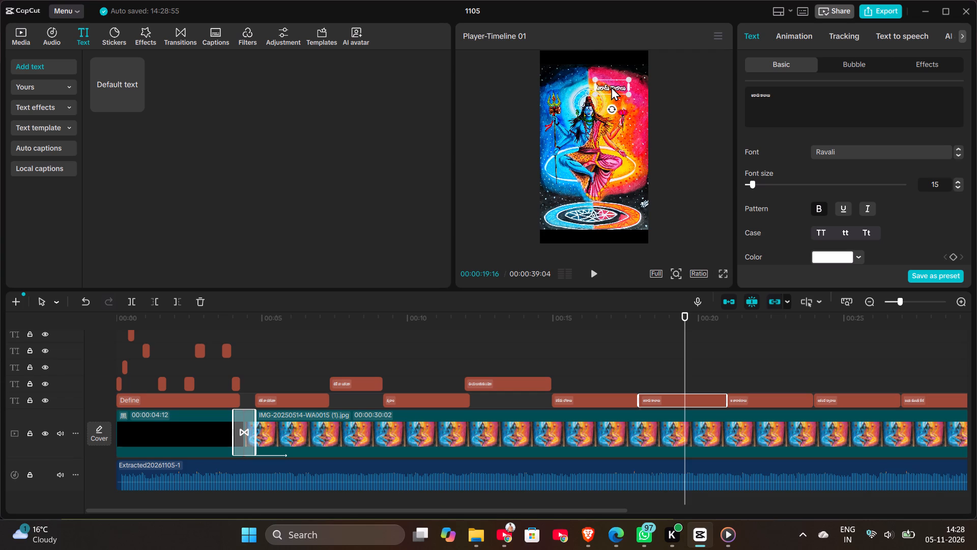
drag(611, 87, 621, 75)
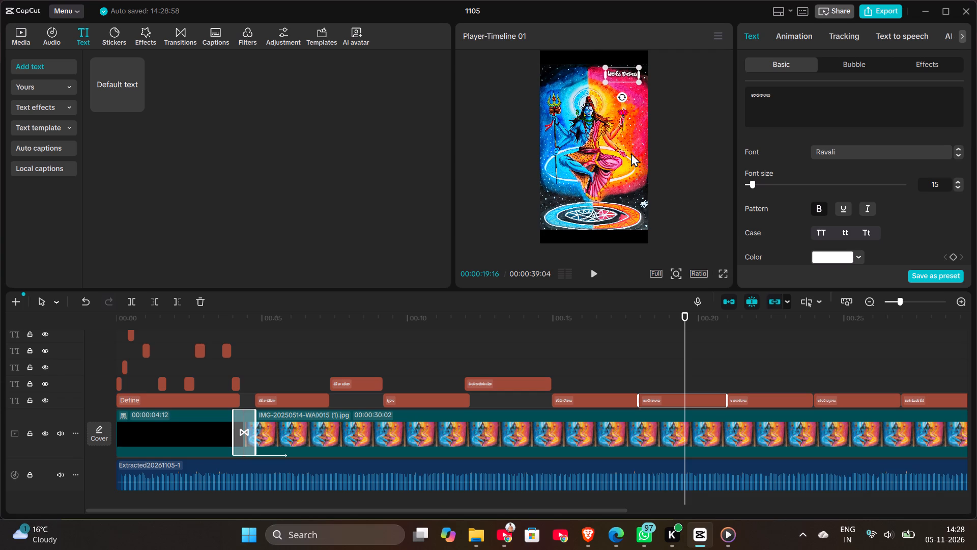
Adjust the size of the lyric text at about 00:00:22 and move it to the painting's upper-right corner.
click(749, 373)
click(755, 402)
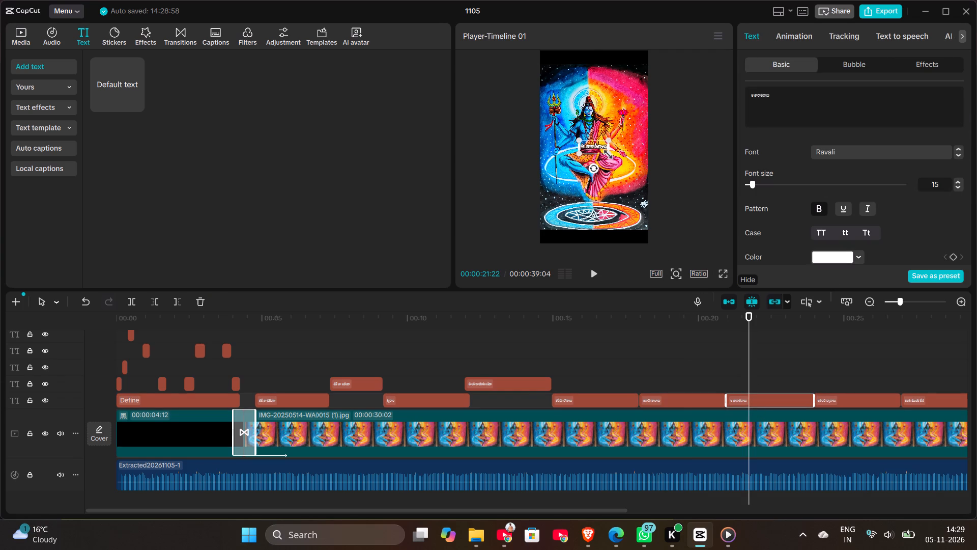
drag(606, 152, 607, 157)
drag(591, 147, 609, 86)
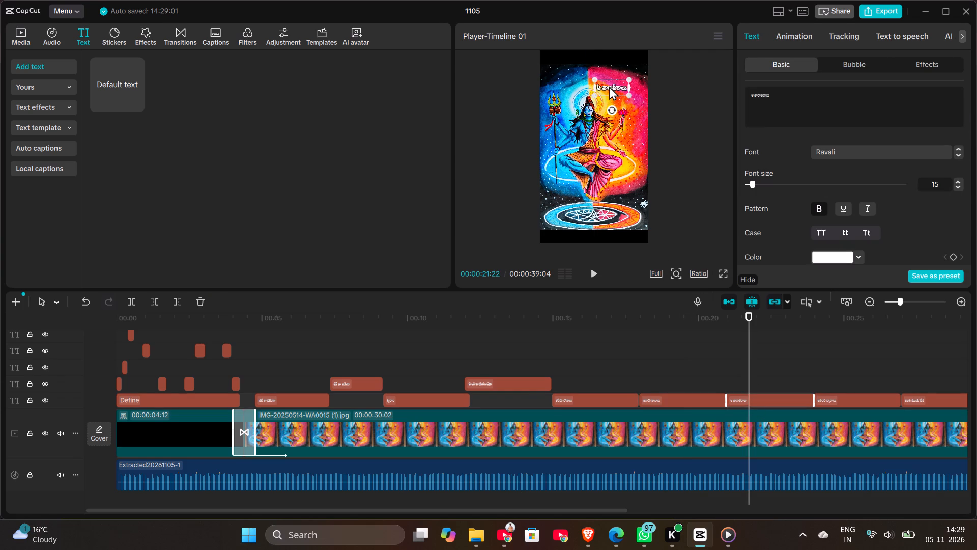
drag(609, 86, 618, 75)
Move the lyric text at about 00:00:24 to the painting's upper-right corner and slightly enlarge it.
click(825, 373)
click(836, 399)
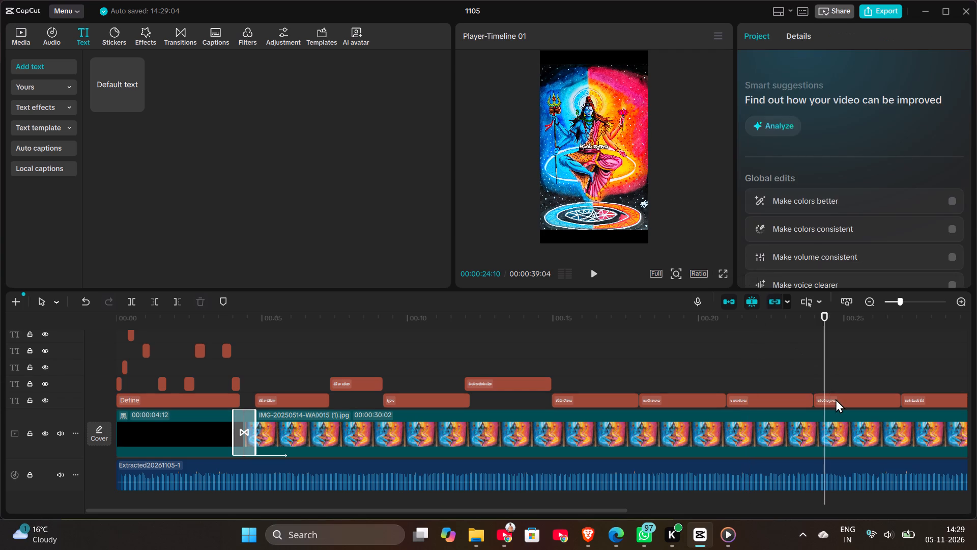
drag(597, 147, 619, 81)
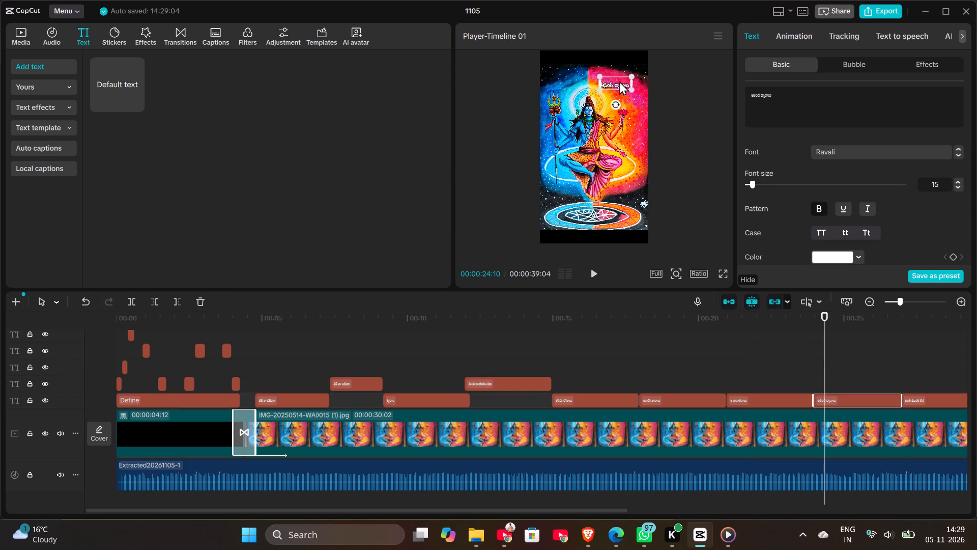
drag(619, 81, 625, 75)
click(635, 80)
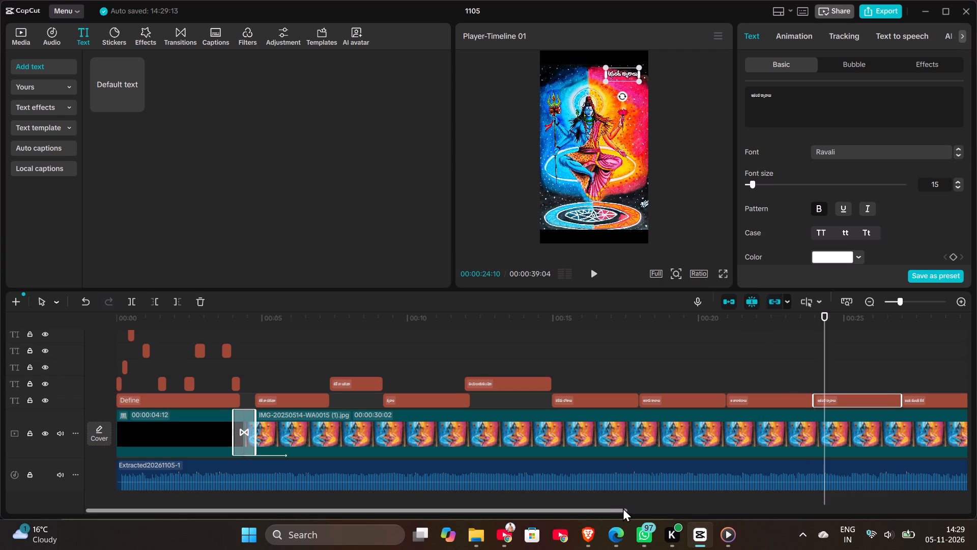
Move the lyric text at about 00:00:29 to the painting's upper-right corner.
drag(623, 508, 815, 503)
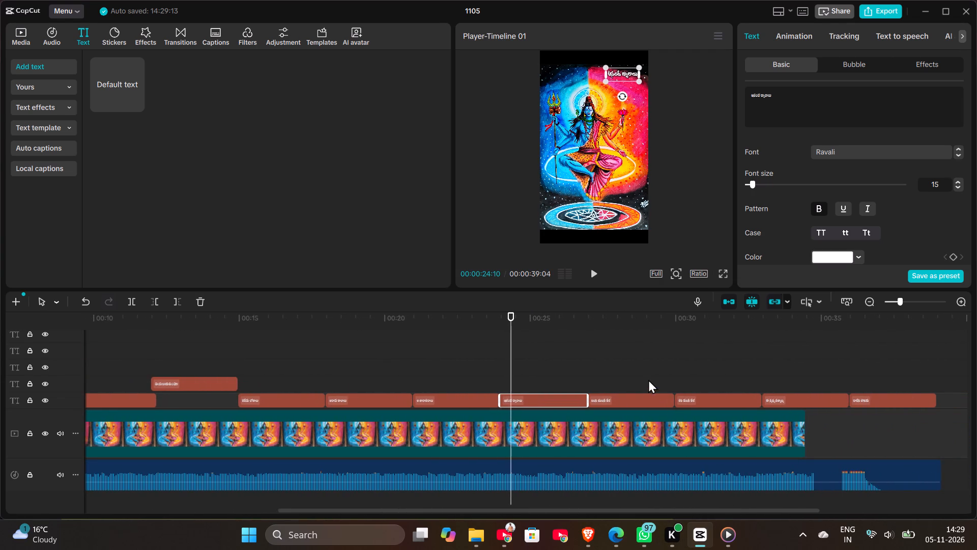
click(644, 377)
click(645, 395)
drag(595, 142, 625, 70)
Move the lyric text at about 00:00:31 to the painting's upper-right corner.
click(723, 390)
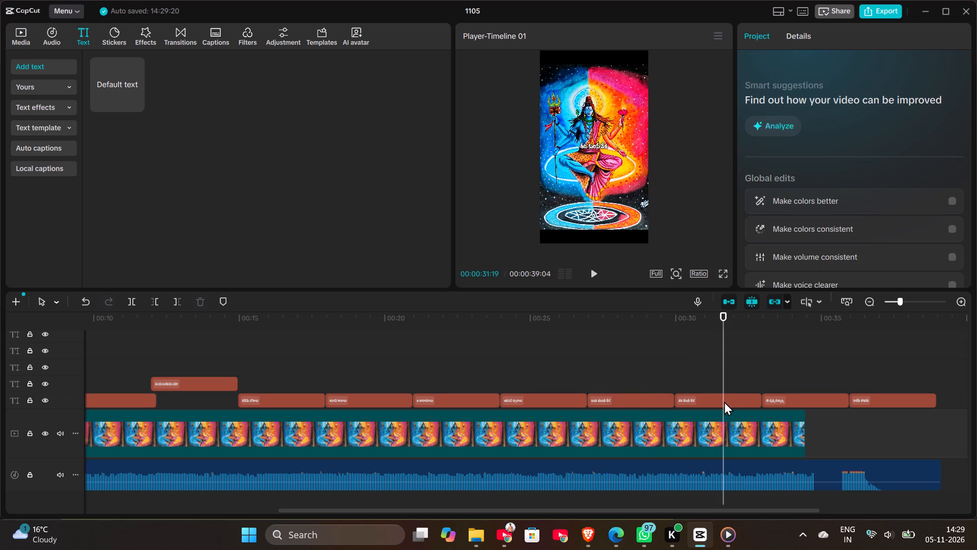
click(724, 401)
drag(589, 147, 617, 79)
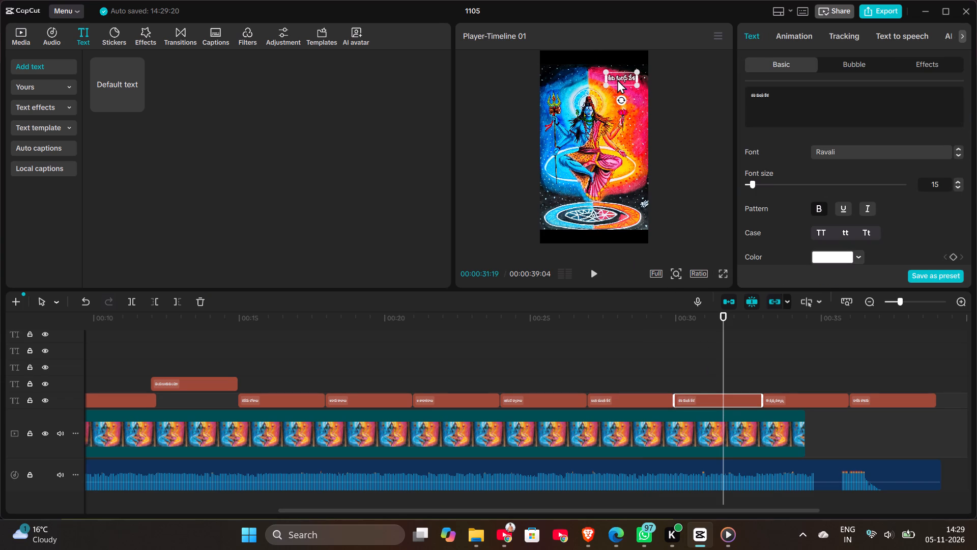
drag(617, 79, 619, 73)
drag(619, 73, 621, 75)
Move the lyric text at about 00:00:34 to the painting's upper-right corner.
click(788, 385)
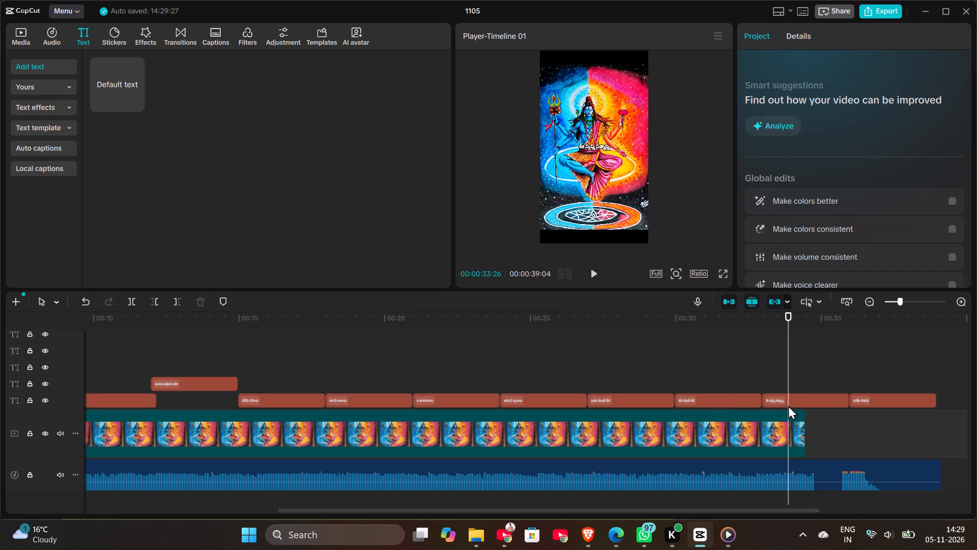
click(789, 405)
drag(591, 147, 620, 83)
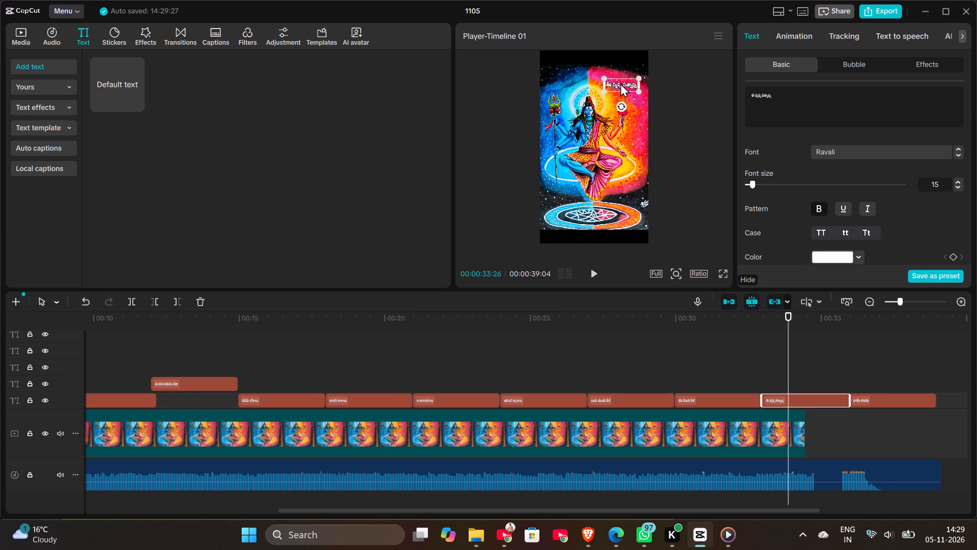
drag(620, 83, 620, 72)
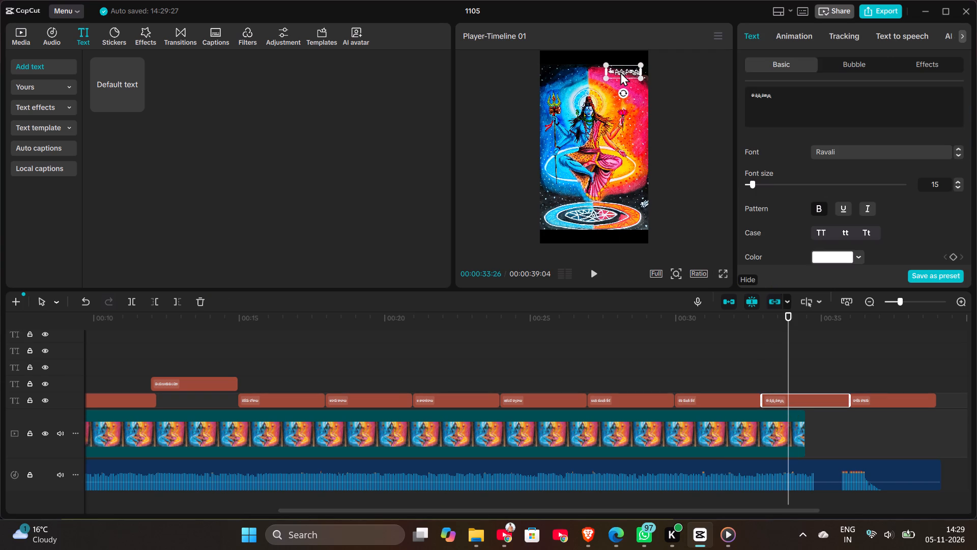
drag(620, 72, 618, 72)
Shrink the last lyric text, at about 00:00:36, keeping it centred in the frame.
click(873, 386)
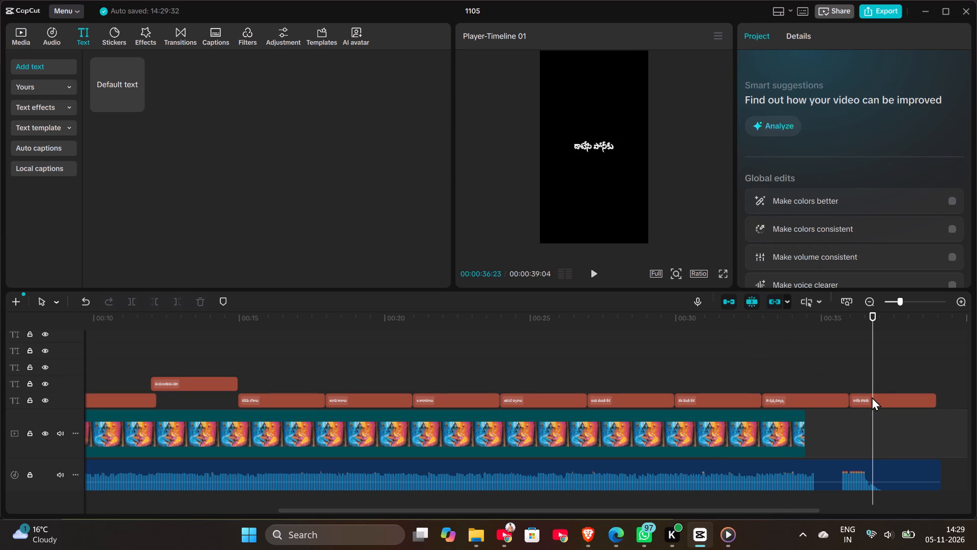
click(872, 397)
drag(614, 156, 607, 152)
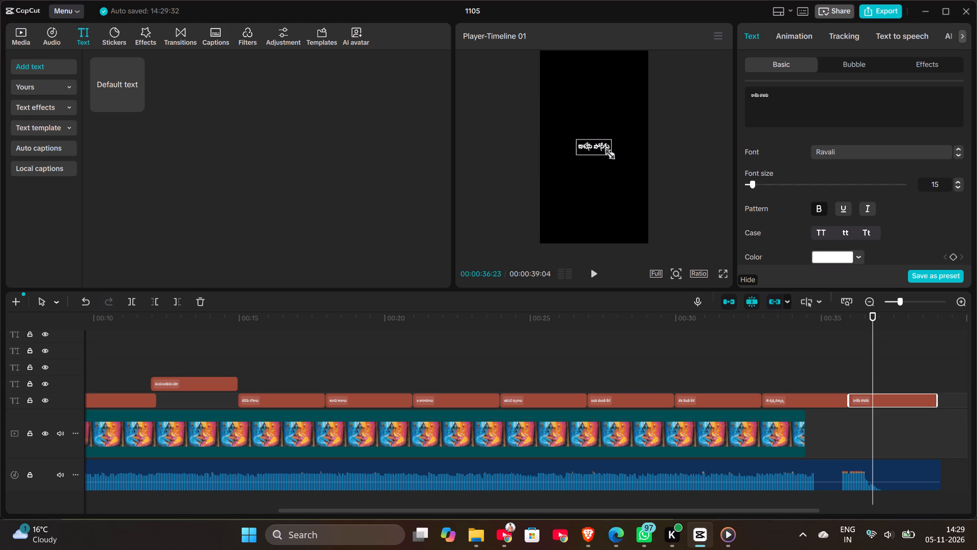
drag(607, 152, 599, 151)
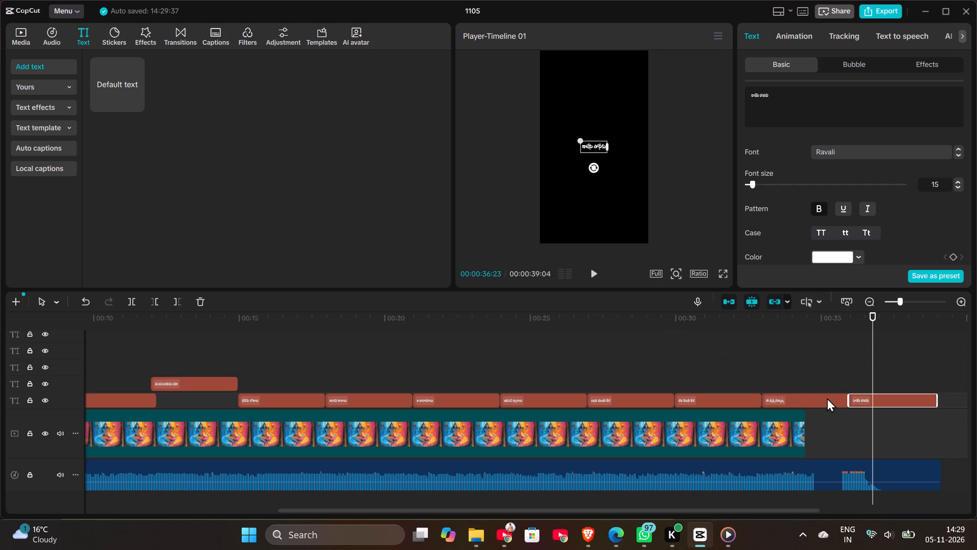
Play the video from about 00:00:06 to check the timing of the first lyric lines over the painting.
drag(594, 509, 338, 506)
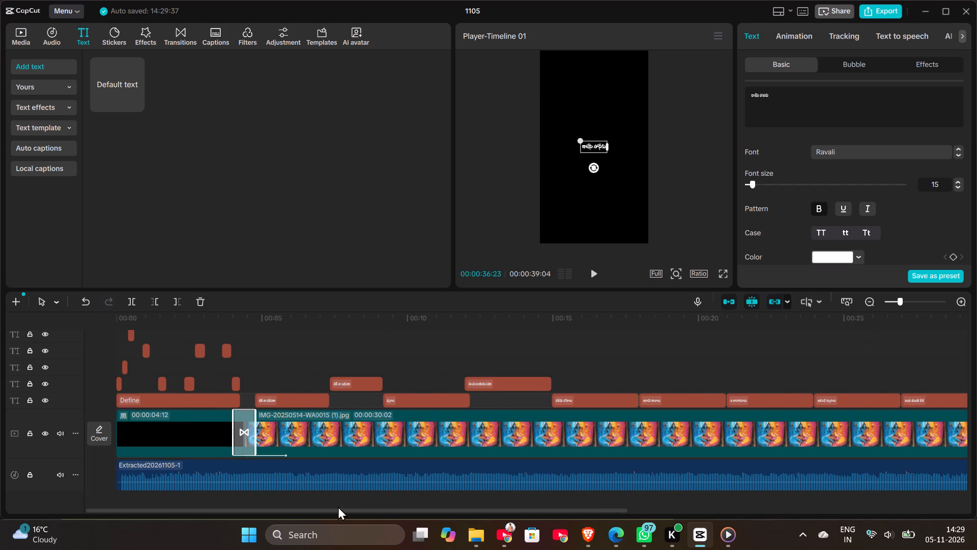
drag(338, 506, 328, 504)
click(288, 382)
click(595, 276)
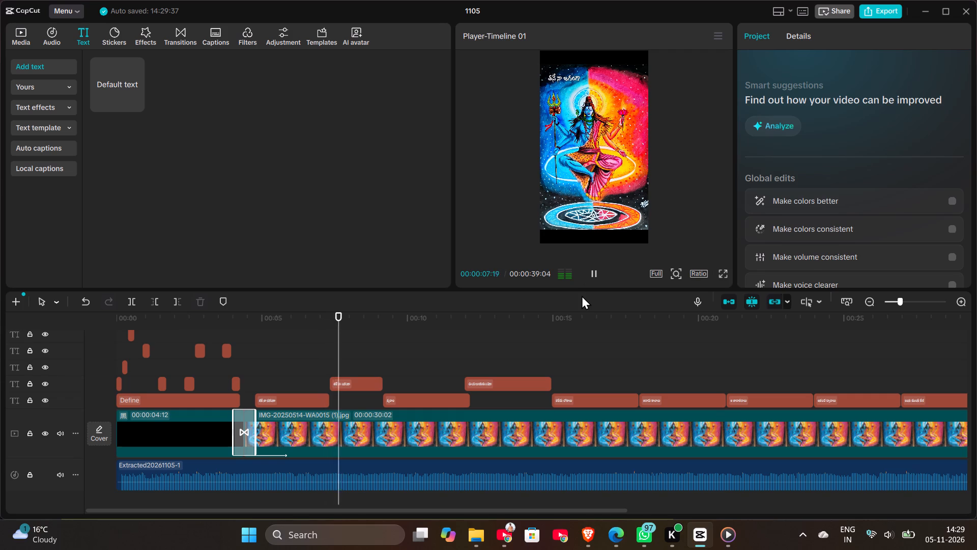
Shift the second lyric clip over the painting to start at 00:00:08:15 and extend the first lyric clip to meet it.
click(363, 397)
drag(368, 382, 384, 382)
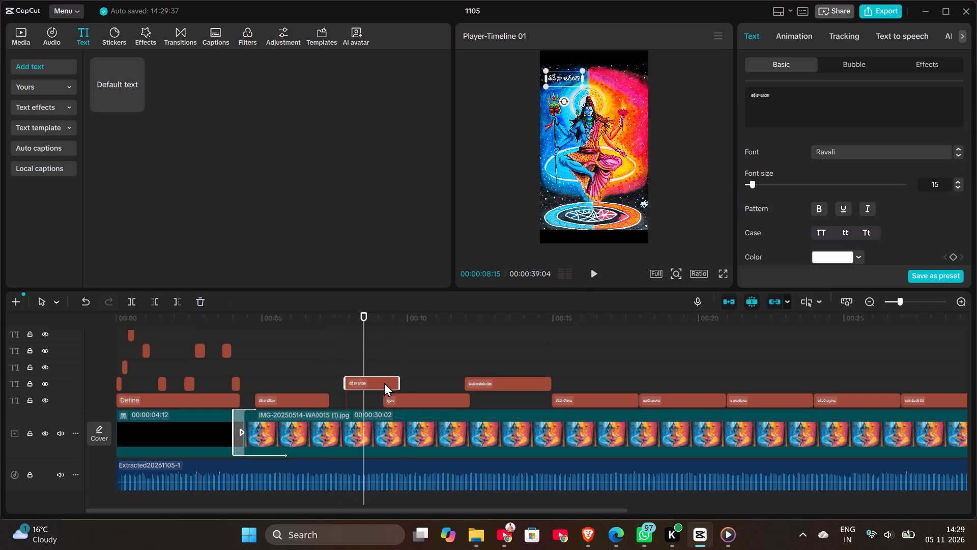
drag(384, 382, 400, 381)
click(315, 401)
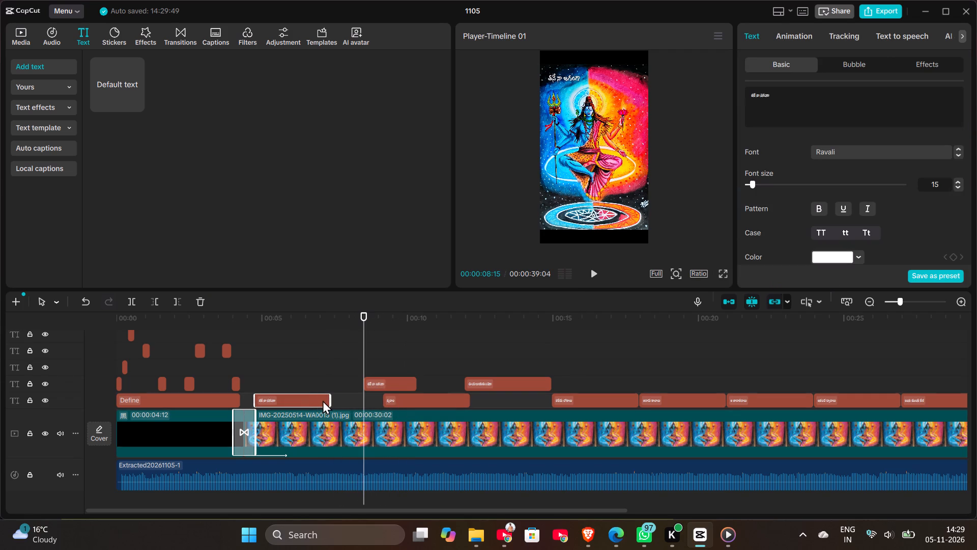
drag(328, 400, 364, 403)
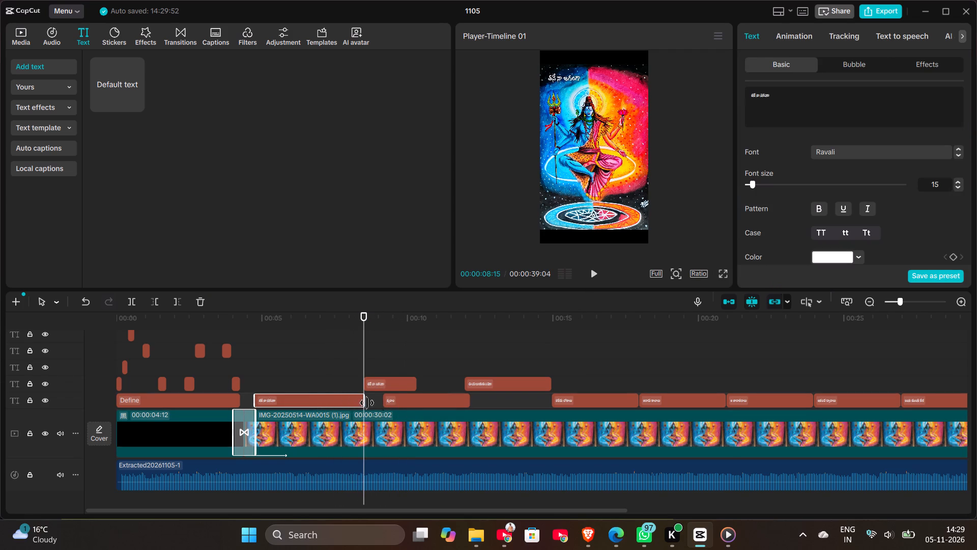
Shift the third lyric clip over the painting to start at about 00:00:11 and extend the second lyric clip to reach it.
drag(405, 401, 461, 403)
click(400, 384)
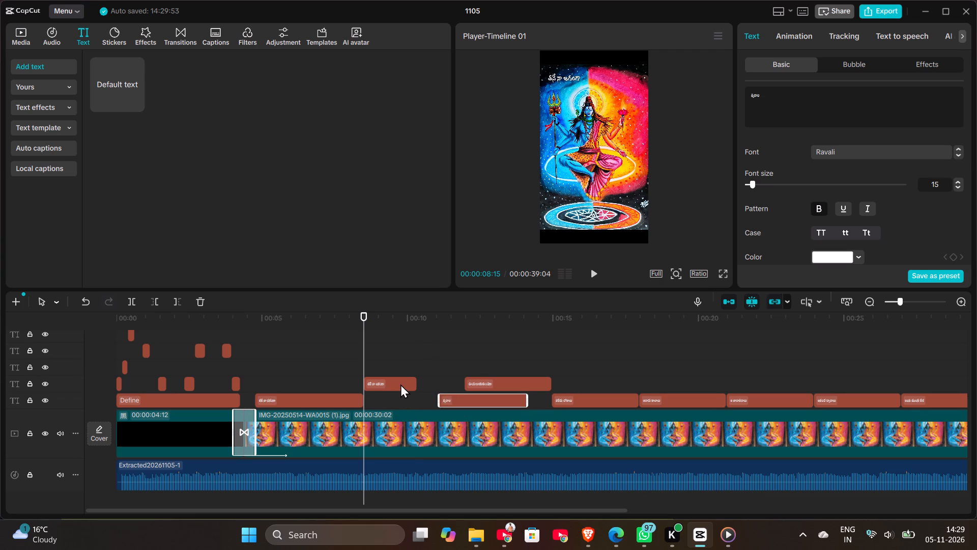
drag(417, 388, 444, 390)
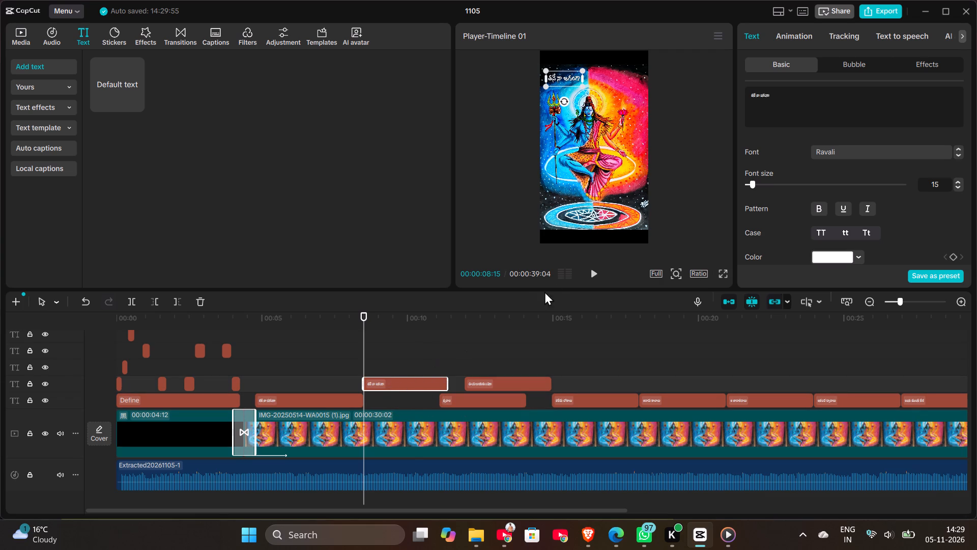
Shift the third lyric clip to start at 00:00:11:29 and extend the second to meet it, moving the fourth clip out of the way.
click(593, 276)
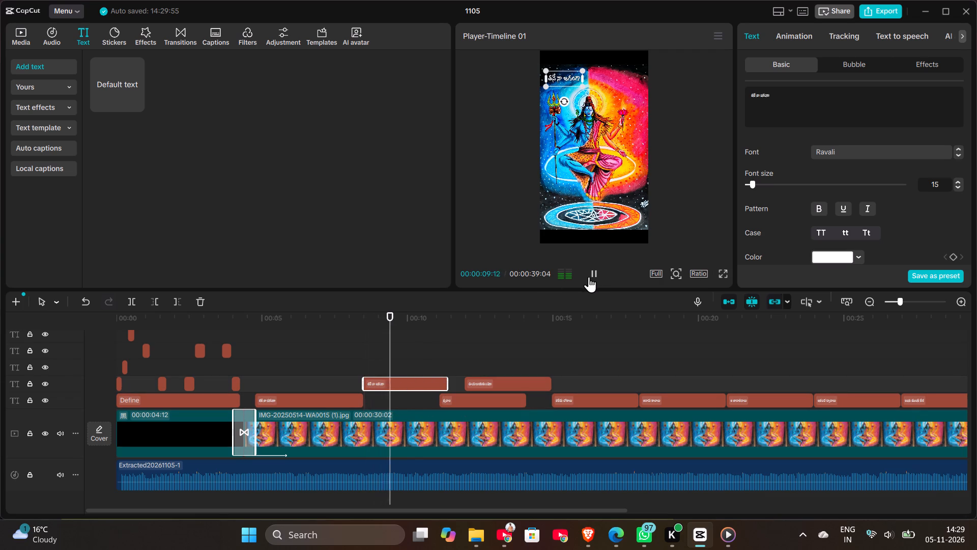
click(352, 374)
click(591, 274)
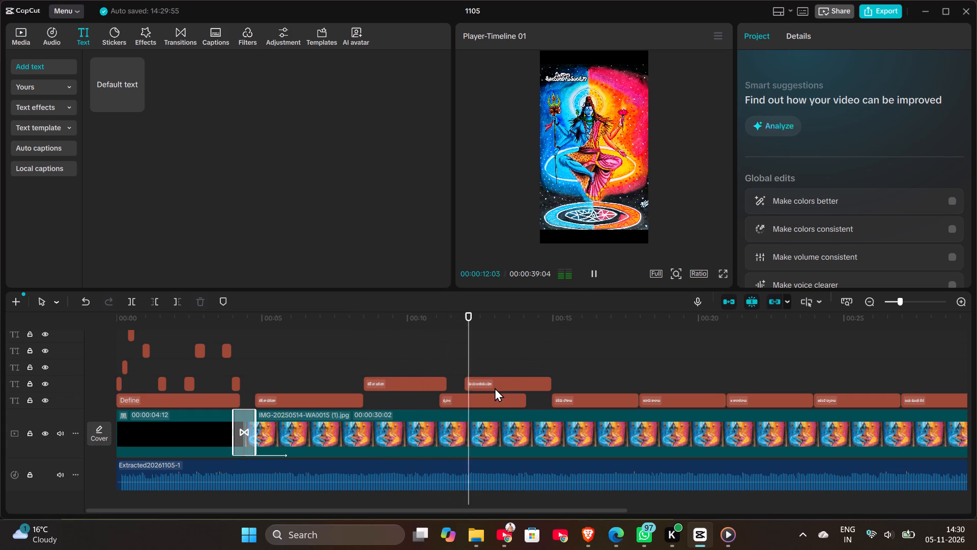
click(479, 363)
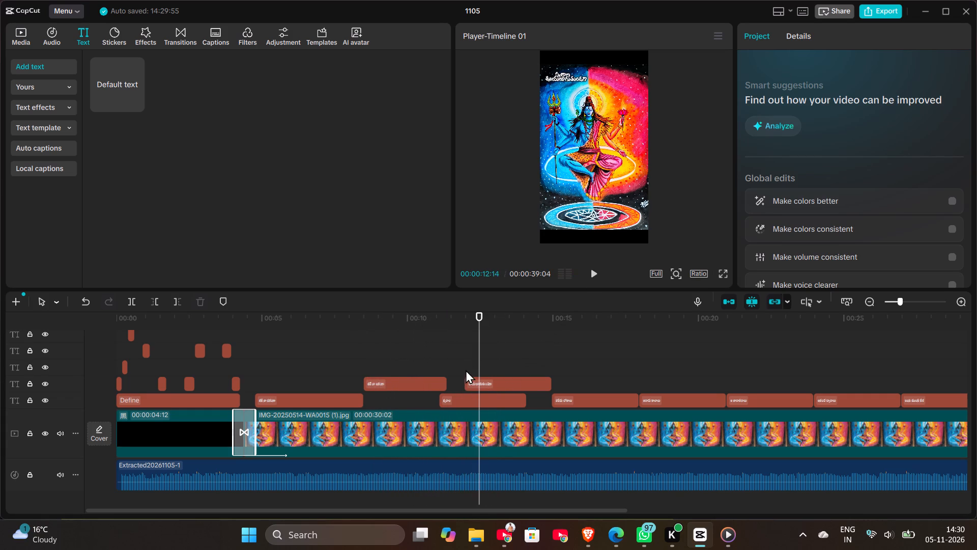
click(447, 365)
click(592, 276)
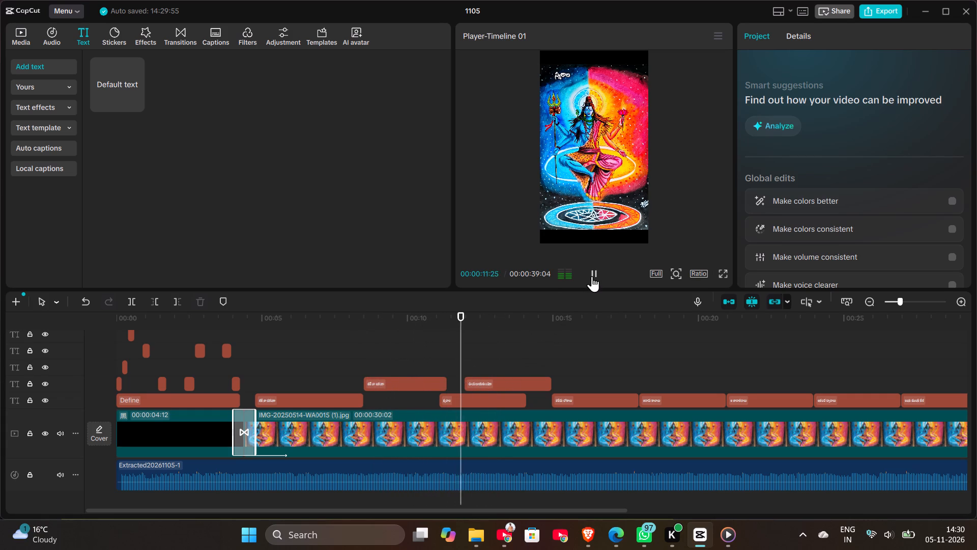
click(592, 276)
click(466, 368)
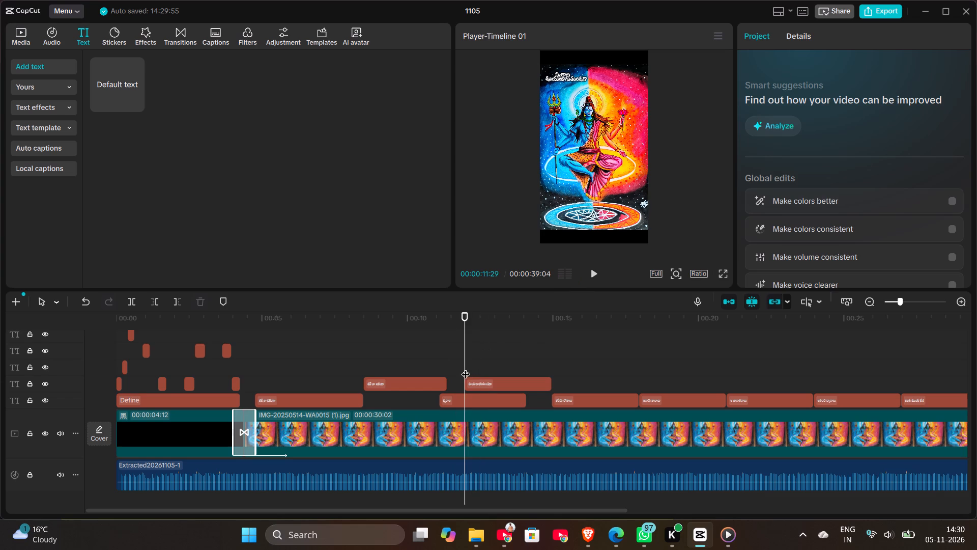
drag(486, 382, 541, 382)
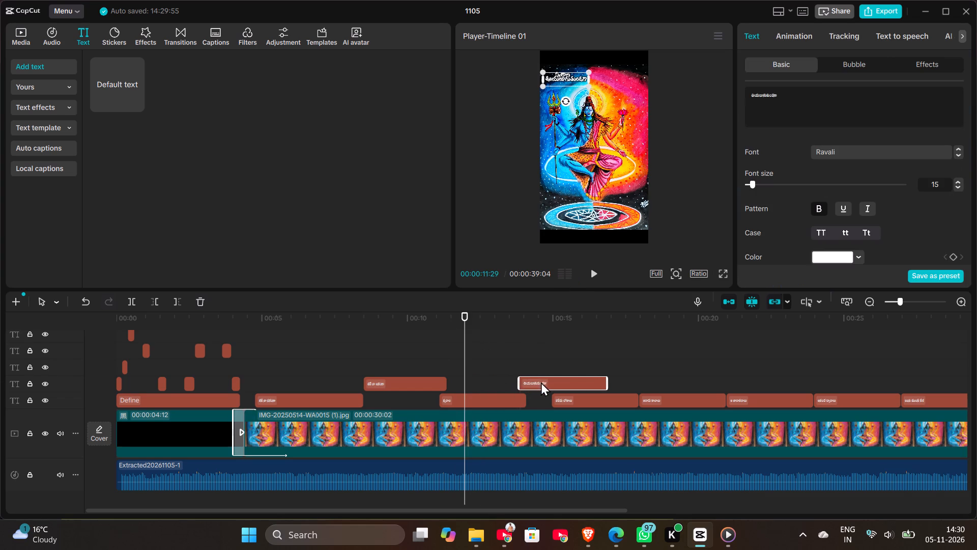
drag(457, 400, 486, 401)
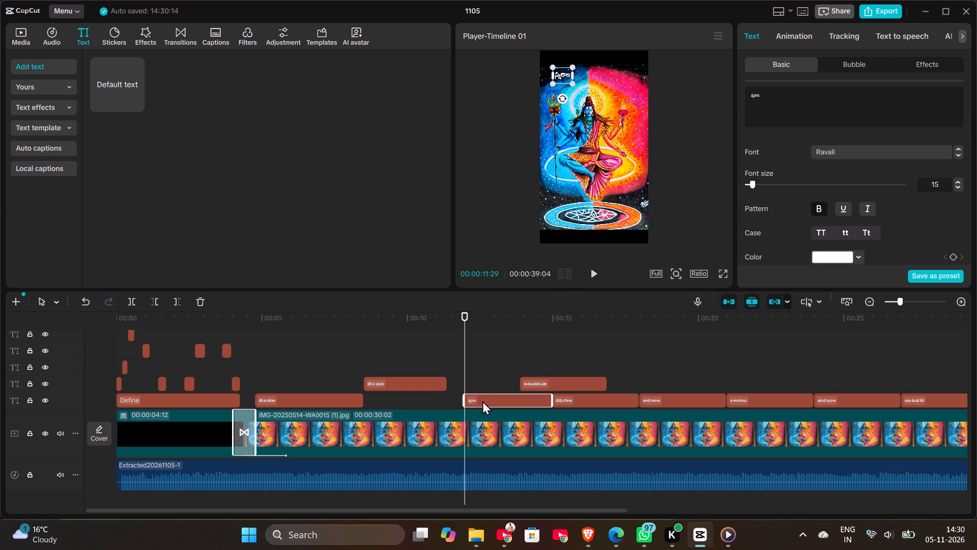
click(439, 387)
drag(447, 383, 463, 389)
drag(537, 381, 577, 376)
Trim the third lyric clip to end at 00:00:13:16 and move the fourth lyric clip to start there.
click(592, 279)
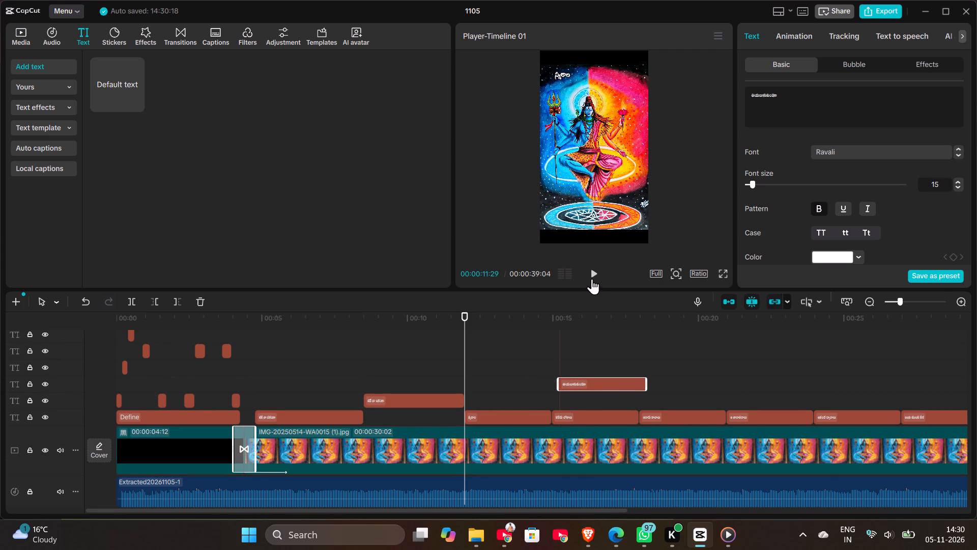
click(592, 279)
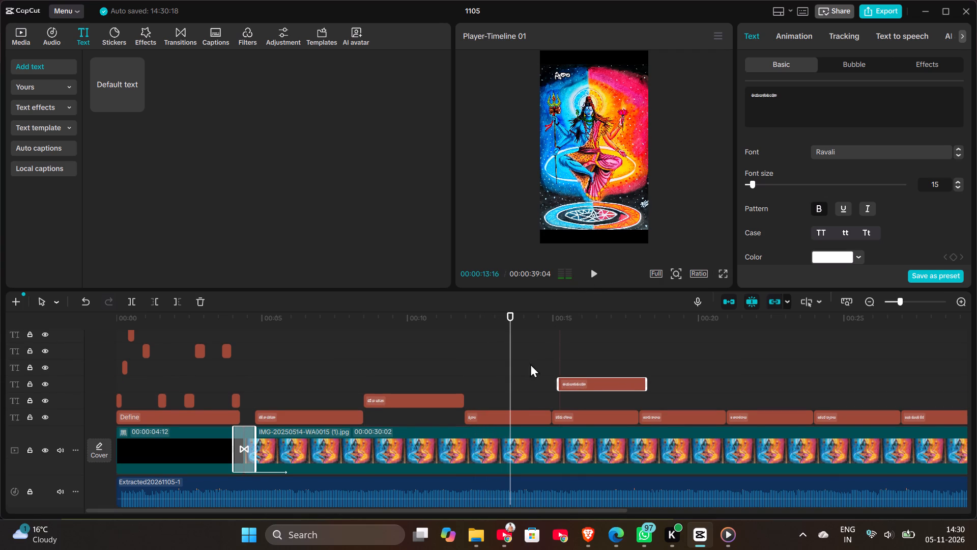
click(508, 413)
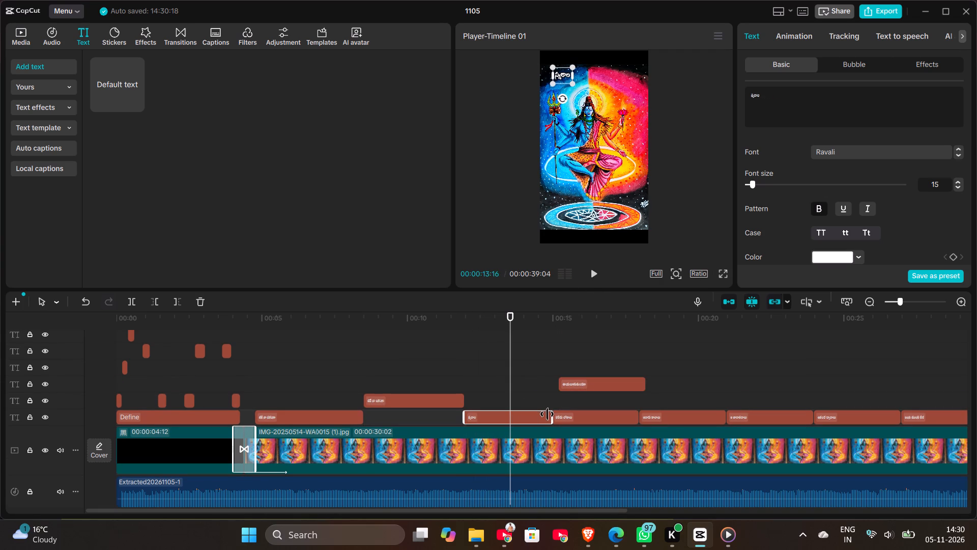
drag(549, 417, 506, 421)
drag(575, 384, 528, 404)
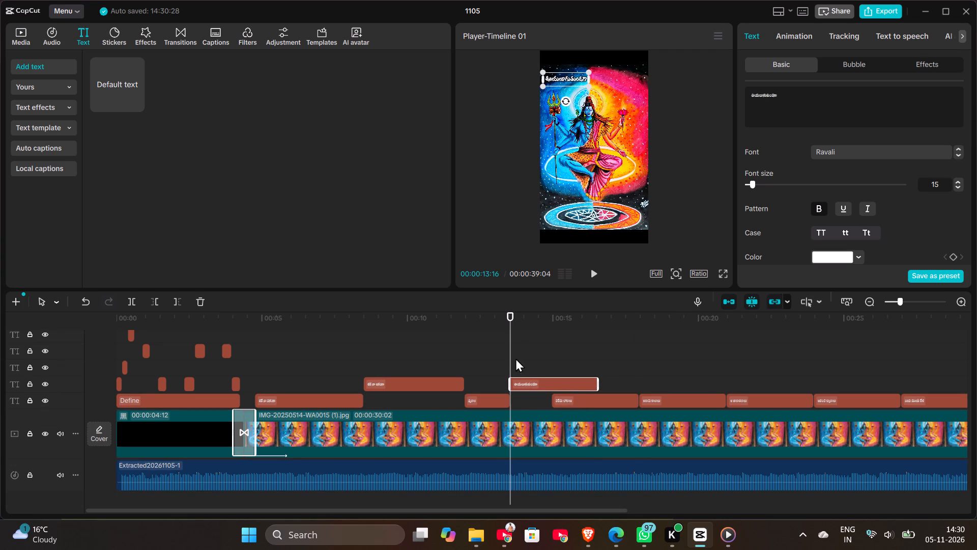
Shift the fifth lyric clip to start at 00:00:19:00 and extend the fourth to meet it, moving the sixth to about 00:00:21.
click(591, 278)
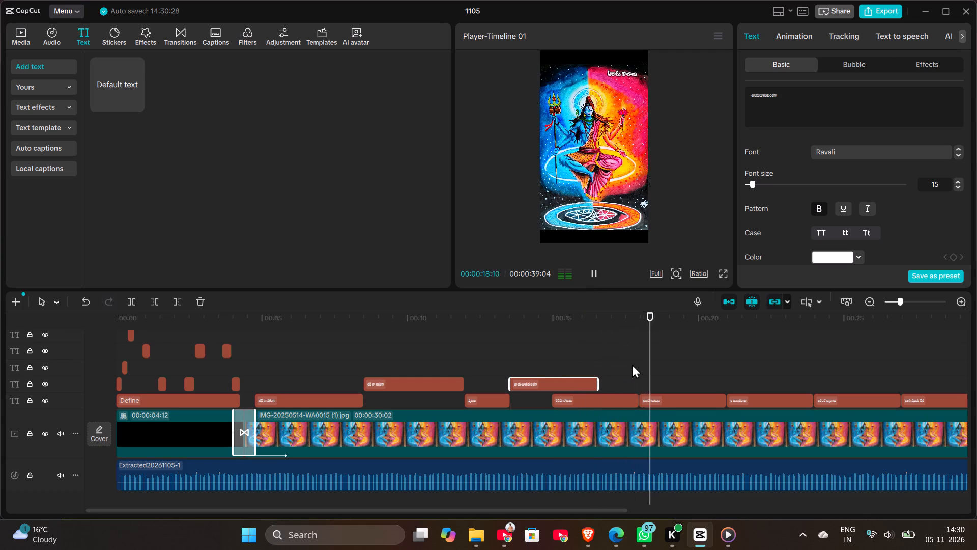
click(669, 367)
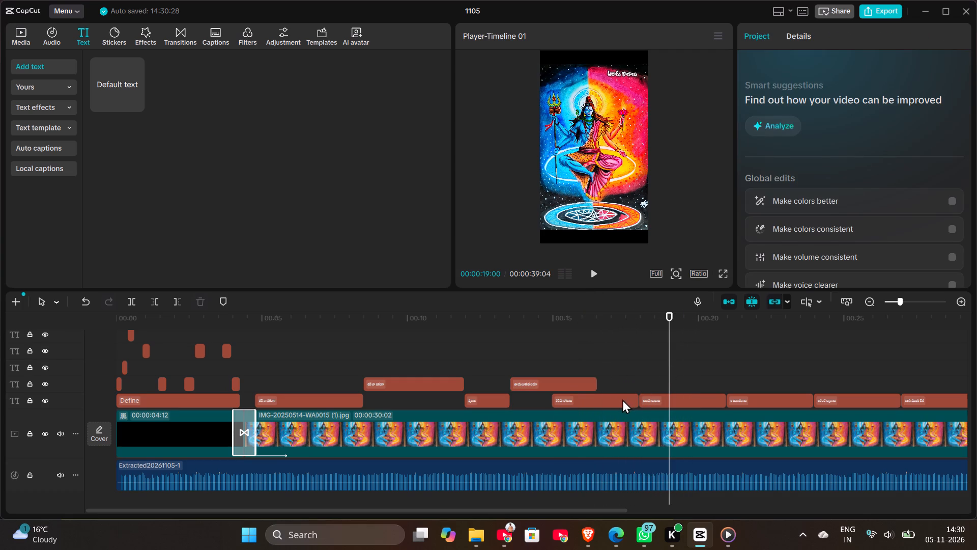
drag(667, 397, 753, 381)
drag(598, 398, 675, 378)
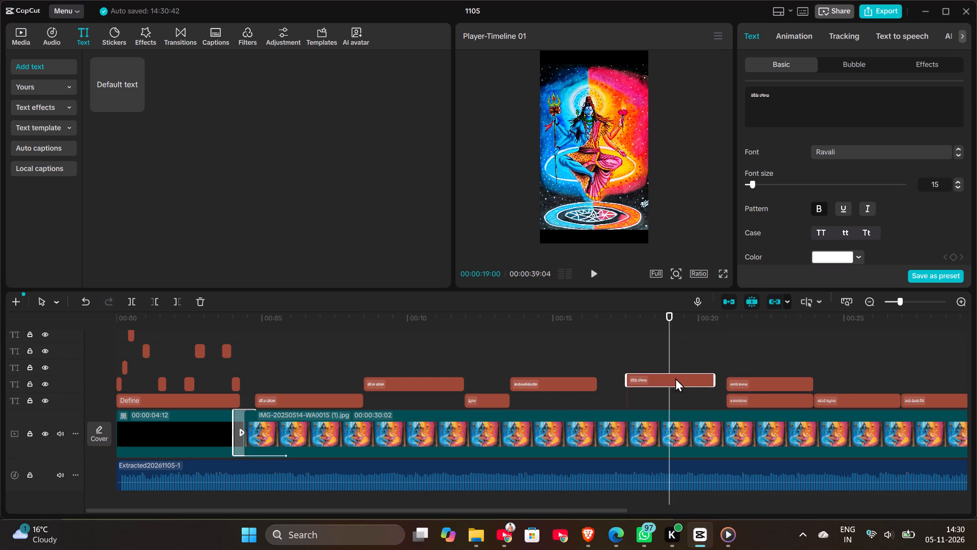
drag(675, 378, 714, 370)
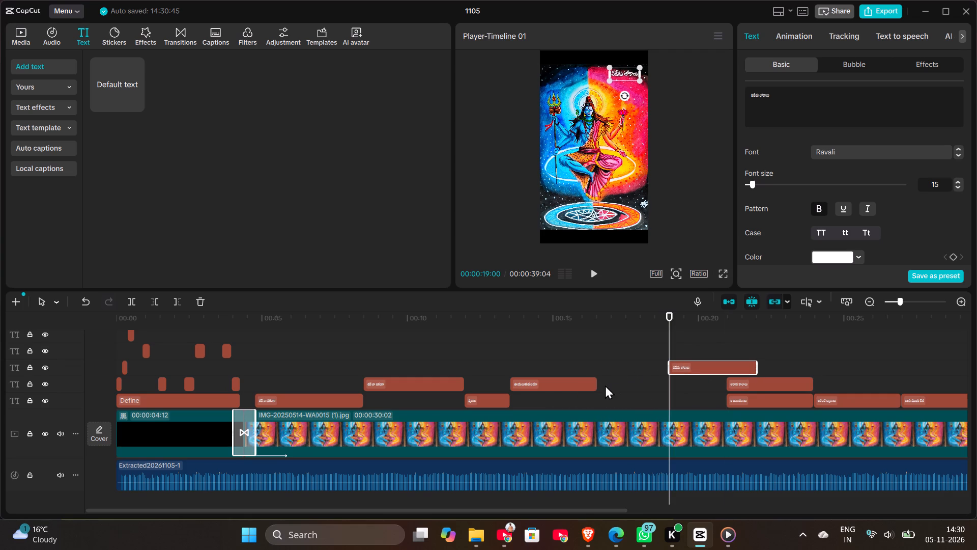
click(588, 382)
drag(597, 386, 651, 387)
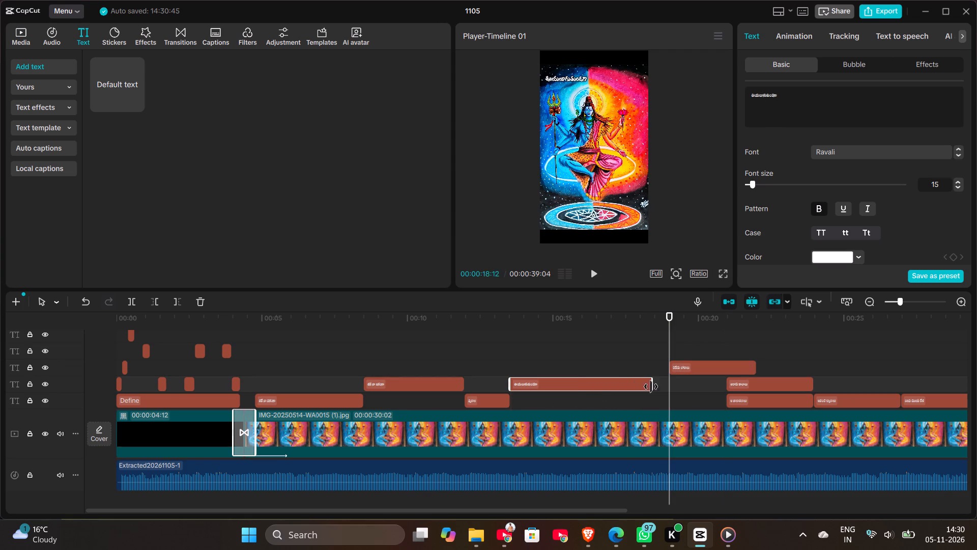
drag(651, 387, 666, 389)
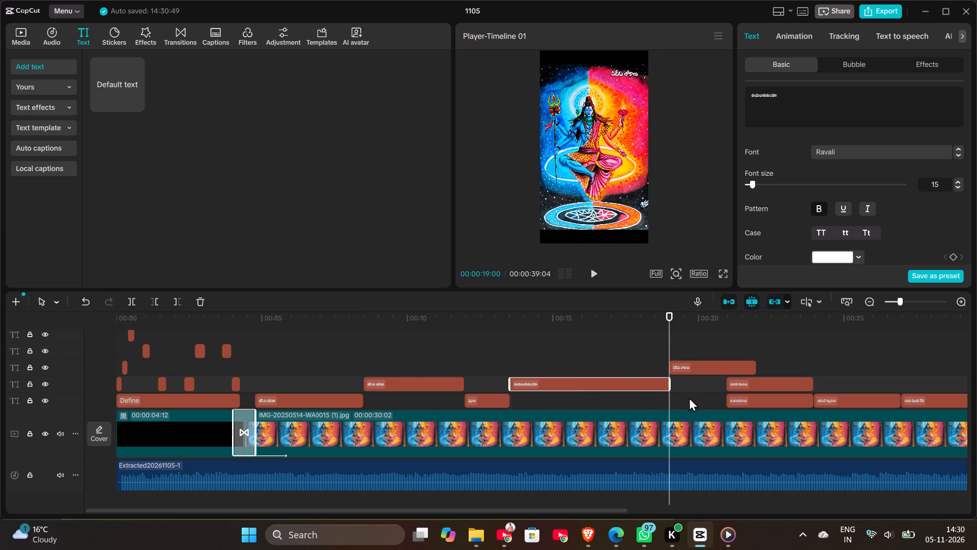
Move the seventh lyric clip up a track to start at about 00:00:24 and put the sixth in its former place at about 00:00:21.
scroll(689, 397, left, 1)
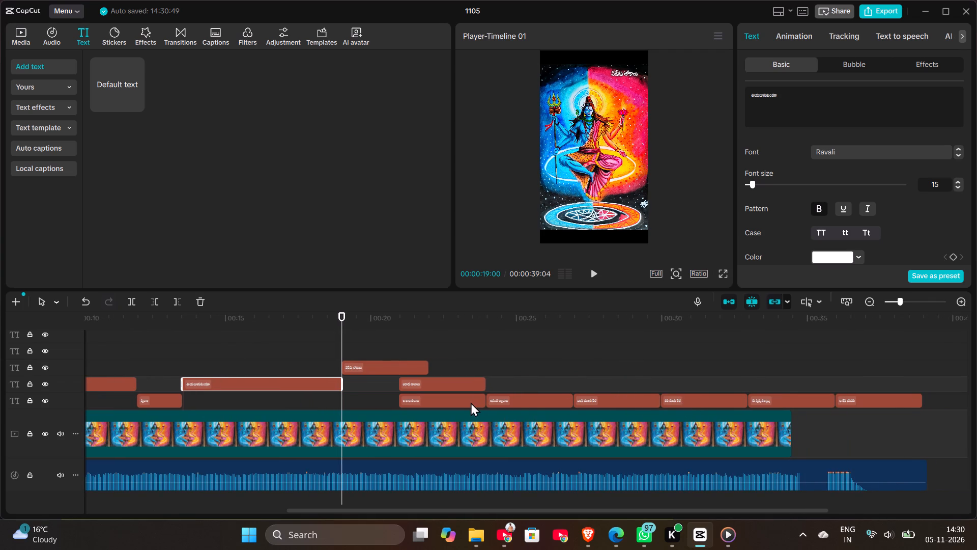
drag(471, 402, 567, 388)
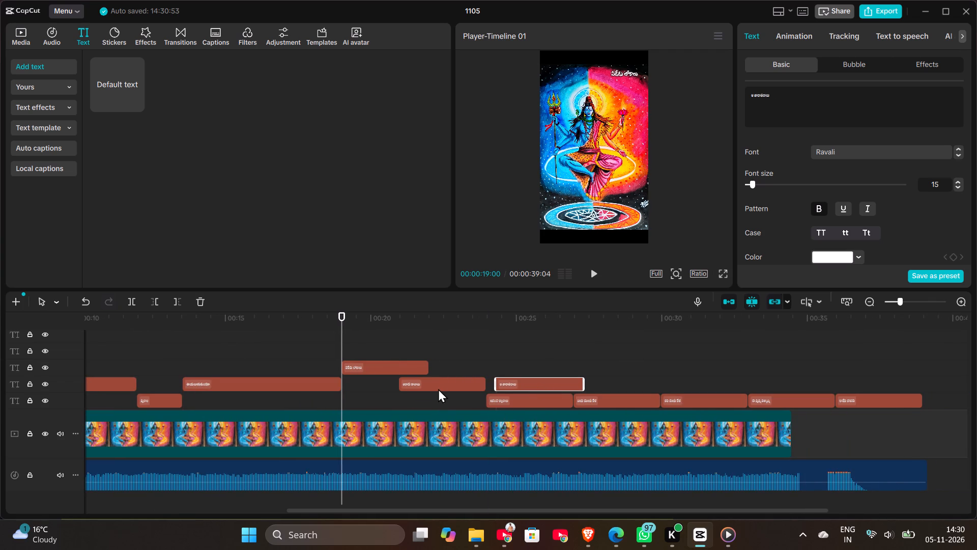
drag(437, 383, 440, 400)
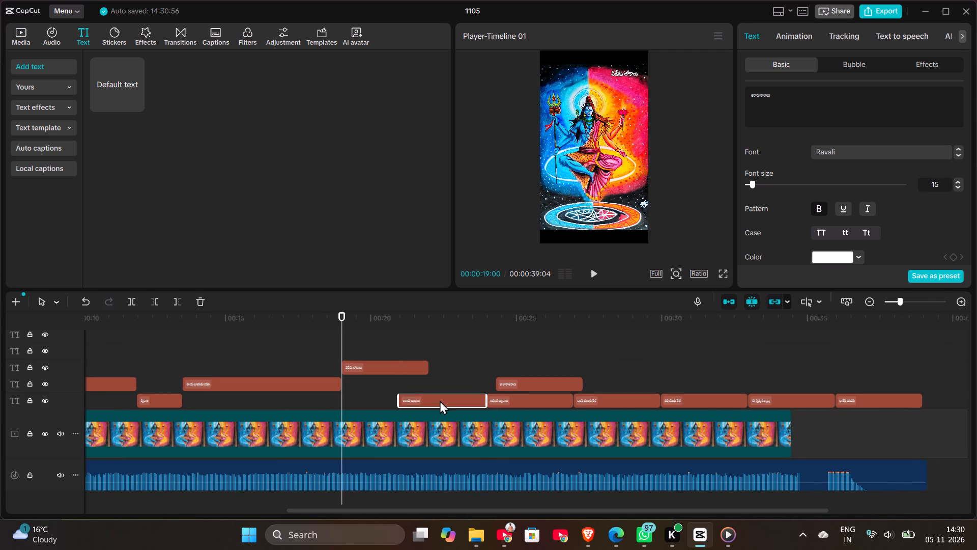
Shorten the fourth lyric clip to end at 00:00:18:24 and extend the fifth clip's start back to that point.
click(594, 273)
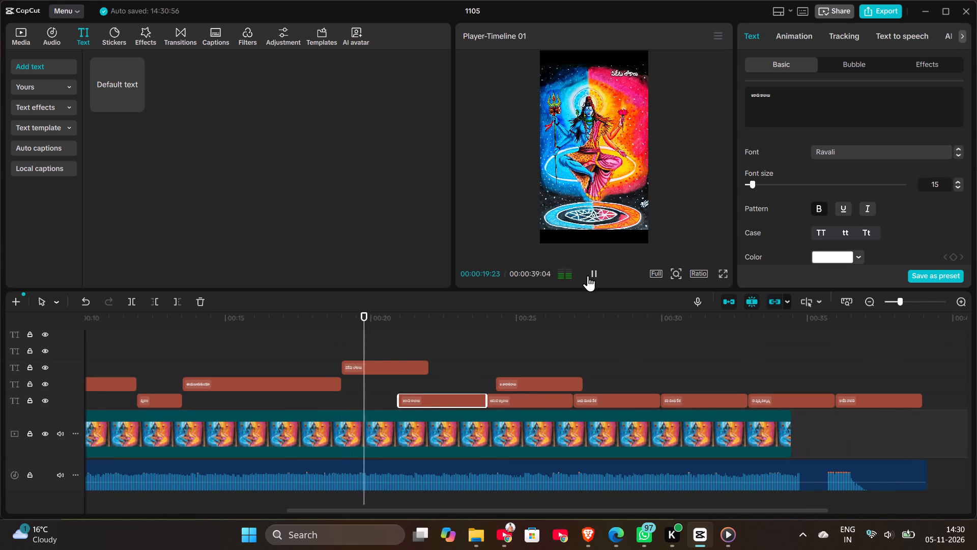
drag(329, 372, 328, 366)
click(328, 362)
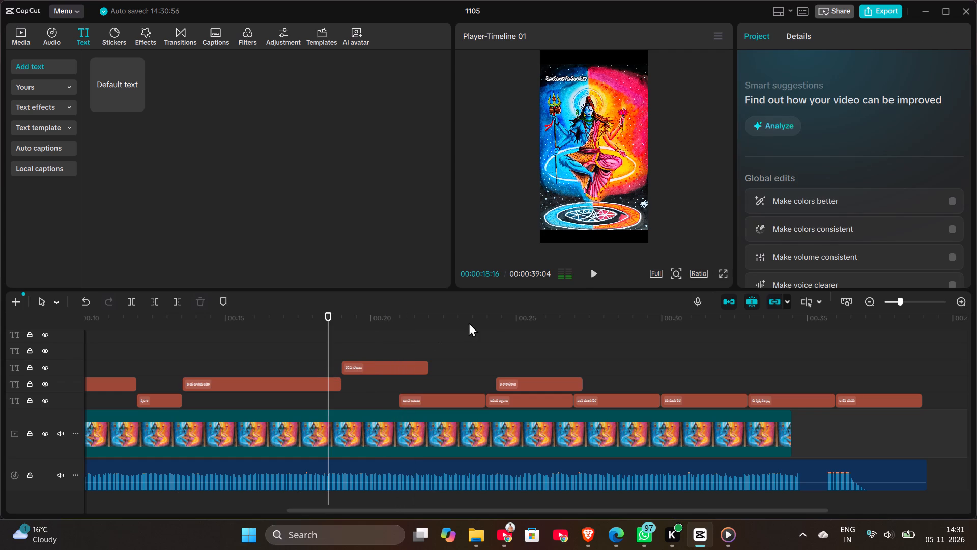
click(591, 280)
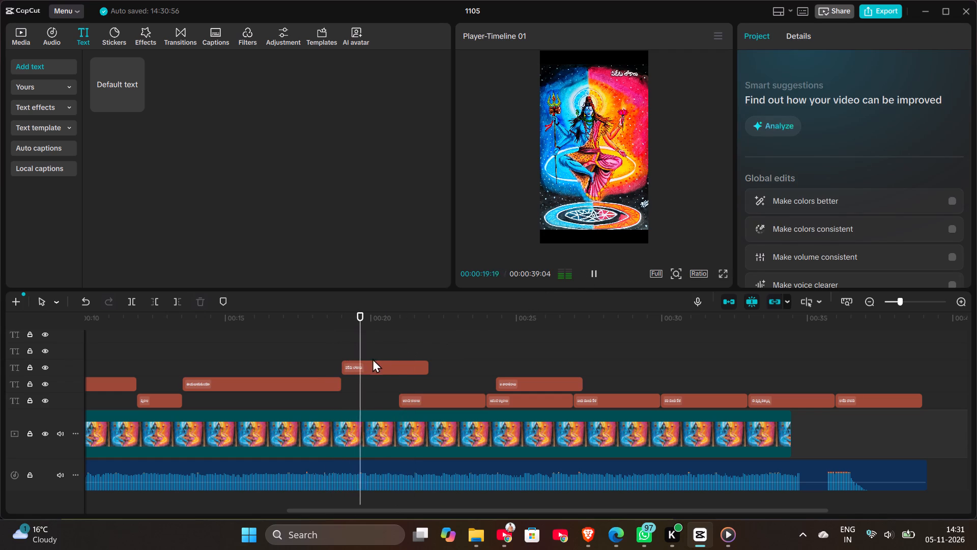
click(335, 361)
click(329, 379)
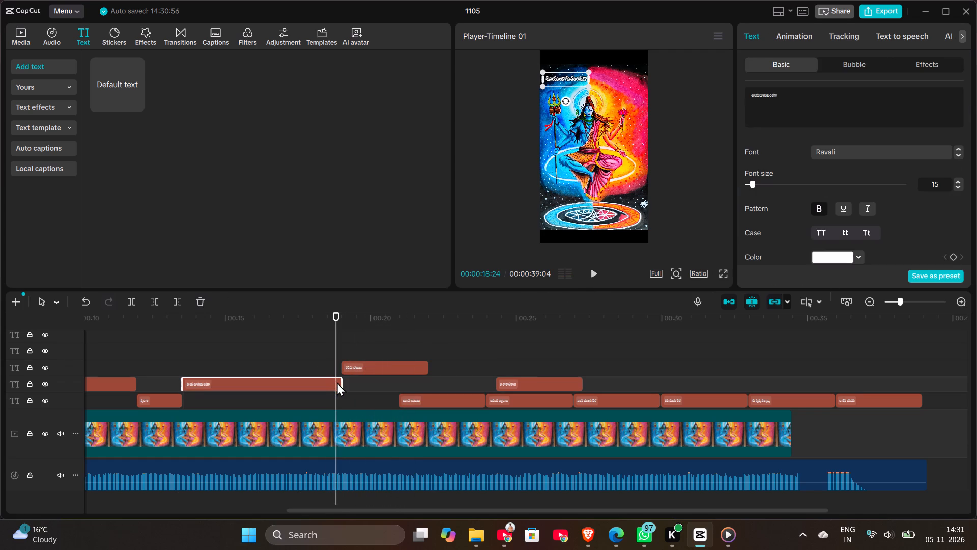
drag(342, 382, 331, 388)
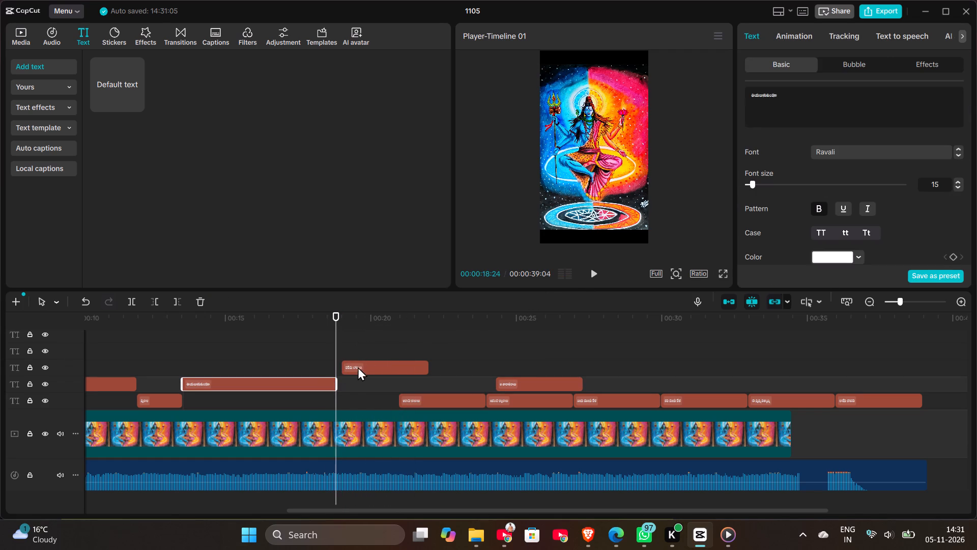
click(358, 364)
drag(341, 368, 336, 368)
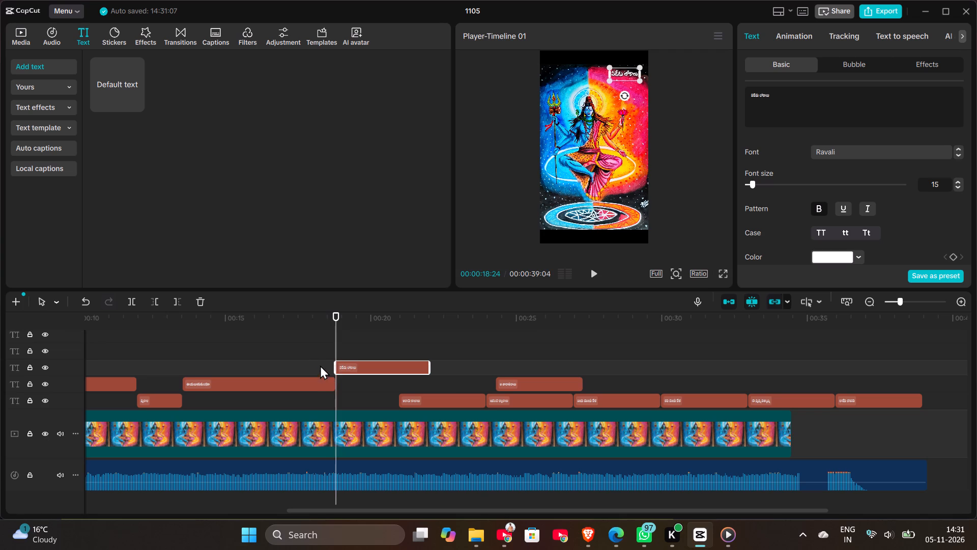
Play the fifth lyric line against the song and trim its clip to end at 00:00:20:20.
click(317, 359)
click(591, 275)
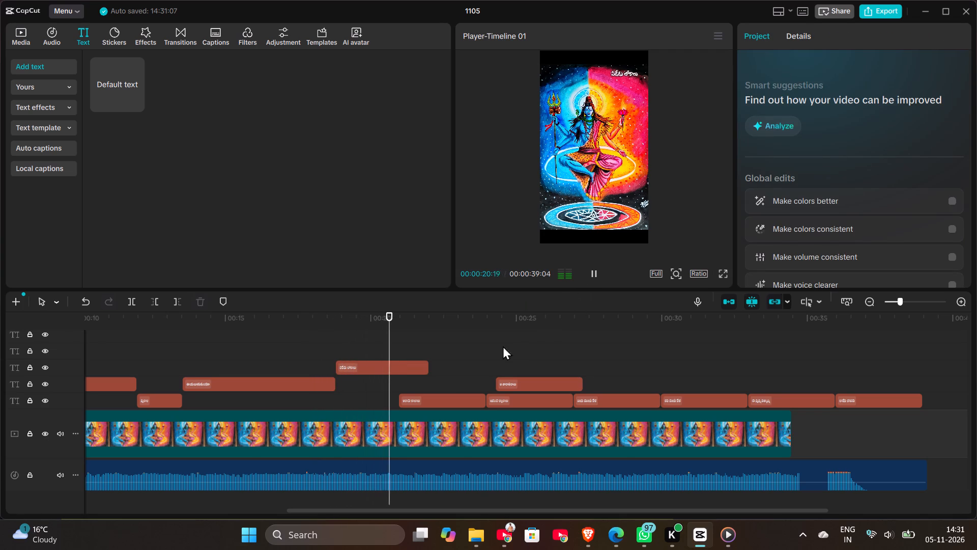
click(390, 382)
click(395, 366)
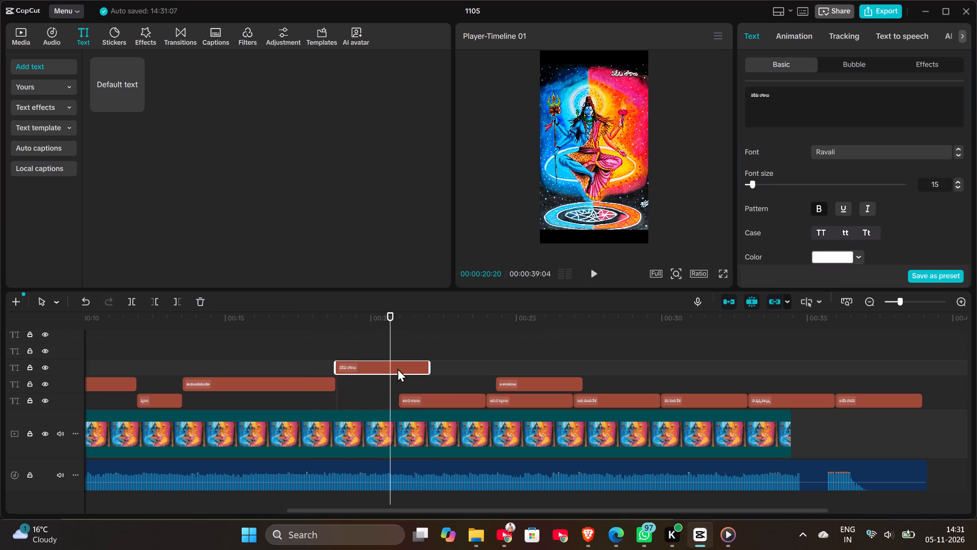
drag(428, 367, 388, 376)
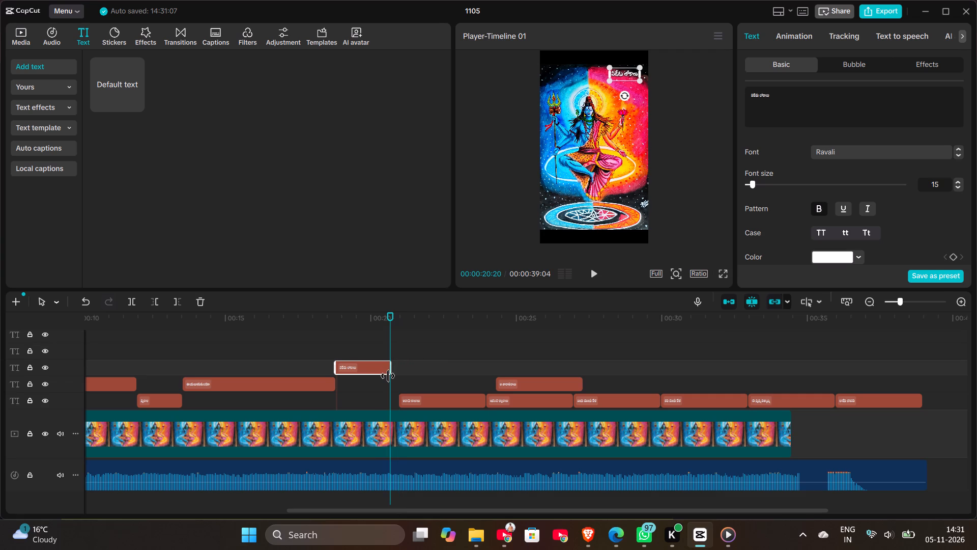
drag(388, 376, 391, 376)
Replay the change to the sixth lyric line and shift its clip earlier to start at 00:00:20:20, where the fifth ends.
click(382, 347)
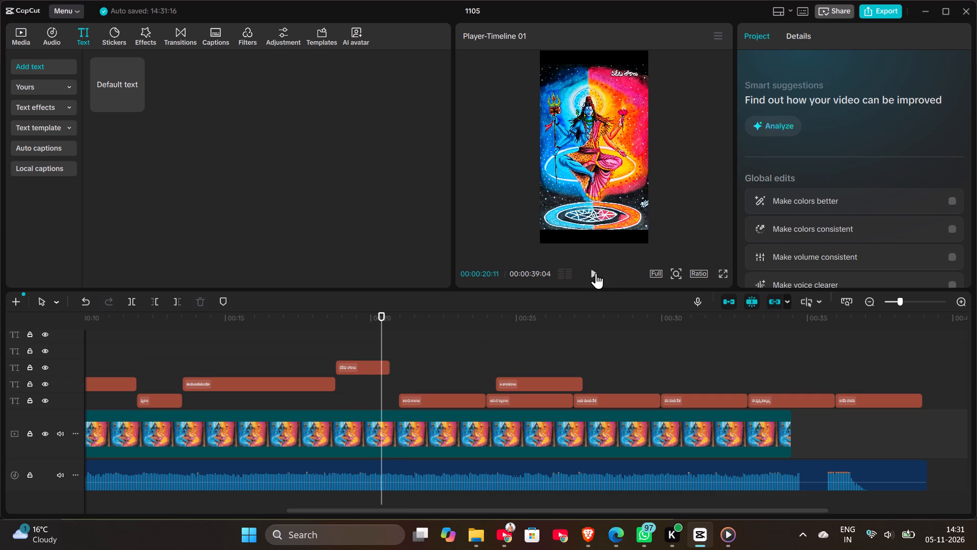
click(596, 273)
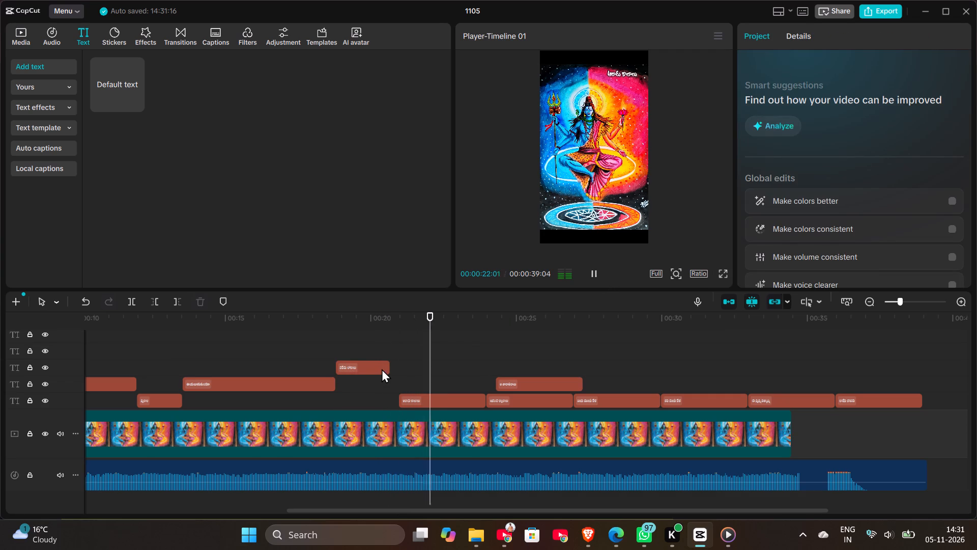
click(363, 352)
click(595, 278)
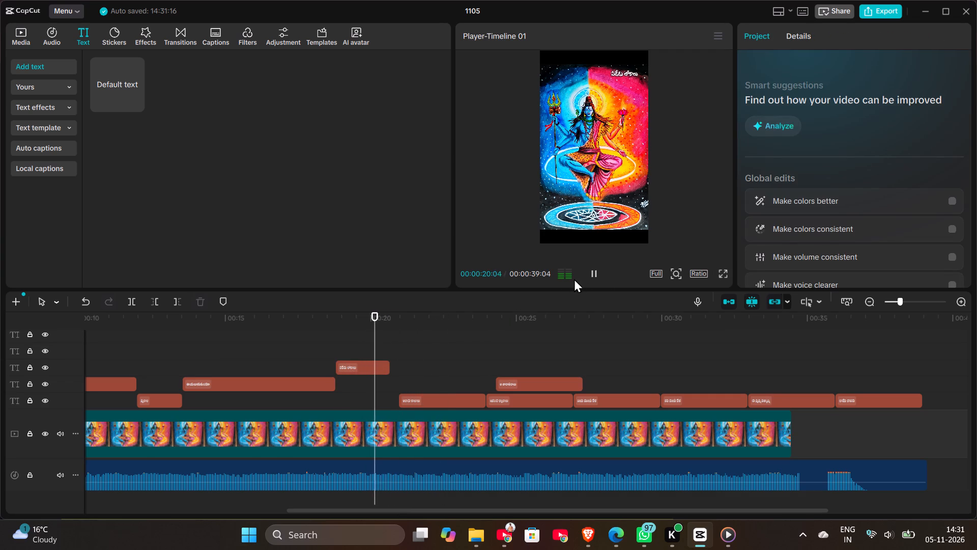
drag(426, 398, 417, 398)
Play the sixth lyric line, trim its clip to end at 00:00:22:25, and move the seventh clip to start there.
click(374, 345)
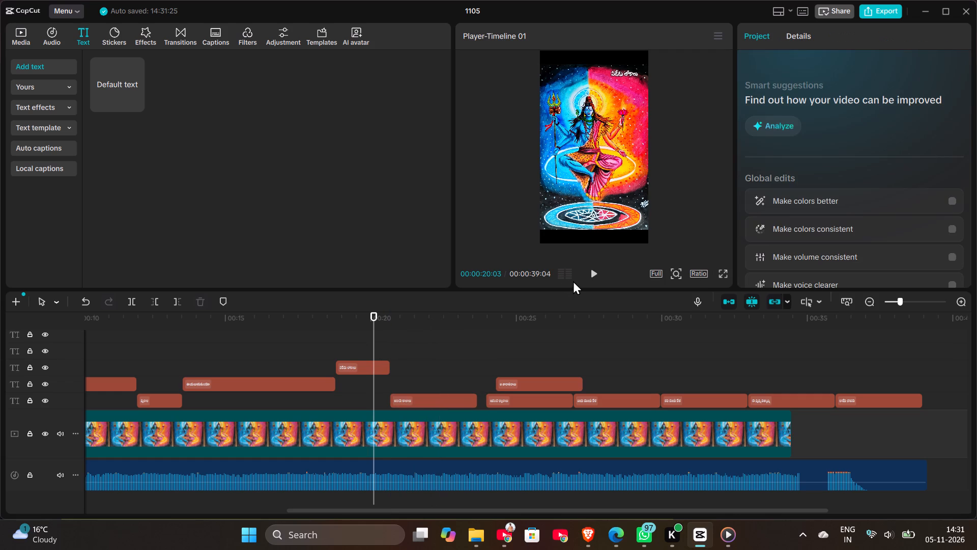
click(592, 276)
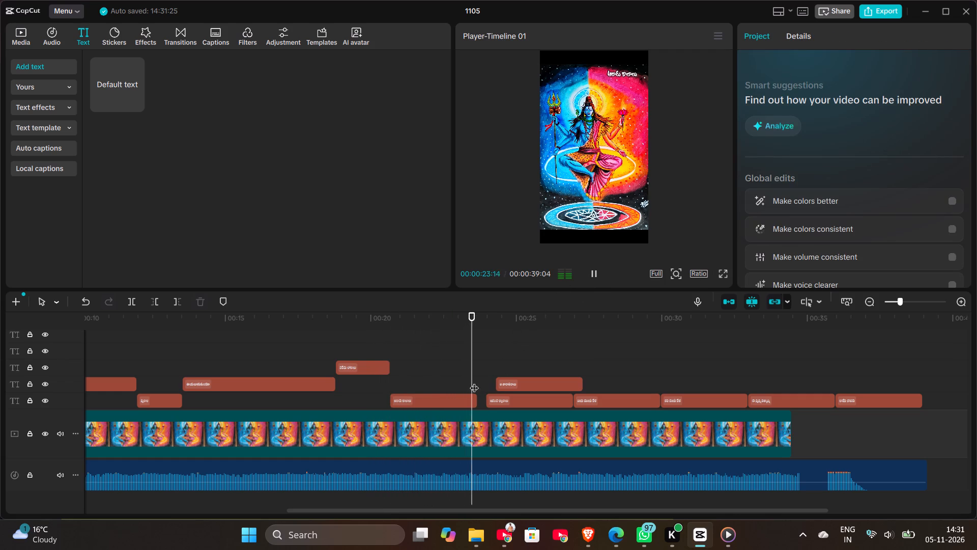
click(453, 382)
click(459, 395)
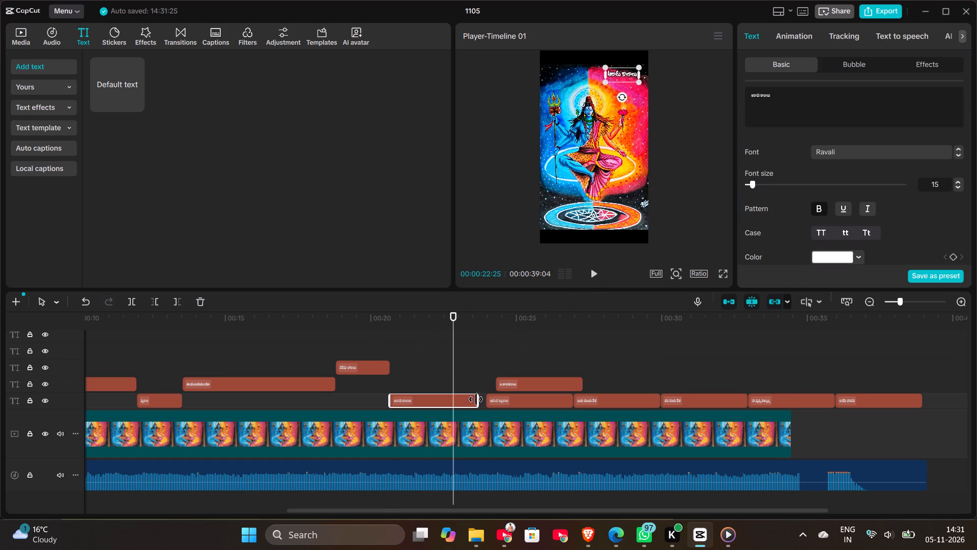
drag(476, 399, 452, 406)
drag(525, 382, 513, 381)
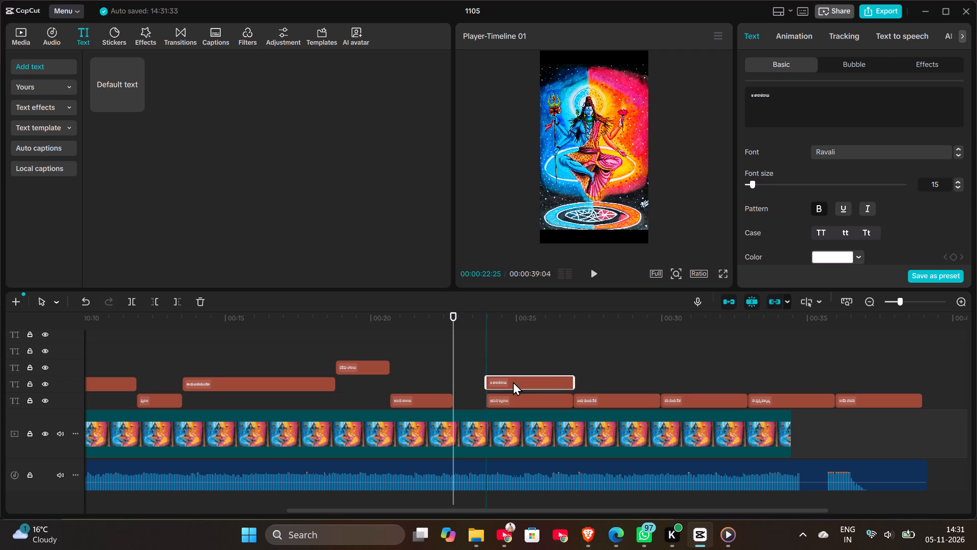
drag(513, 381, 479, 384)
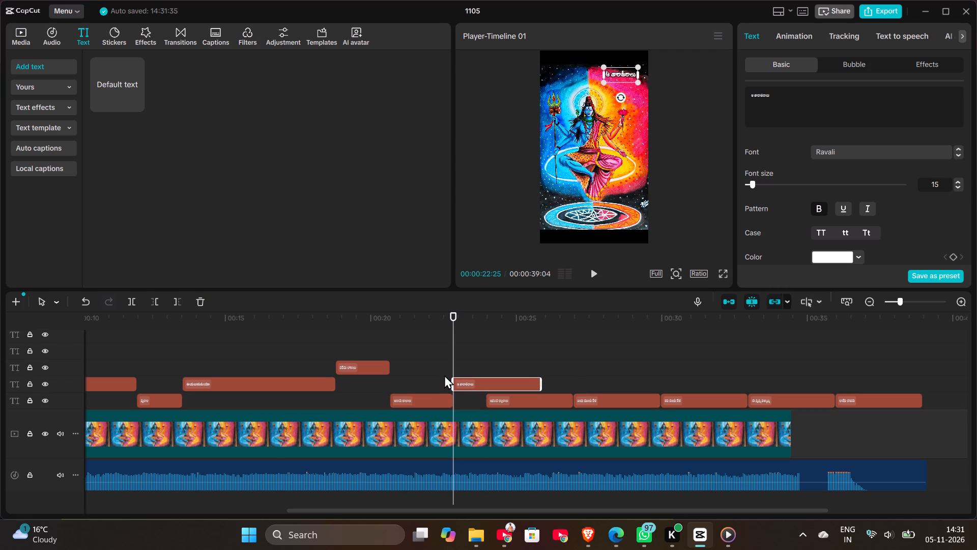
Play the seventh lyric line, move the eighth clip up to a higher track starting at 00:00:24:17, and trim the seventh to end there.
click(443, 372)
click(593, 277)
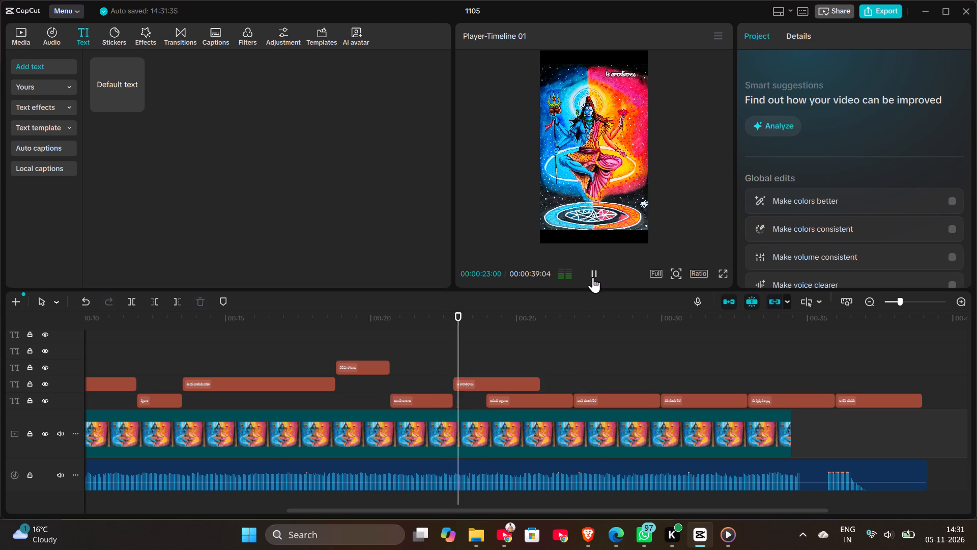
click(503, 366)
drag(515, 398, 532, 372)
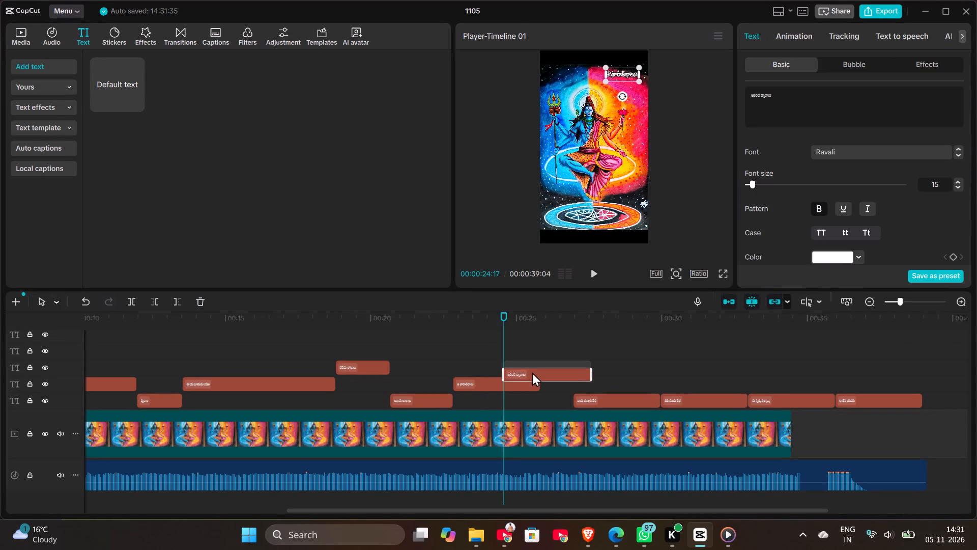
drag(532, 372, 536, 364)
click(521, 380)
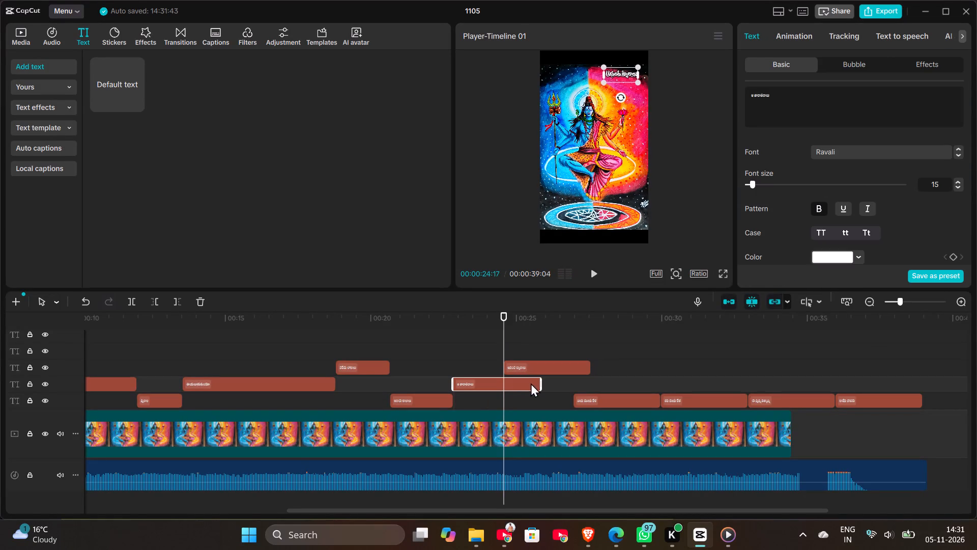
drag(540, 386, 504, 388)
Play the eighth lyric line, trim its clip to end at 00:00:26:15, and move the ninth clip to start there.
click(489, 362)
click(594, 272)
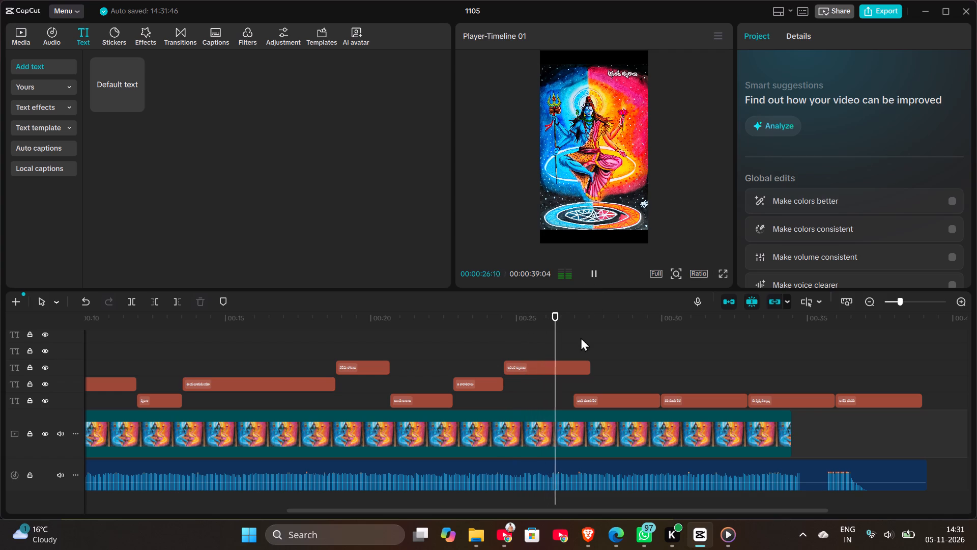
click(560, 380)
click(564, 366)
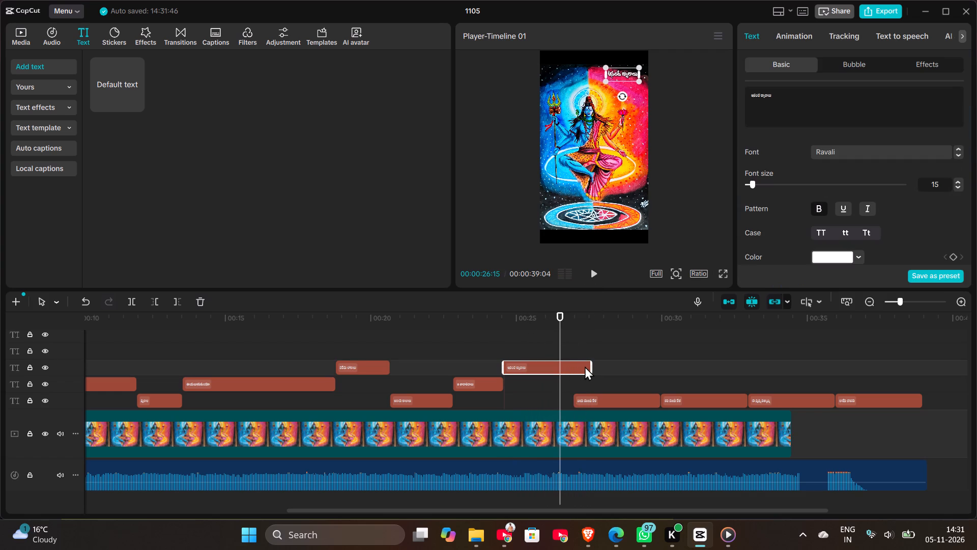
drag(591, 366, 559, 378)
drag(610, 398, 596, 398)
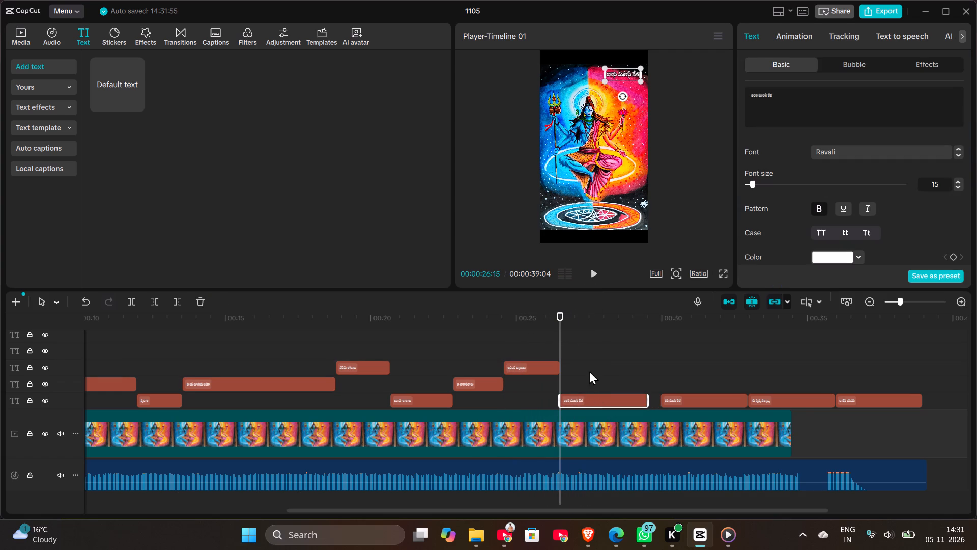
Play the ninth lyric line, trim its clip to end at 00:00:28:13, and move the tenth clip to start there.
click(596, 276)
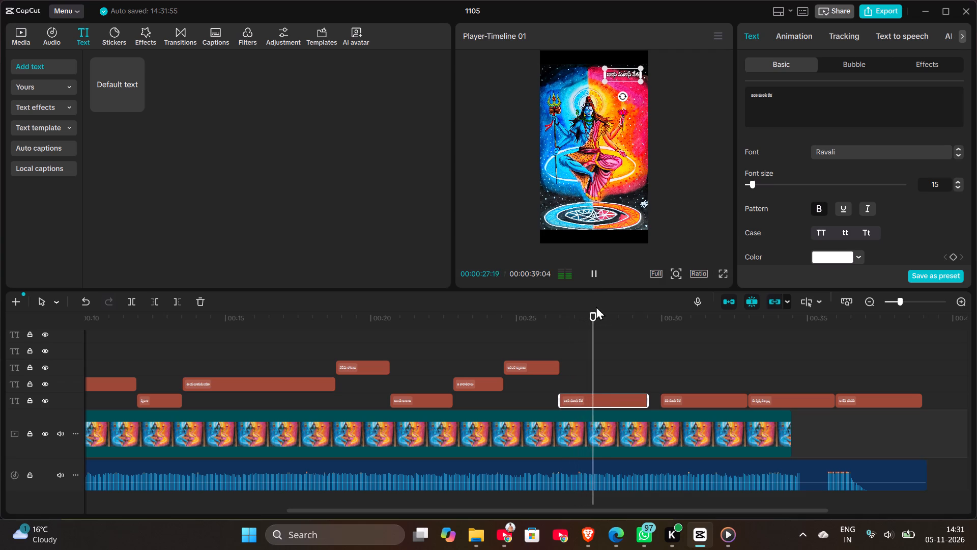
click(616, 374)
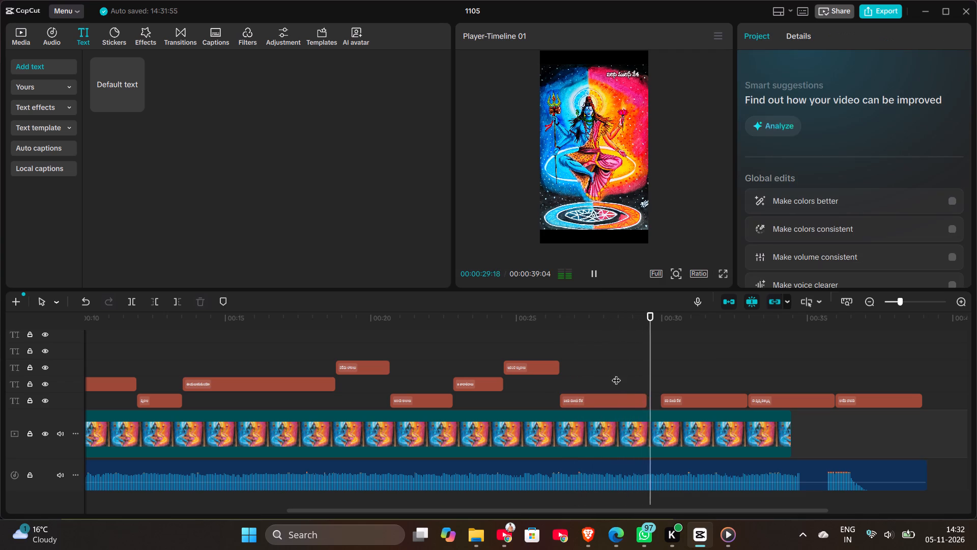
click(626, 396)
drag(648, 402, 621, 407)
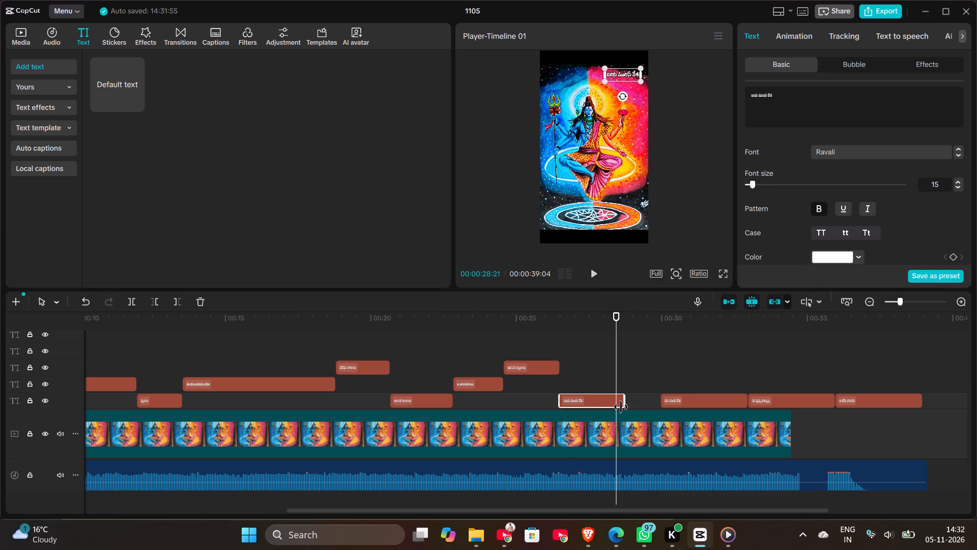
drag(621, 407, 616, 409)
drag(691, 398, 651, 400)
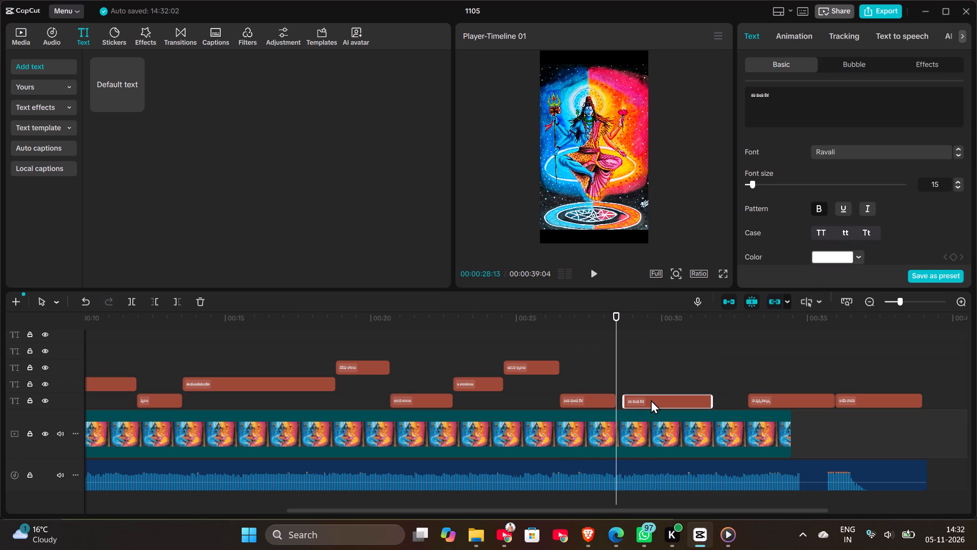
drag(651, 400, 646, 399)
Play the tenth lyric line, move the eleventh clip up a track to start at 00:00:30:11, and trim the tenth to end there.
click(596, 274)
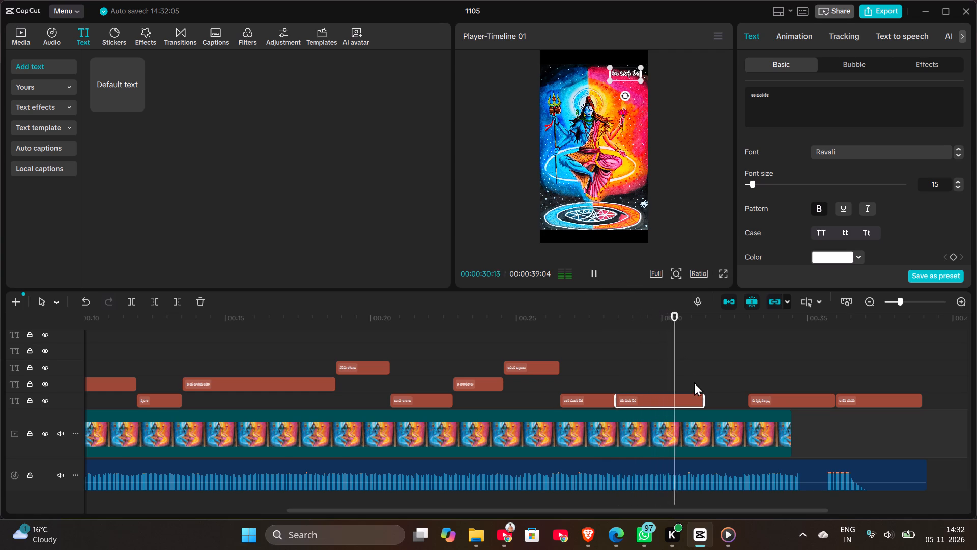
click(672, 380)
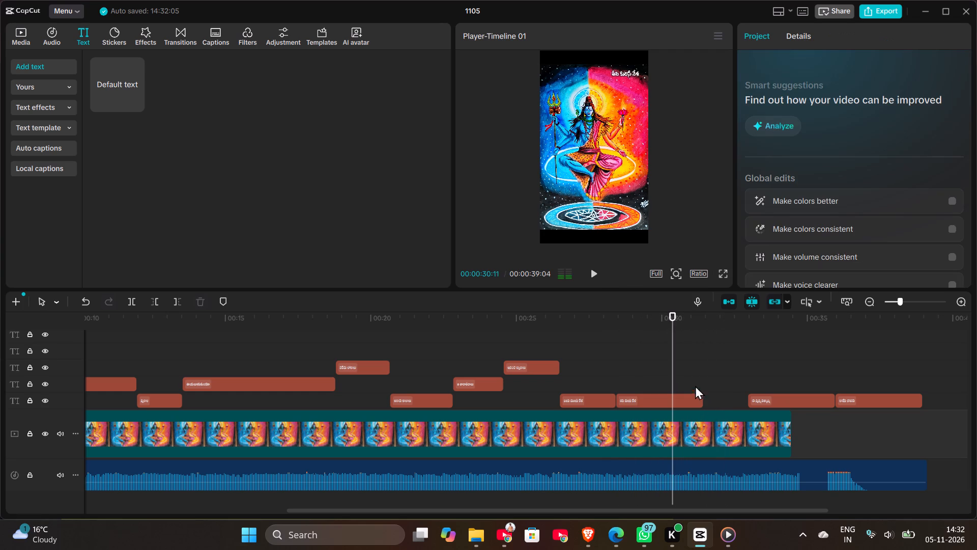
drag(770, 398, 698, 379)
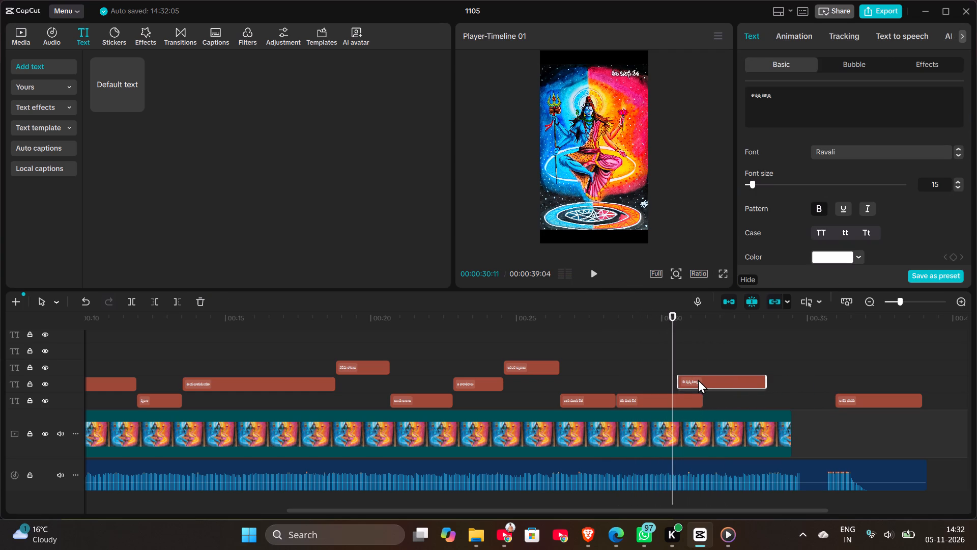
drag(698, 379, 694, 379)
click(690, 399)
drag(704, 400, 698, 401)
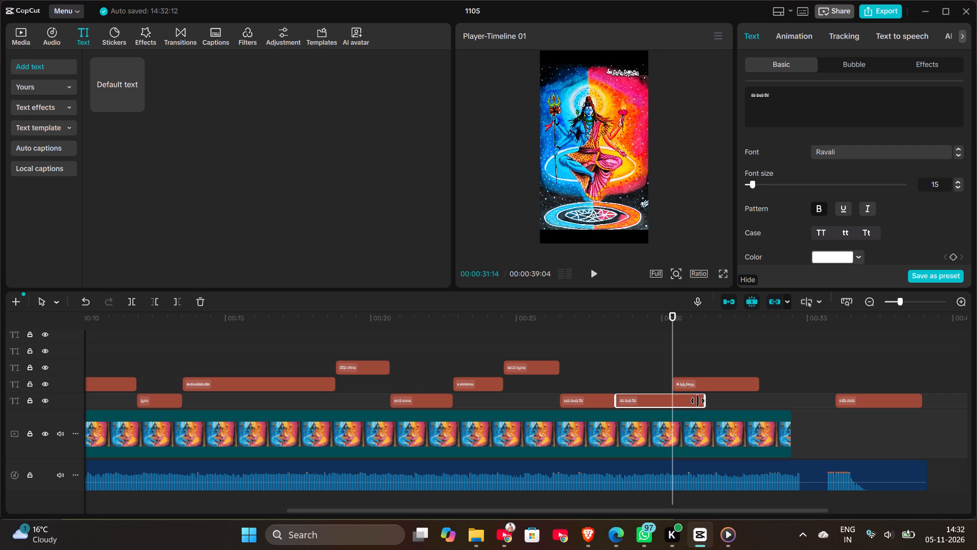
drag(698, 401, 673, 403)
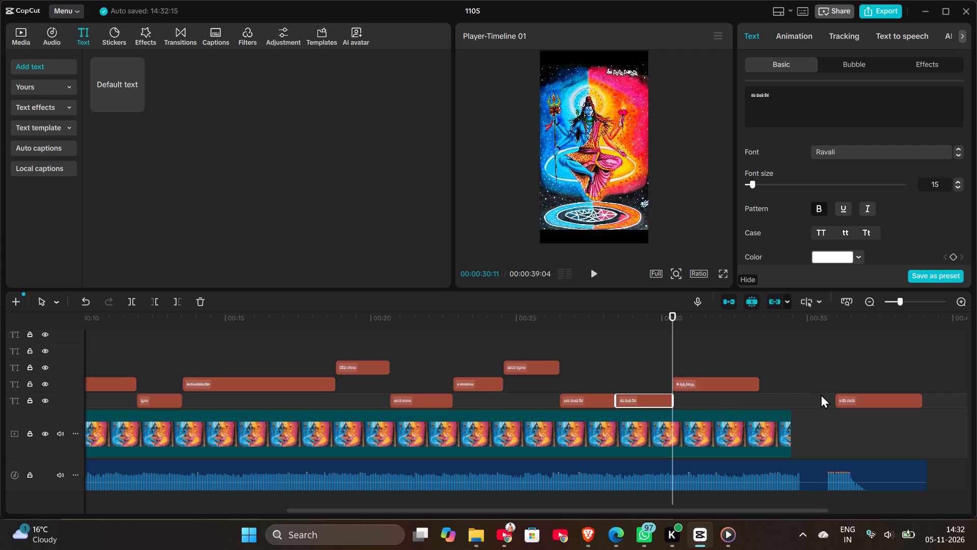
Play the eleventh lyric line, trim its clip to end at 00:00:32:07, and move the last lyric clip to start there.
click(591, 268)
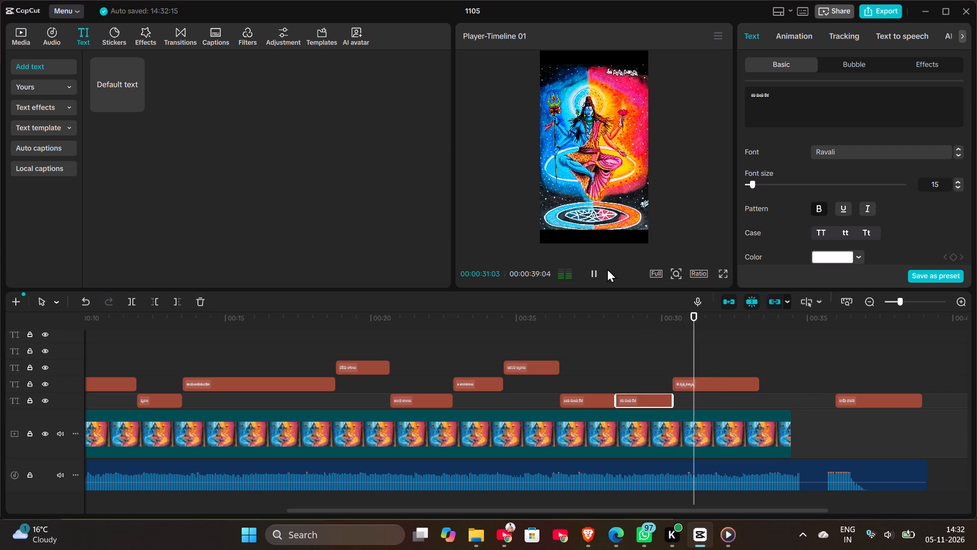
click(649, 354)
click(593, 277)
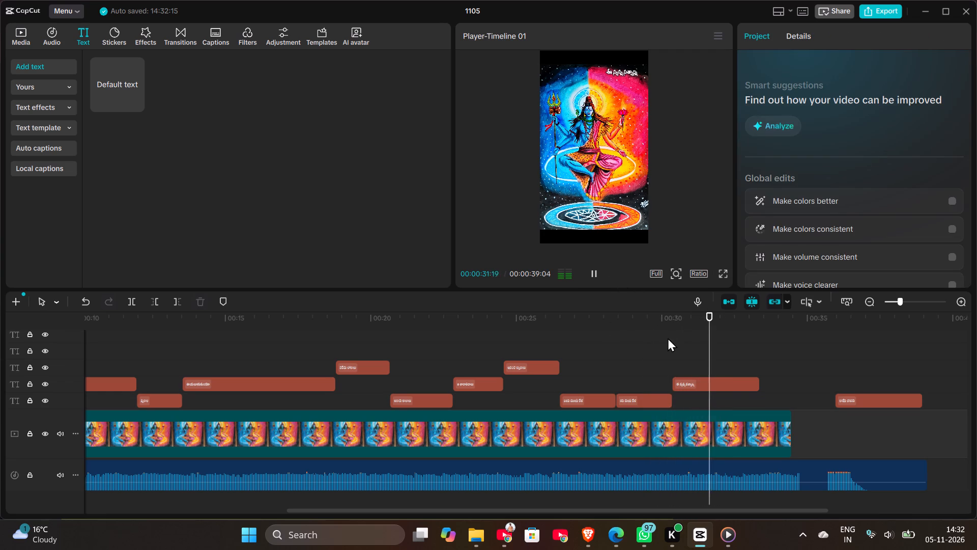
click(727, 364)
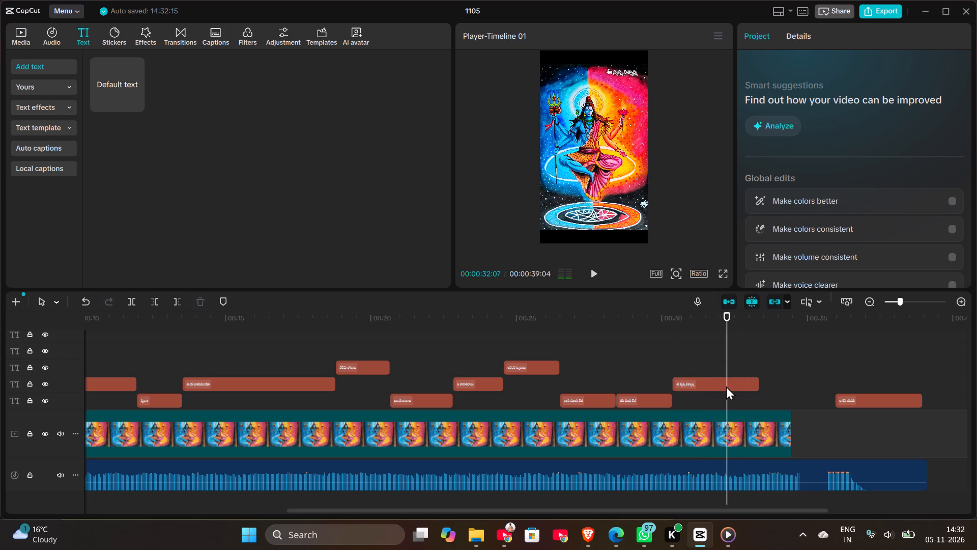
click(726, 386)
drag(762, 383, 724, 391)
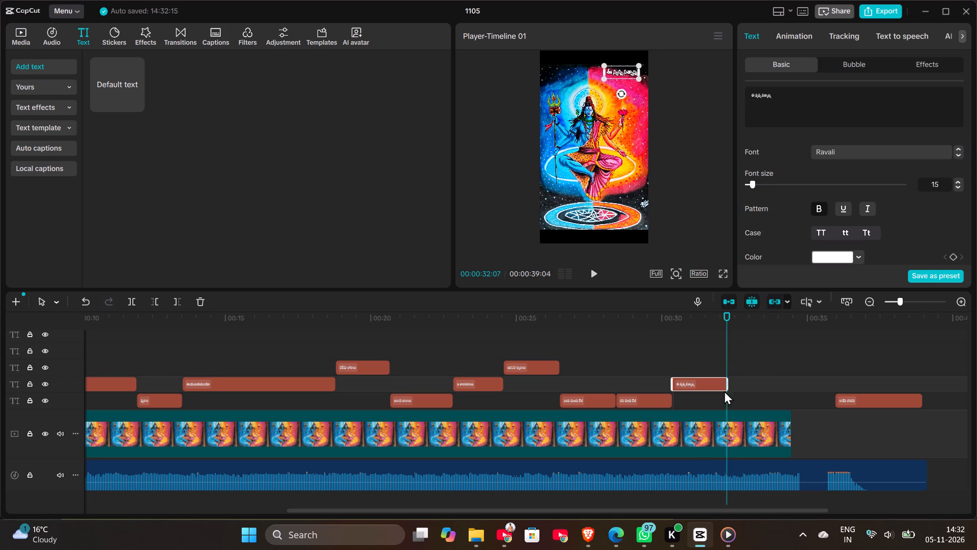
drag(850, 402, 744, 402)
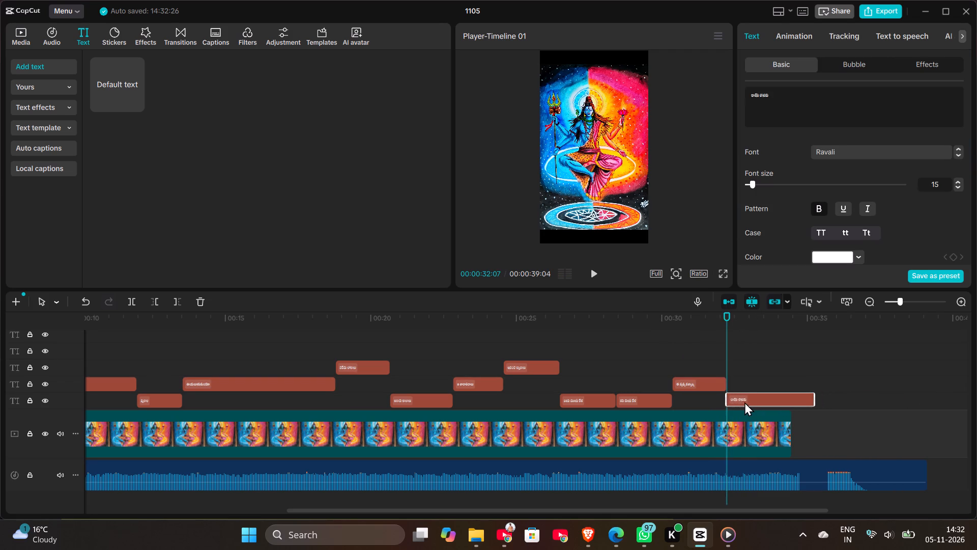
drag(744, 402, 742, 402)
Play into the last lyric line and move its text from the painting's centre to the upper-right corner.
click(595, 273)
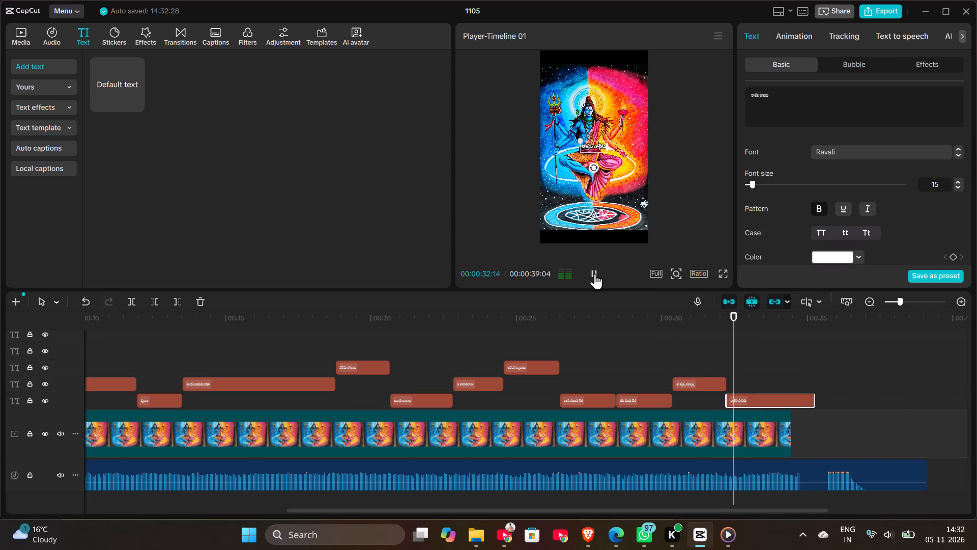
click(743, 373)
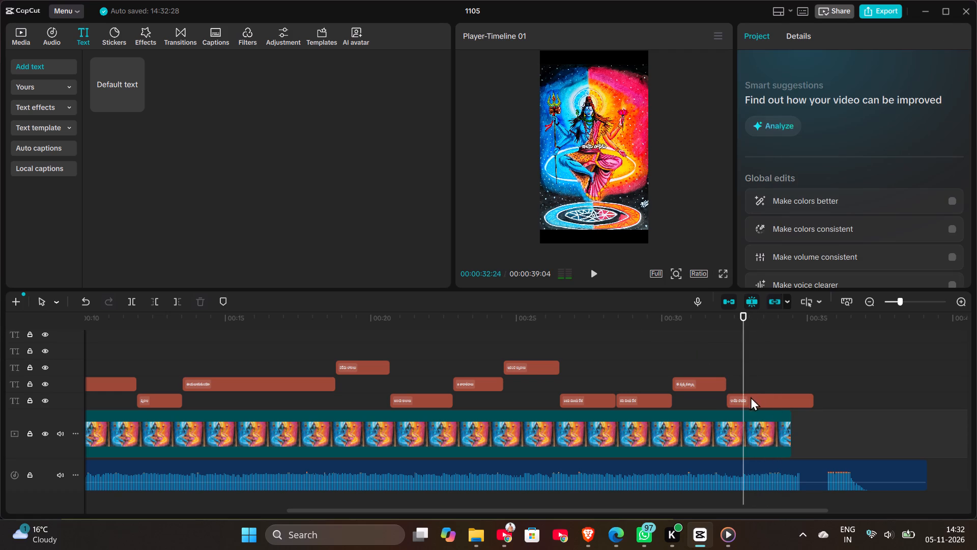
click(741, 398)
drag(594, 146, 621, 72)
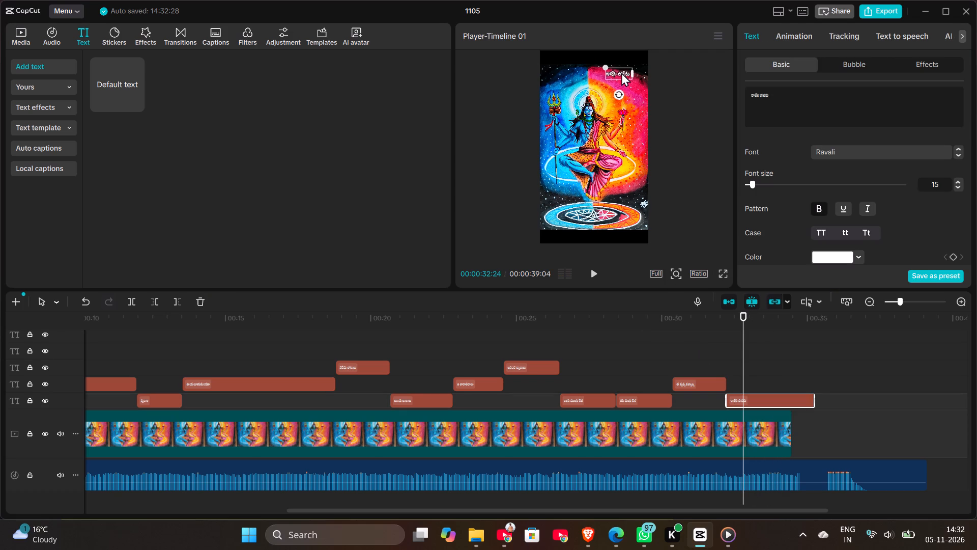
drag(621, 72, 624, 74)
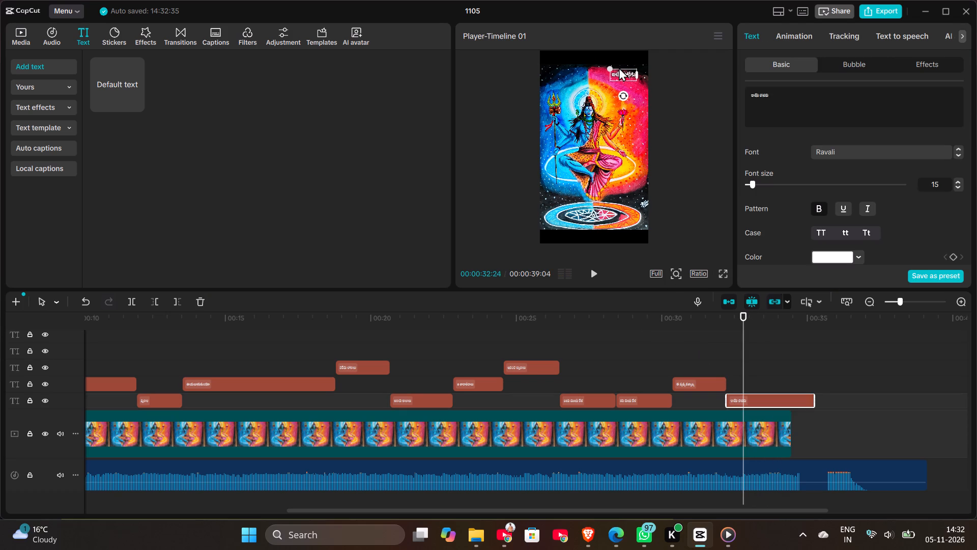
Play the video from 00:00:29:28 through the closing lyric lines to check their timing and placement.
click(609, 67)
click(659, 374)
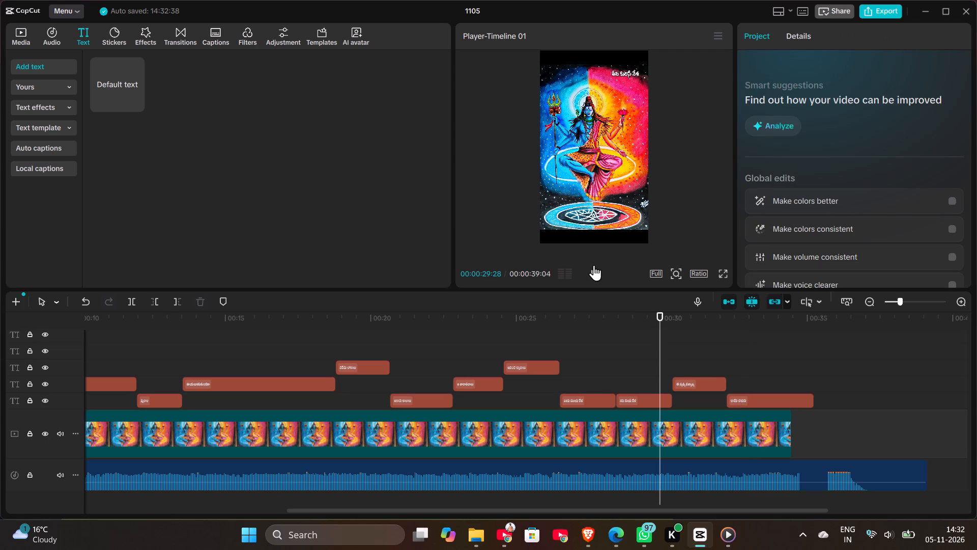
click(592, 270)
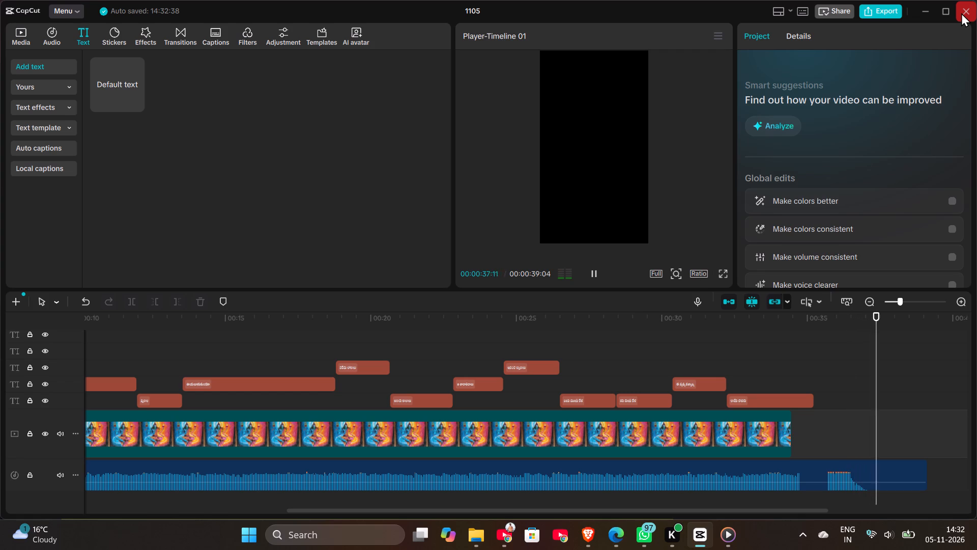
Split the extracted audio at 00:00:35:11, just past the last lyric clip, and delete the part after the cut.
click(818, 444)
click(819, 469)
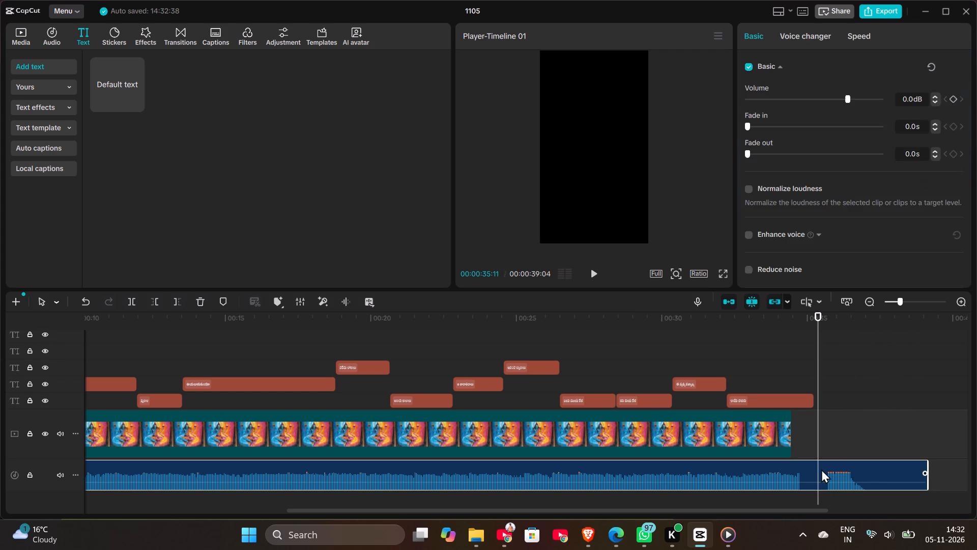
click(129, 298)
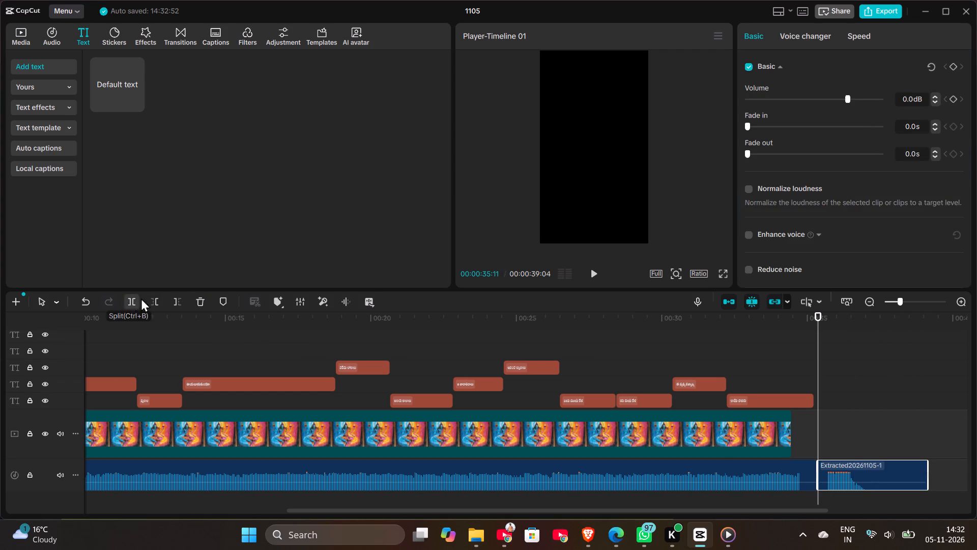
click(199, 302)
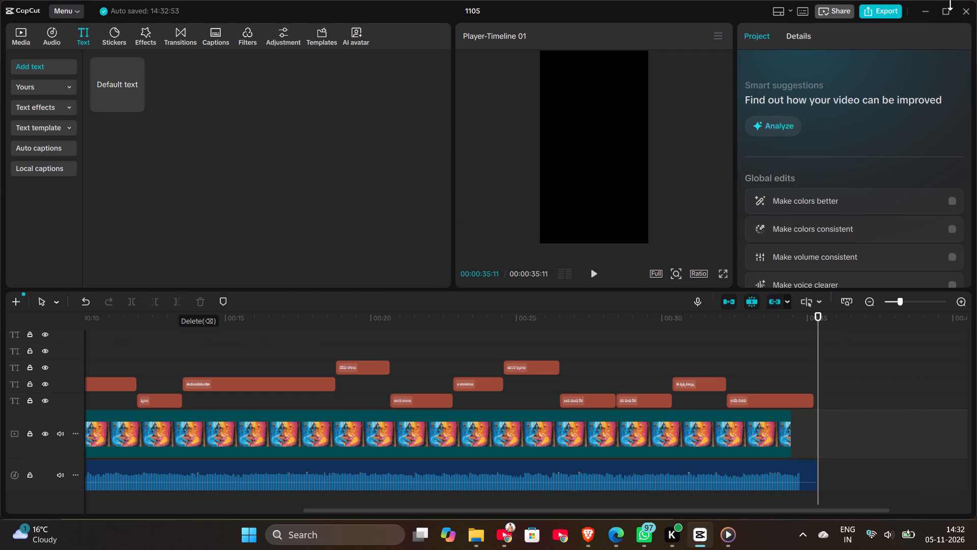
Close the 1105 project and exit CapCut.
click(965, 9)
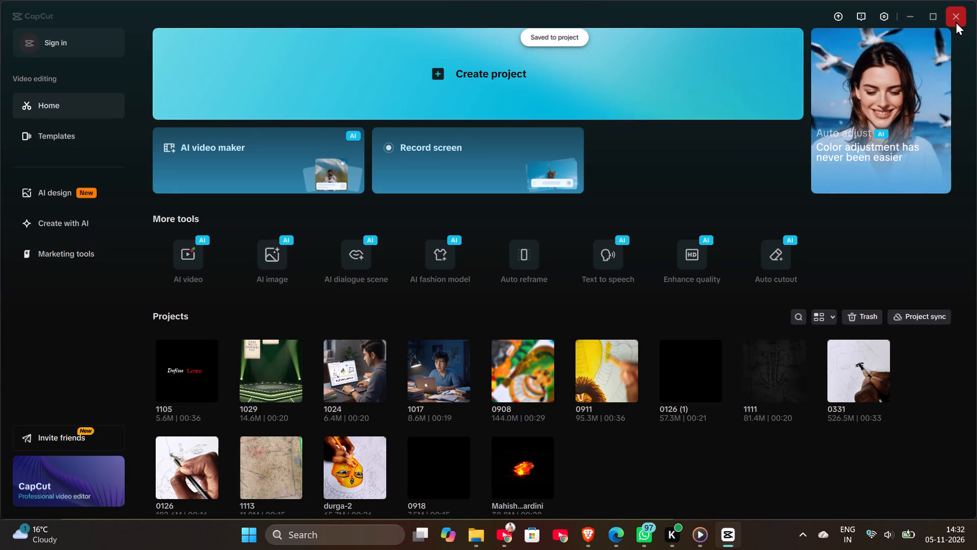
click(956, 21)
Close the Chrome window and the Media Player window holding the reference reel.
click(956, 21)
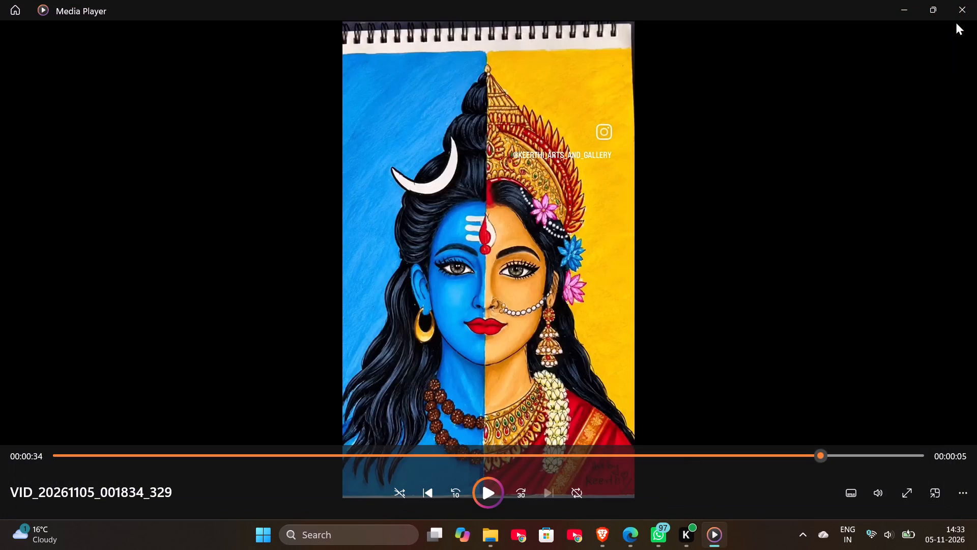
click(956, 21)
click(960, 7)
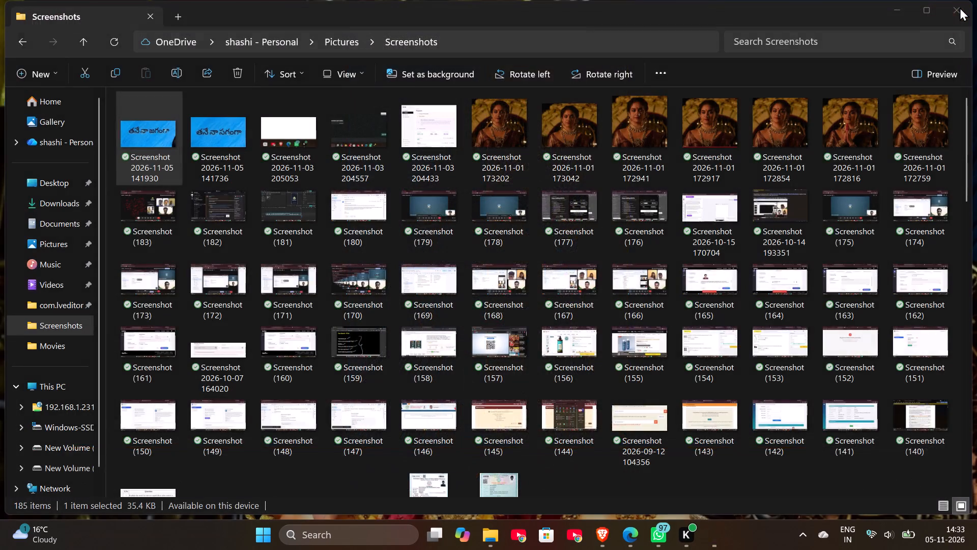
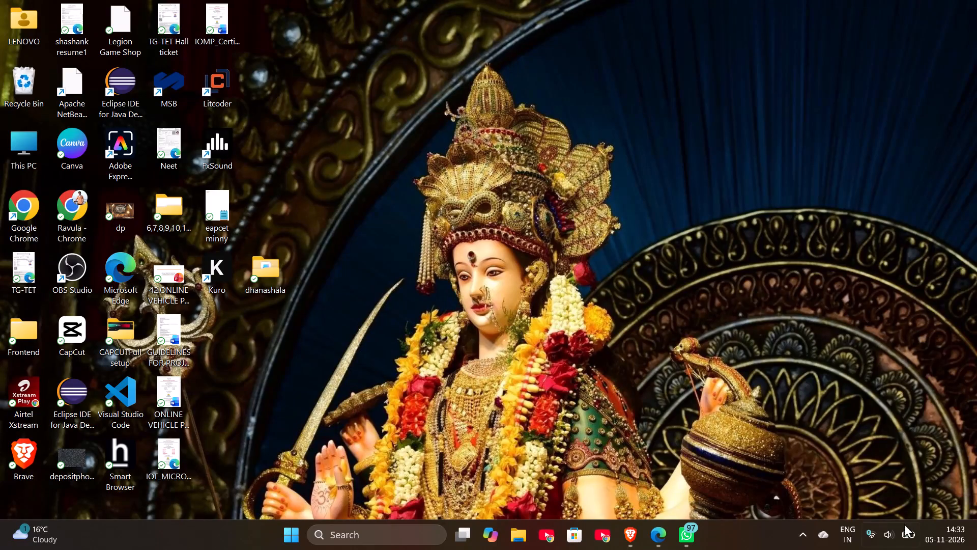
Disconnect the "capcut edit" VPN connection and return to the desktop.
click(894, 538)
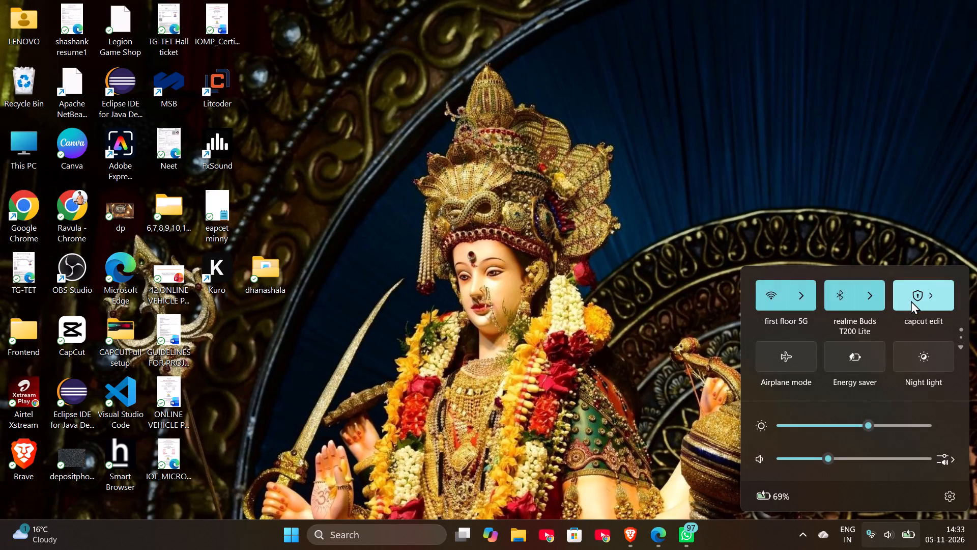
click(907, 298)
click(900, 338)
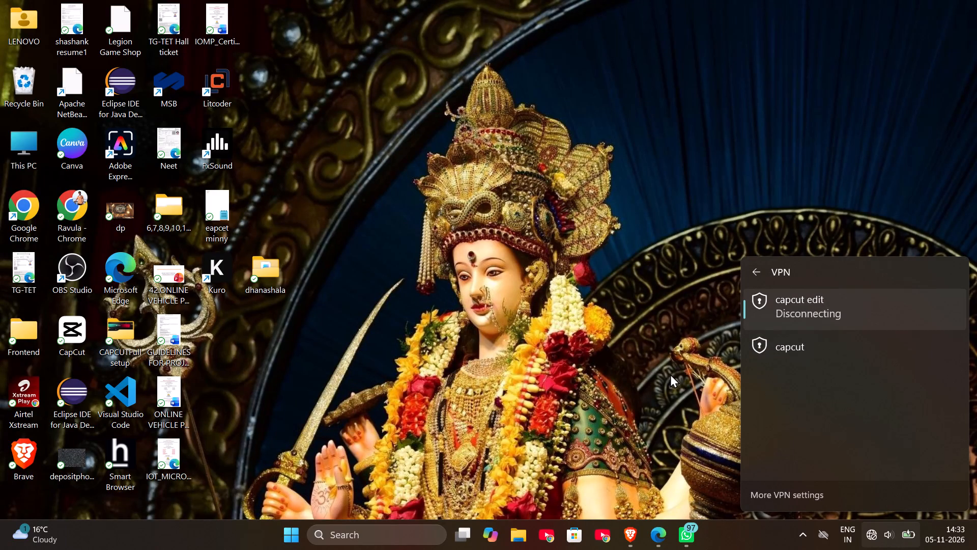
click(670, 374)
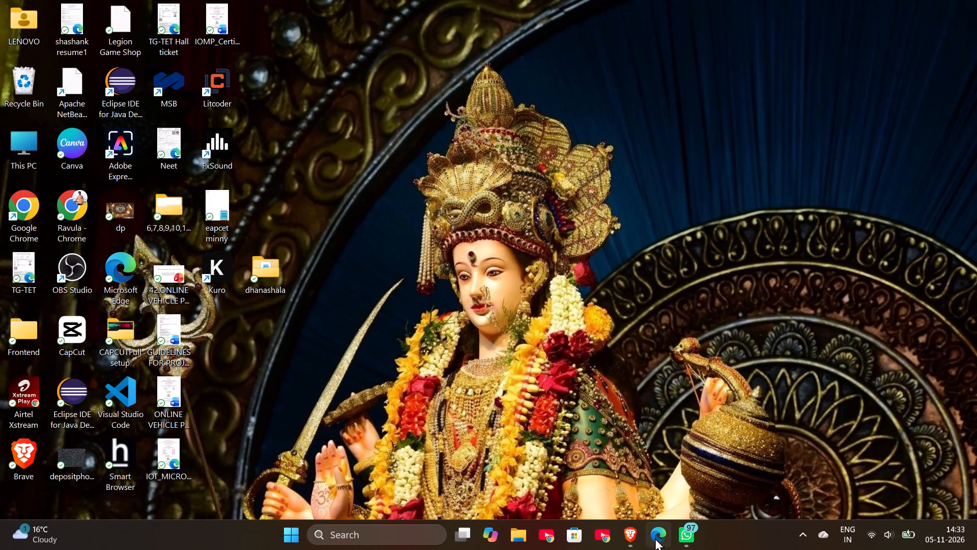